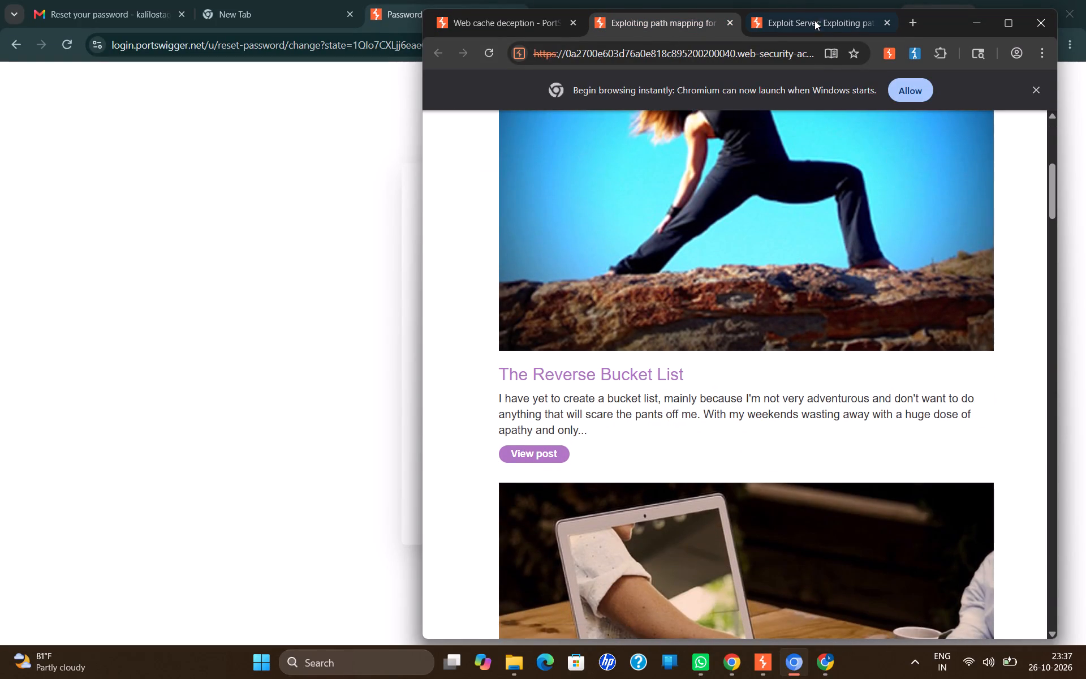
pyautogui.click(815, 21)
pyautogui.scroll(-2, 621, 229)
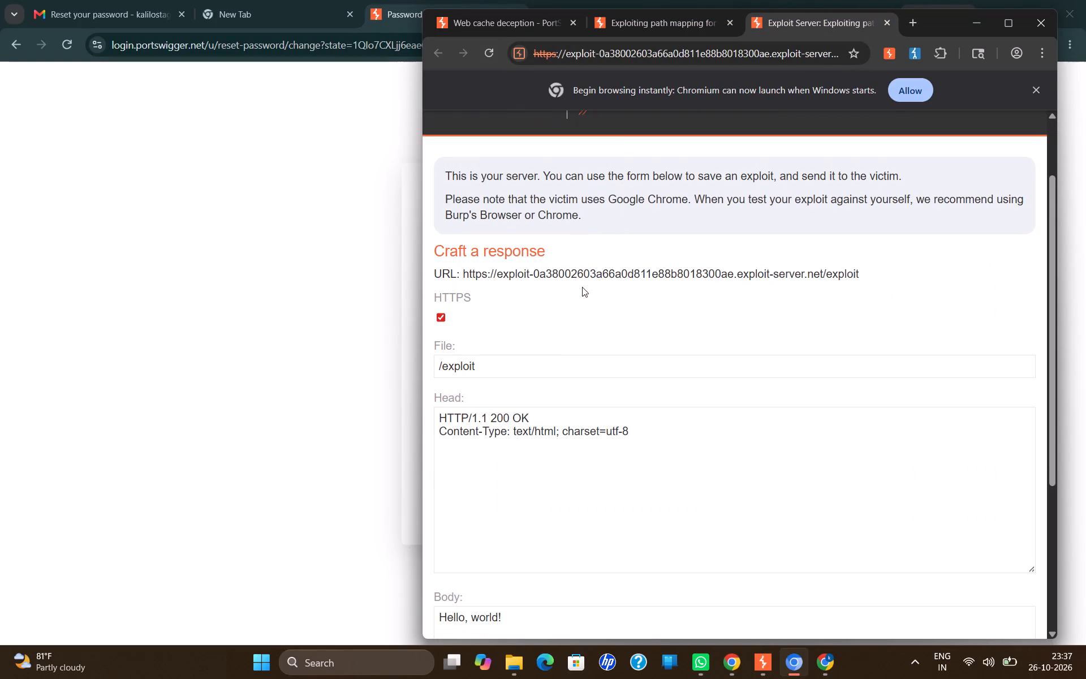
pyautogui.click(540, 360)
pyautogui.scroll(-1, 540, 360)
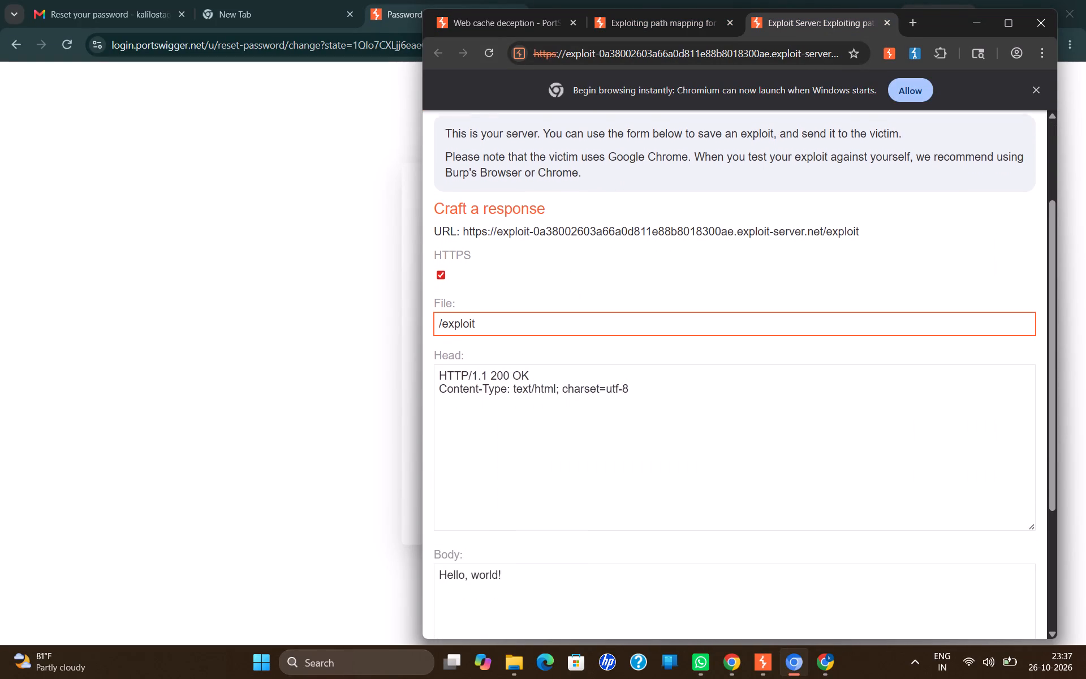
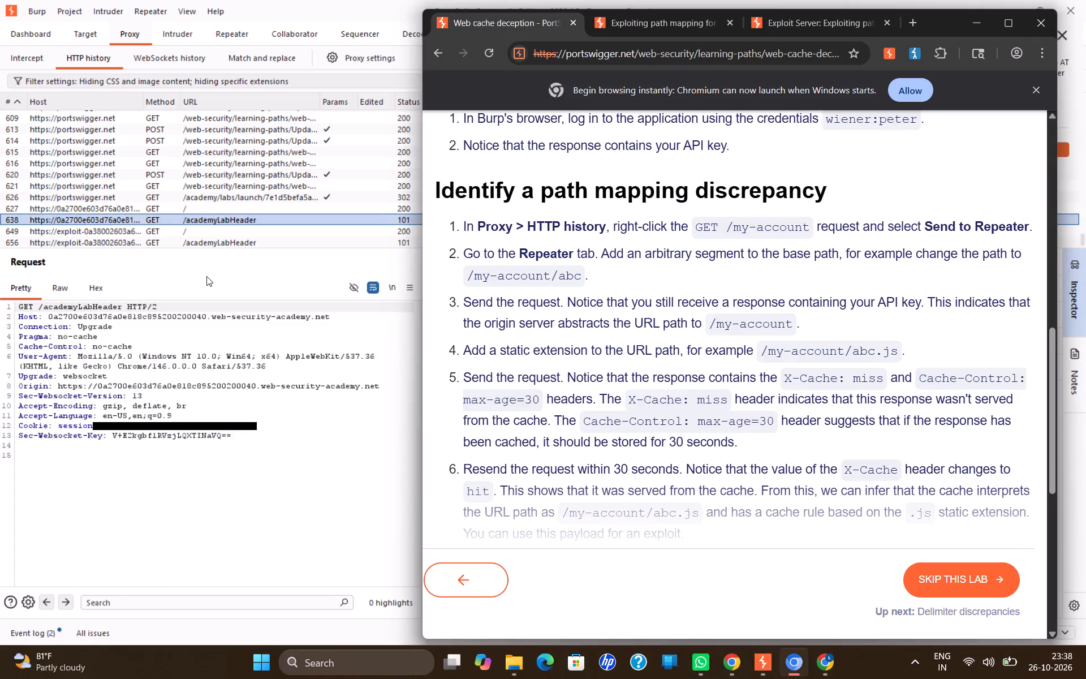
# In Burp Suite, send the lab's GET /academyLabHeader request from the HTTP history to Repeater and open it there.
pyautogui.rightClick(167, 223)
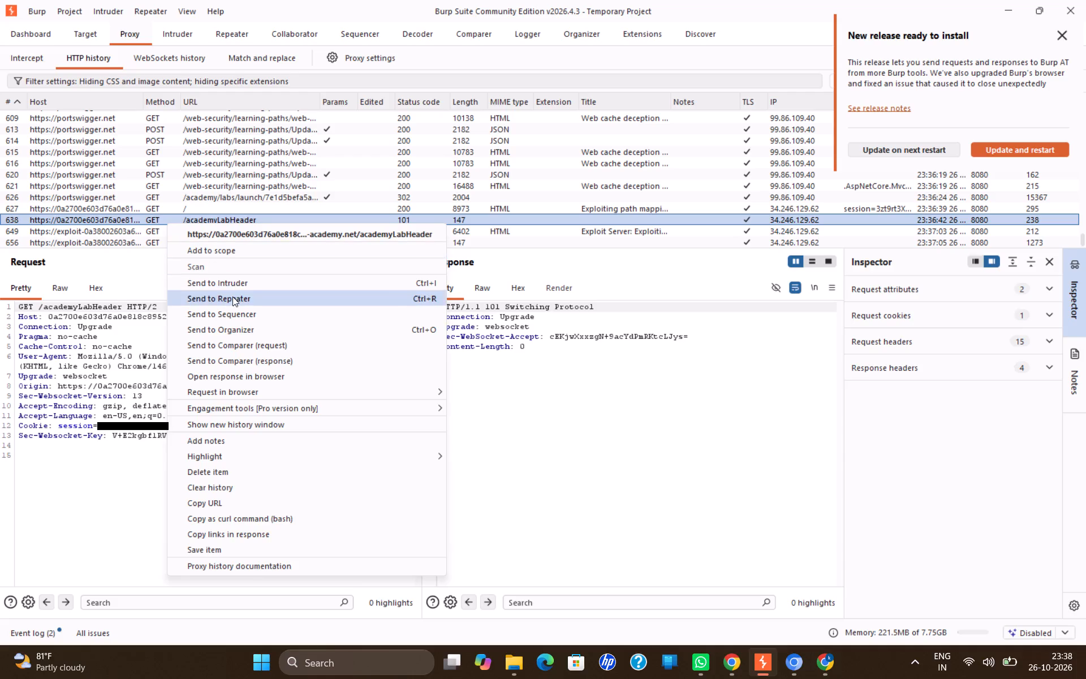
pyautogui.click(232, 296)
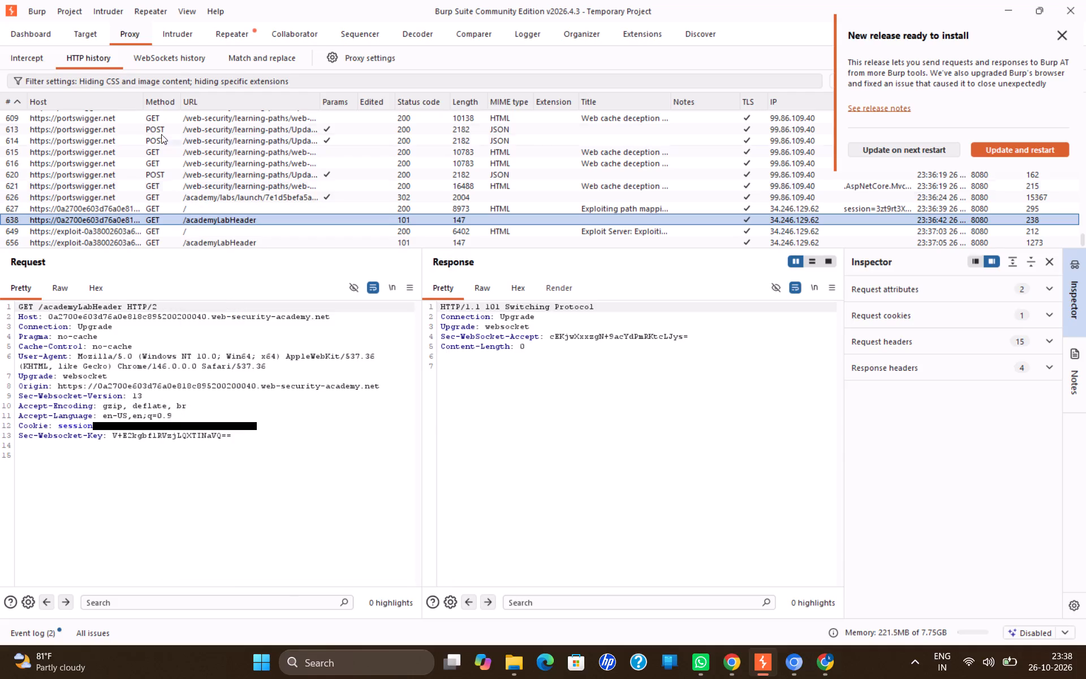
pyautogui.click(231, 27)
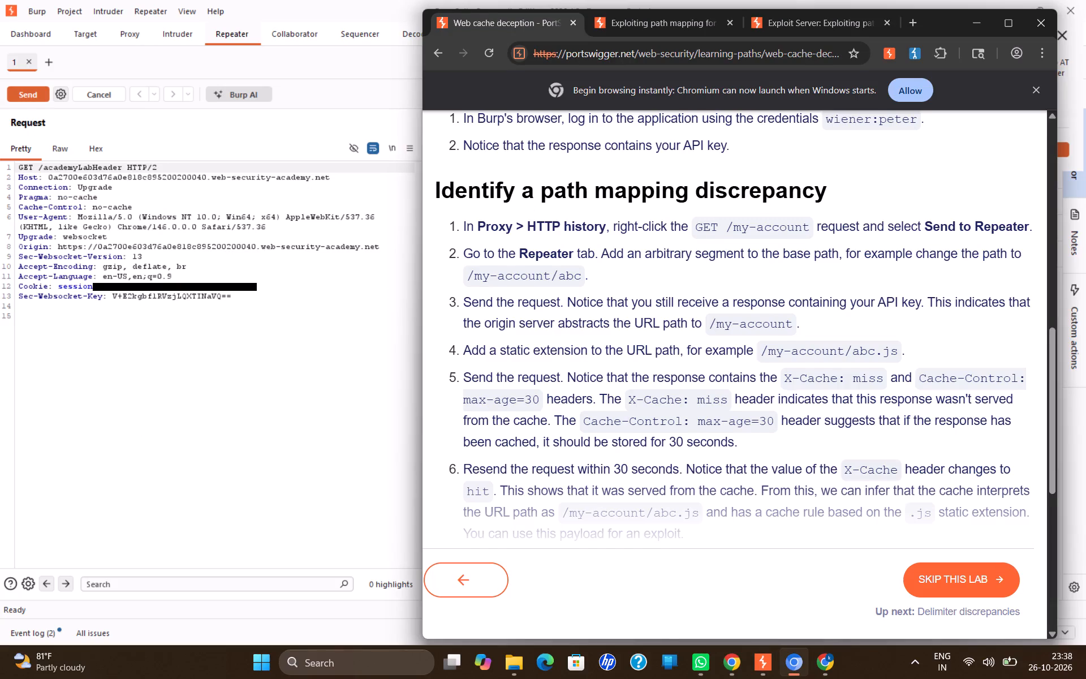
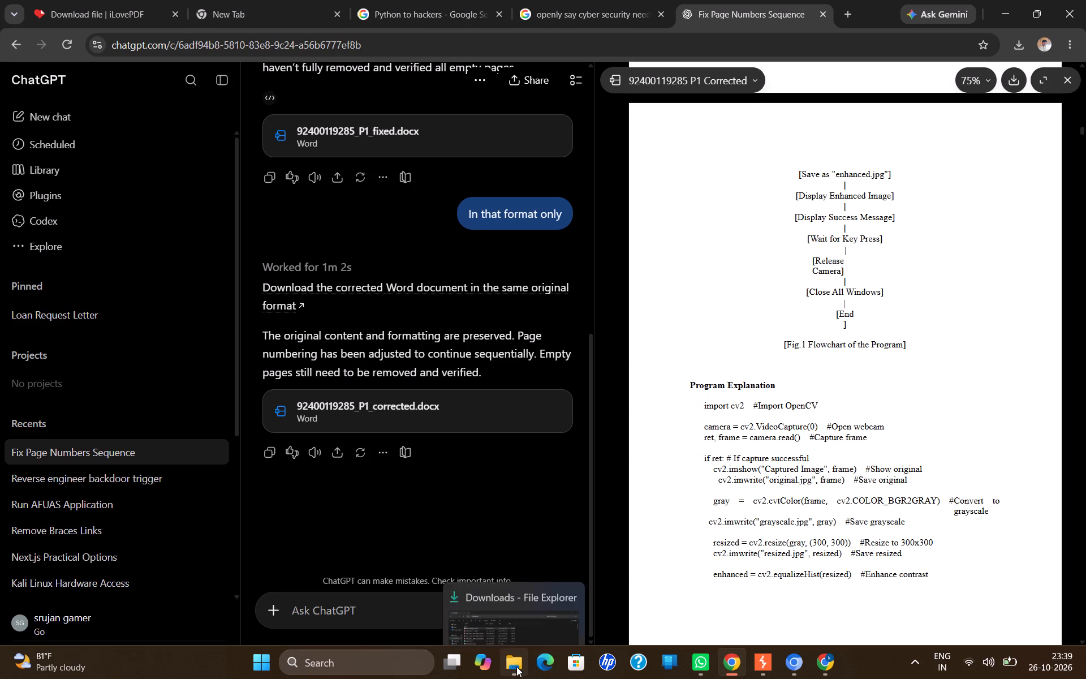
pyautogui.doubleClick(294, 145)
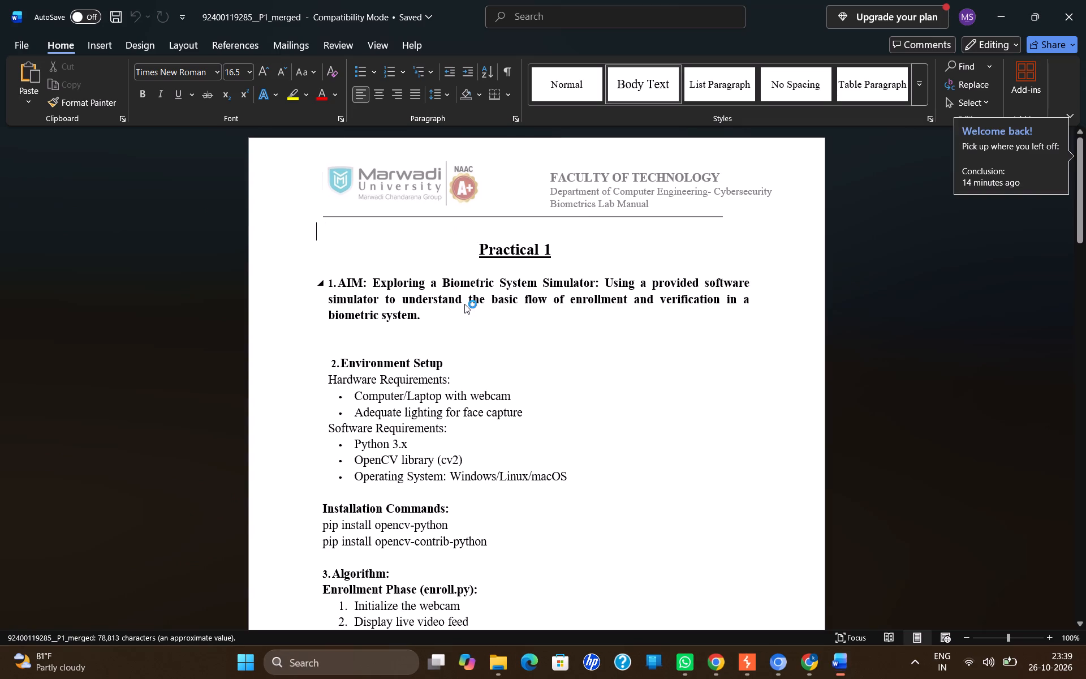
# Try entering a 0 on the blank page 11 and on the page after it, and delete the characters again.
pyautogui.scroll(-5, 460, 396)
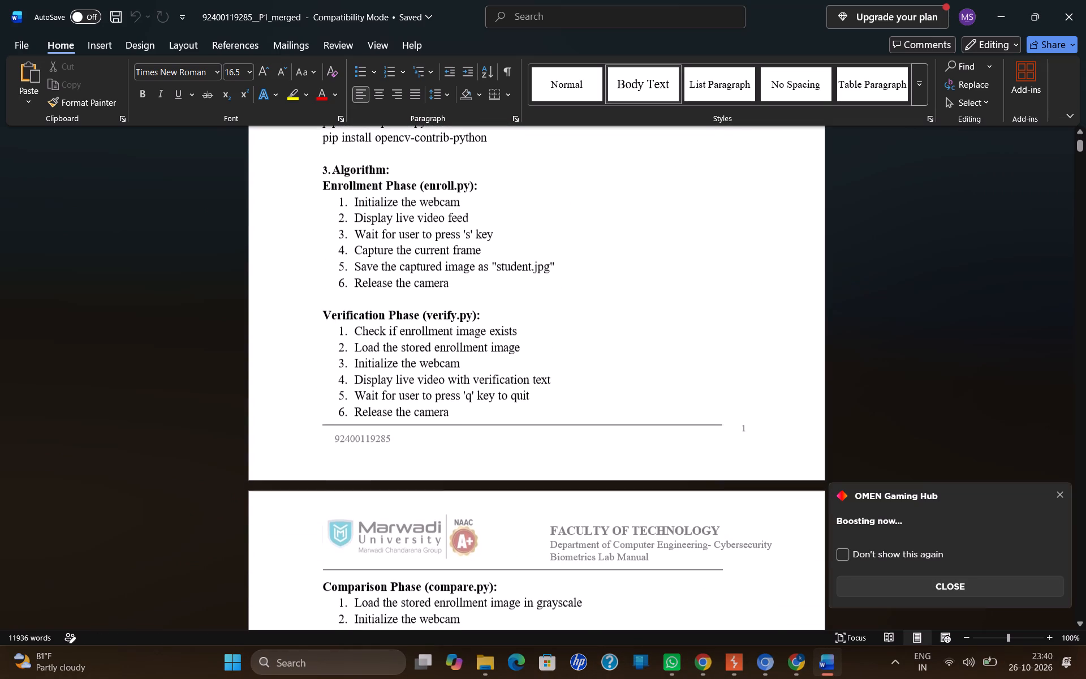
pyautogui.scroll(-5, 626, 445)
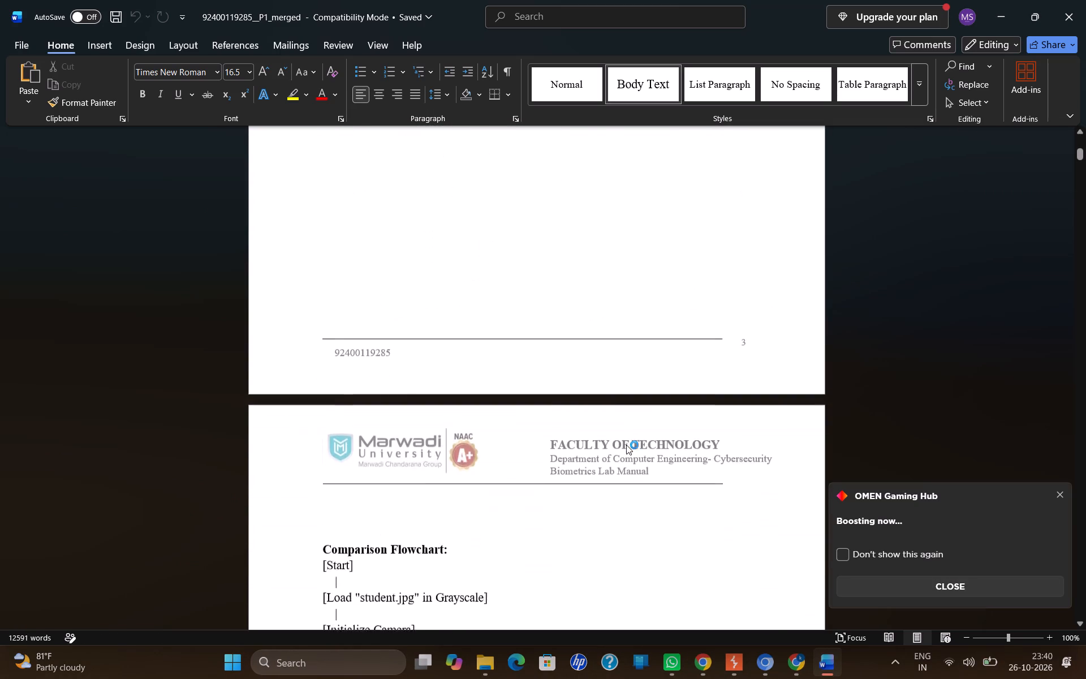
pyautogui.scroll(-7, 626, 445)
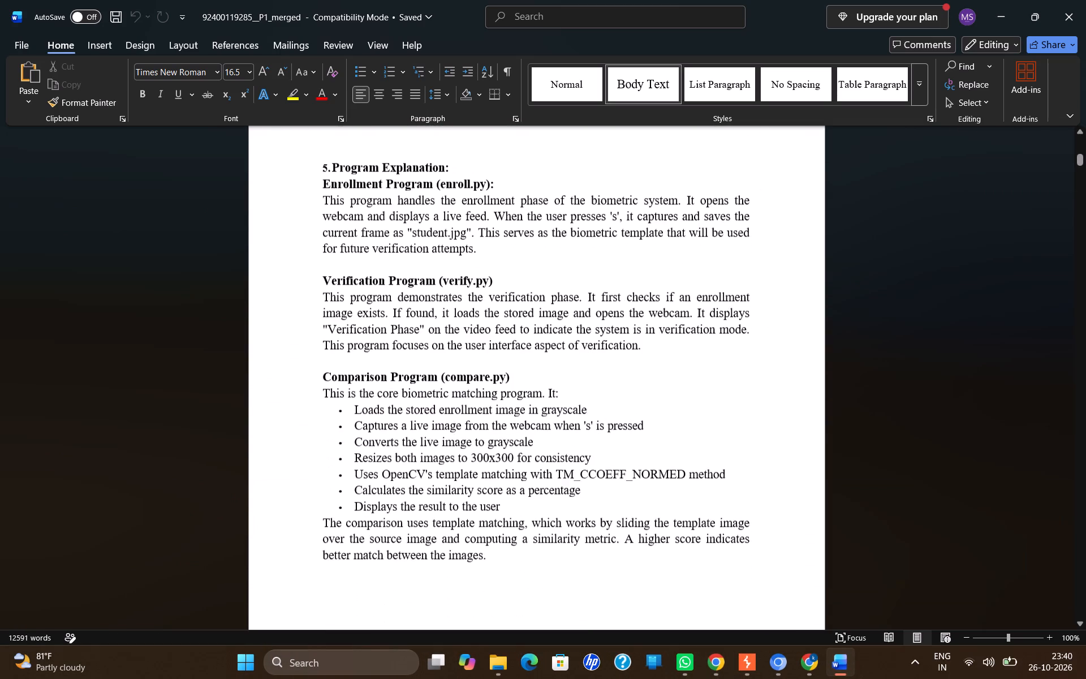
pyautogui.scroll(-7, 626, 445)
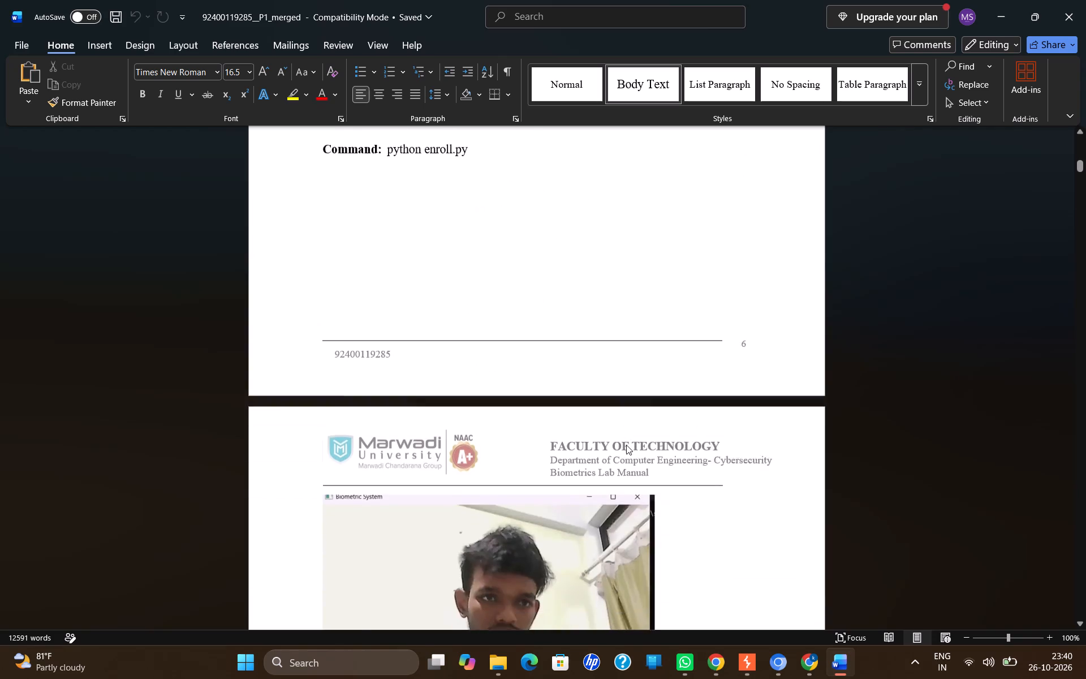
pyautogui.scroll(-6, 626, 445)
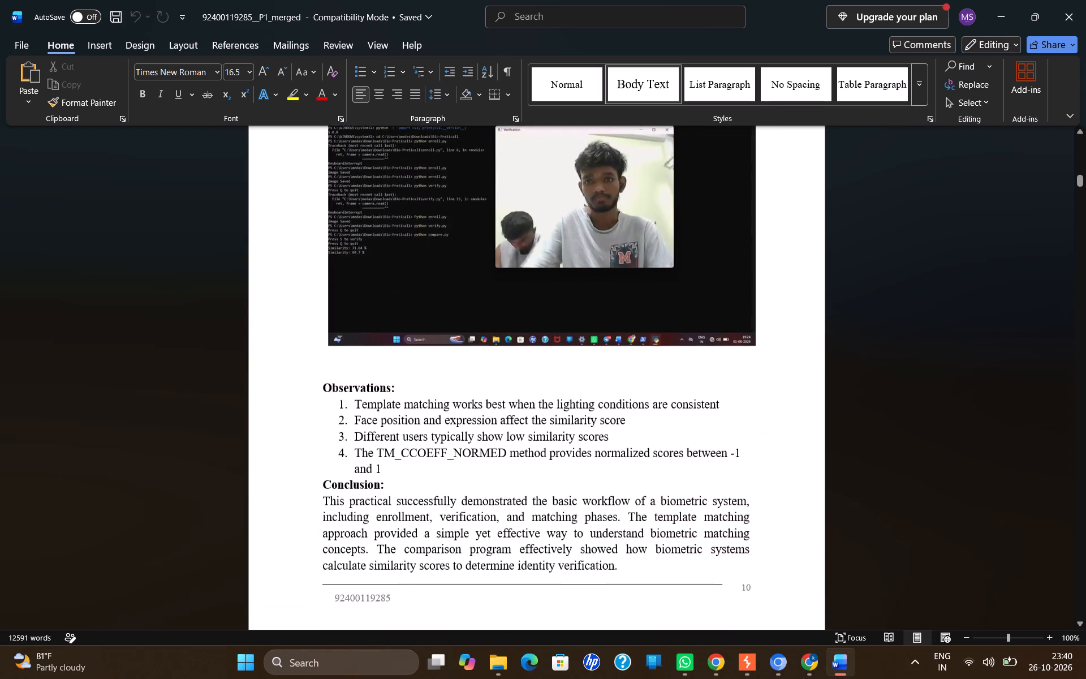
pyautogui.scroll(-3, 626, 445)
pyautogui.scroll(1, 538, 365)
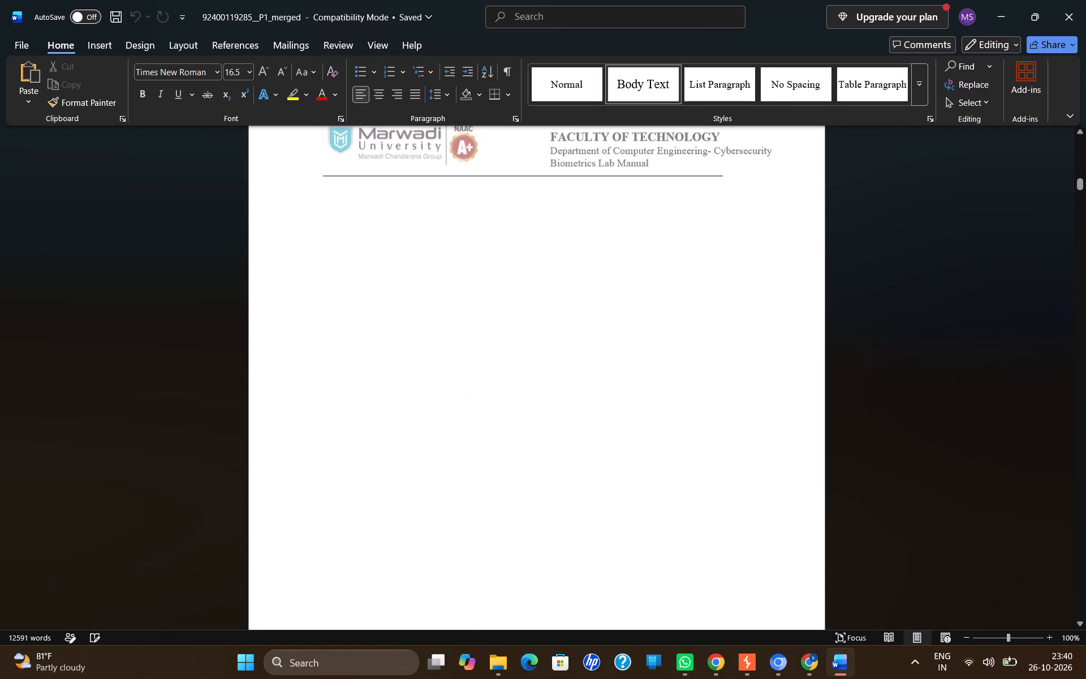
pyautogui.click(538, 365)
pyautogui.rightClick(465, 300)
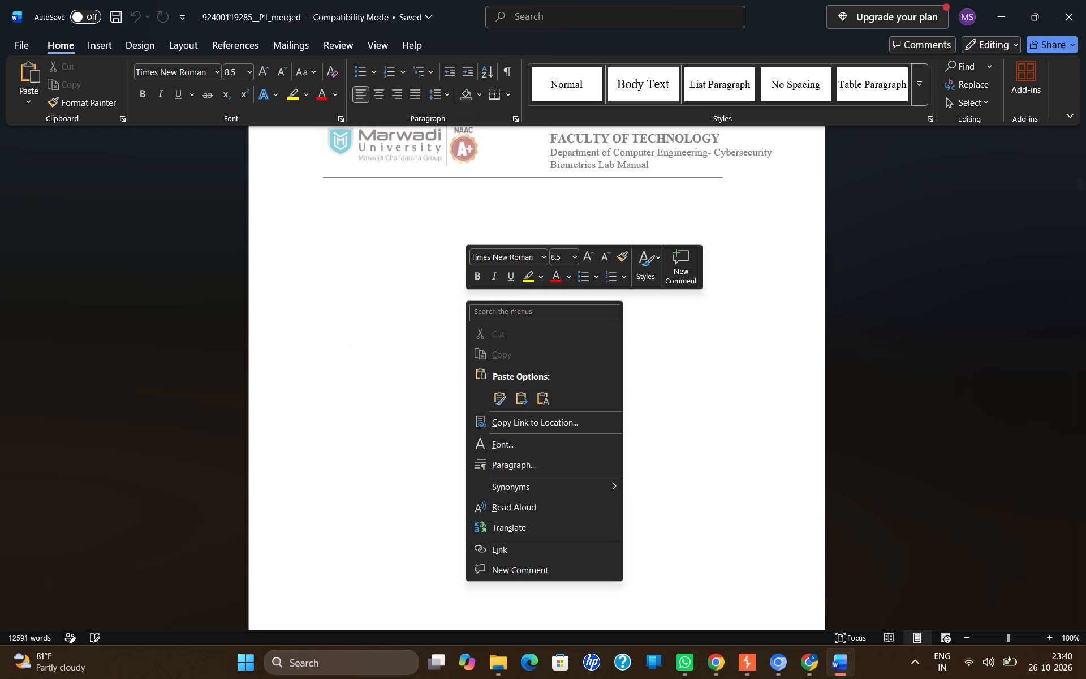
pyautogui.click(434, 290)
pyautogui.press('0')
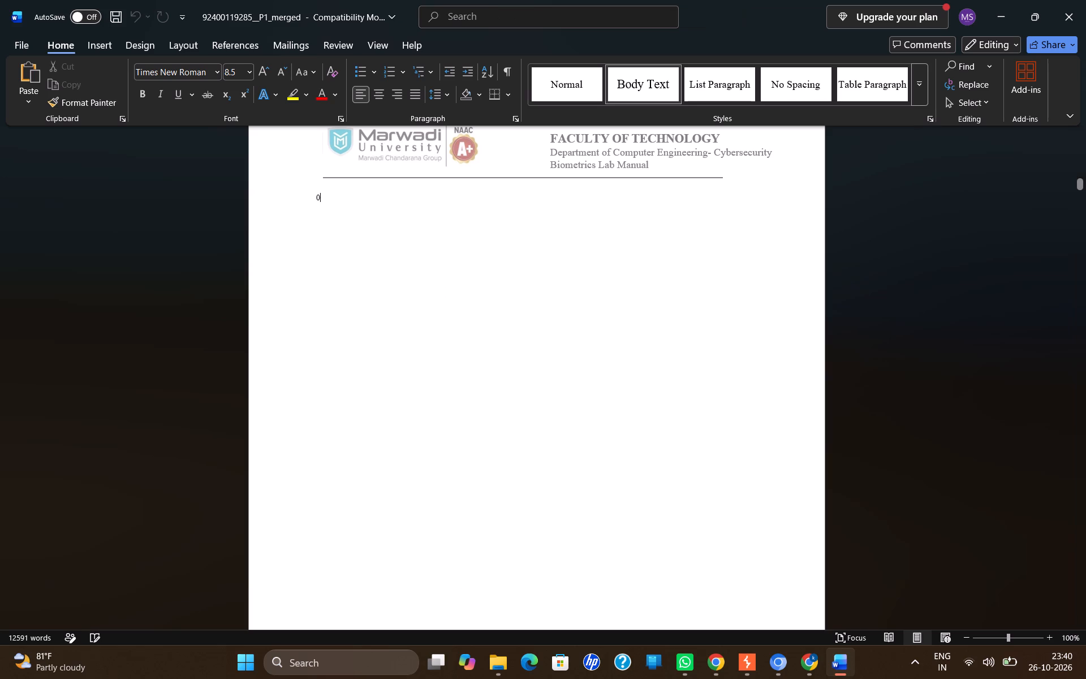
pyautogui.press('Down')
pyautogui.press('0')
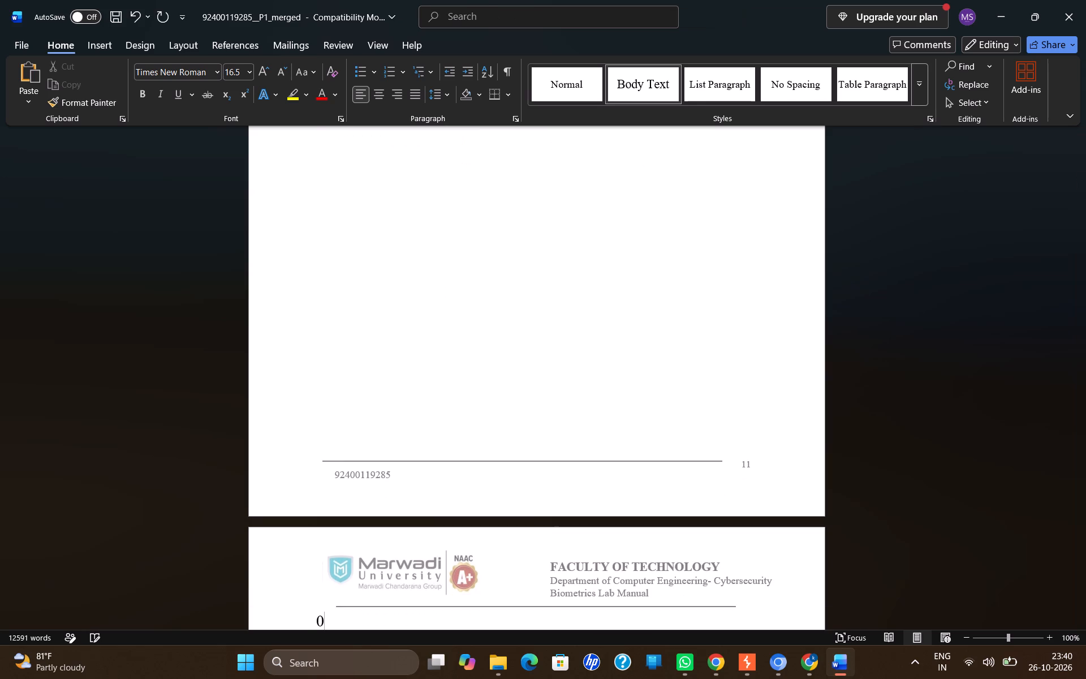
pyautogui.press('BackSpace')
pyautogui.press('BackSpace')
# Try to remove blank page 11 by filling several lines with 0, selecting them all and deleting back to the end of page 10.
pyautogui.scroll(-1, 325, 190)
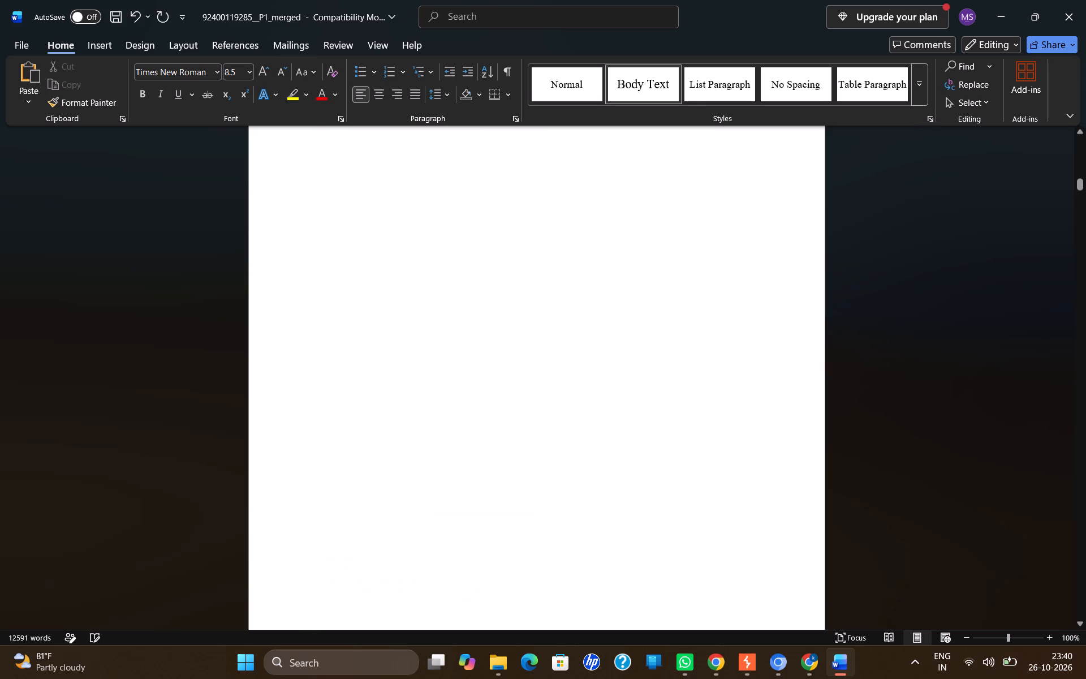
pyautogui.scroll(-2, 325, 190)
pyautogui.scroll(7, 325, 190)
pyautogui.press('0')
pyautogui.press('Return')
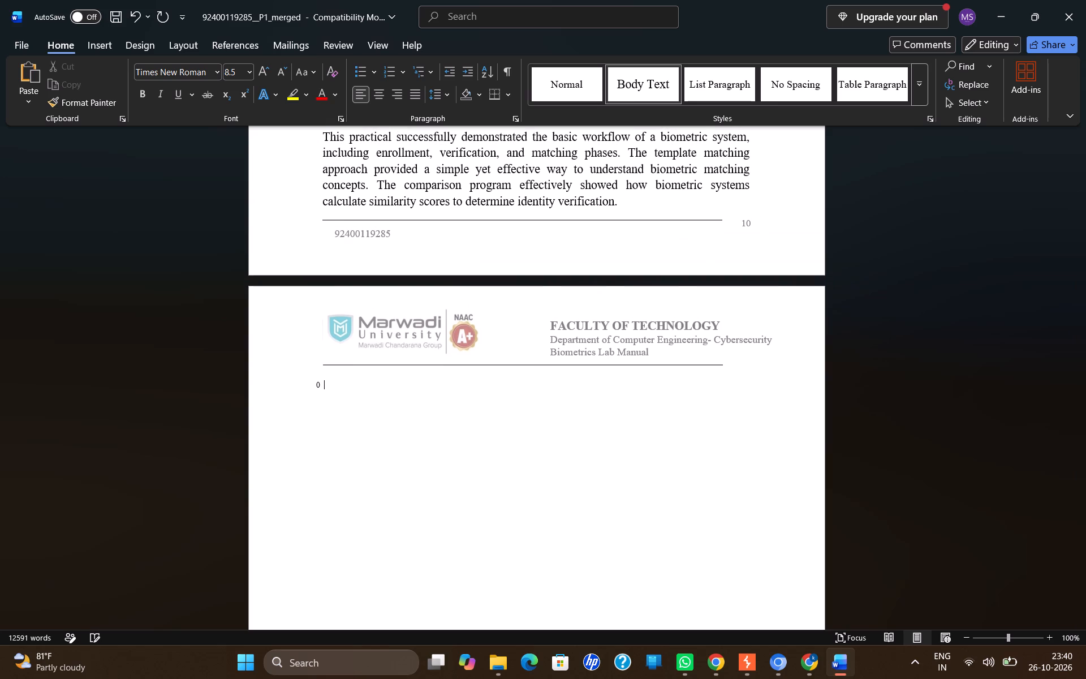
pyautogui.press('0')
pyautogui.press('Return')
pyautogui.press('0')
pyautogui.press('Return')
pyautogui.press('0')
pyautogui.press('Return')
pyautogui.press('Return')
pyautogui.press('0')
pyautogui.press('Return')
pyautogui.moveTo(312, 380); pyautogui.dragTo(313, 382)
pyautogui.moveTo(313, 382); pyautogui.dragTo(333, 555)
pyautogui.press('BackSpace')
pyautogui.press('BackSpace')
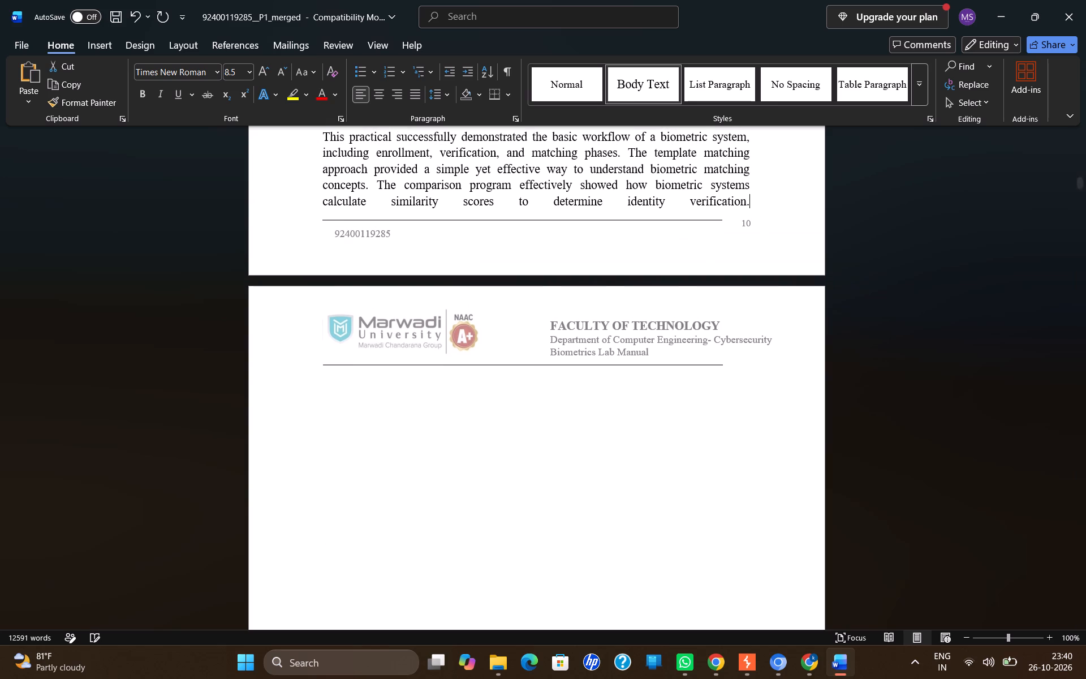
# Change the footer page number on the page after blank page 11 to 12 and return to the body text.
pyautogui.scroll(-6, 333, 555)
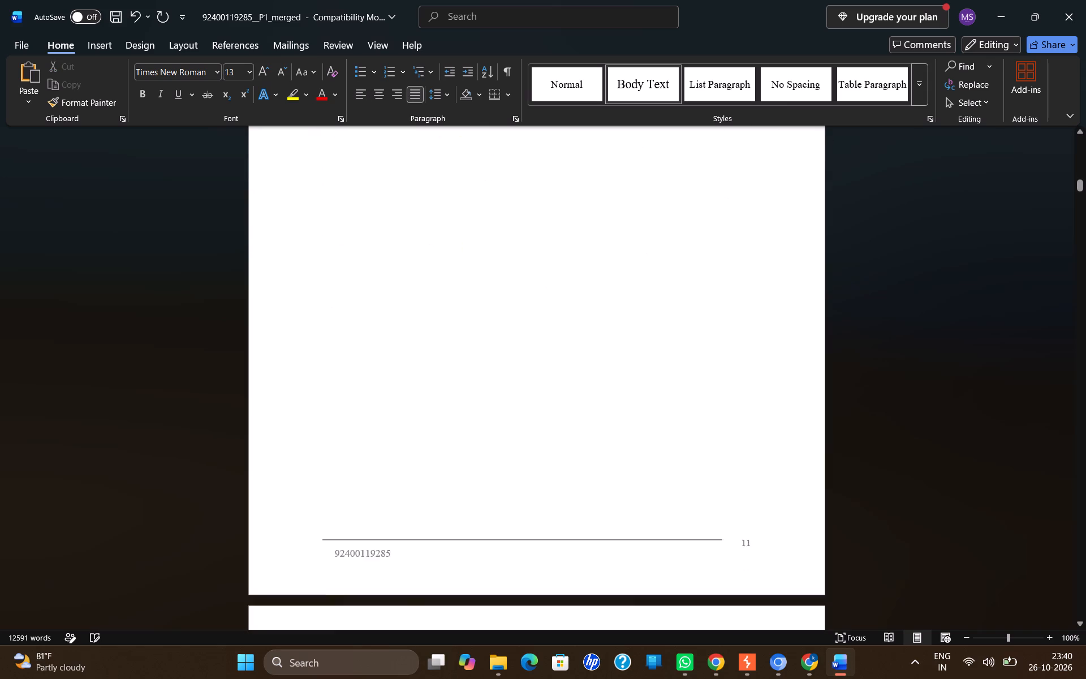
pyautogui.scroll(-1, 333, 555)
pyautogui.scroll(-4, 551, 583)
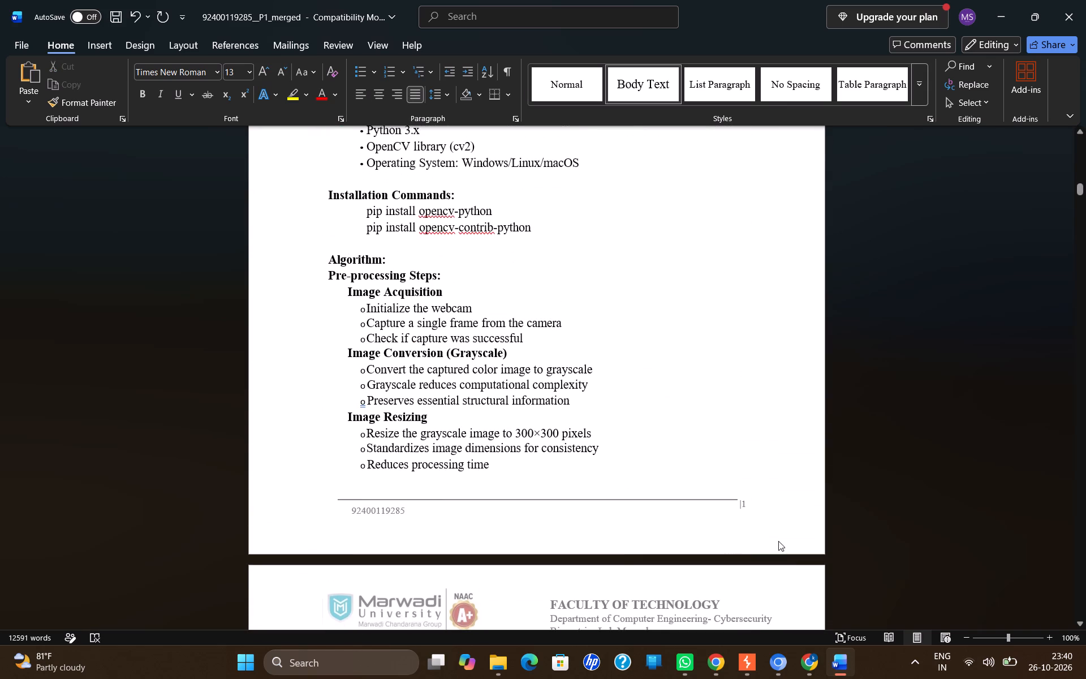
pyautogui.doubleClick(748, 498)
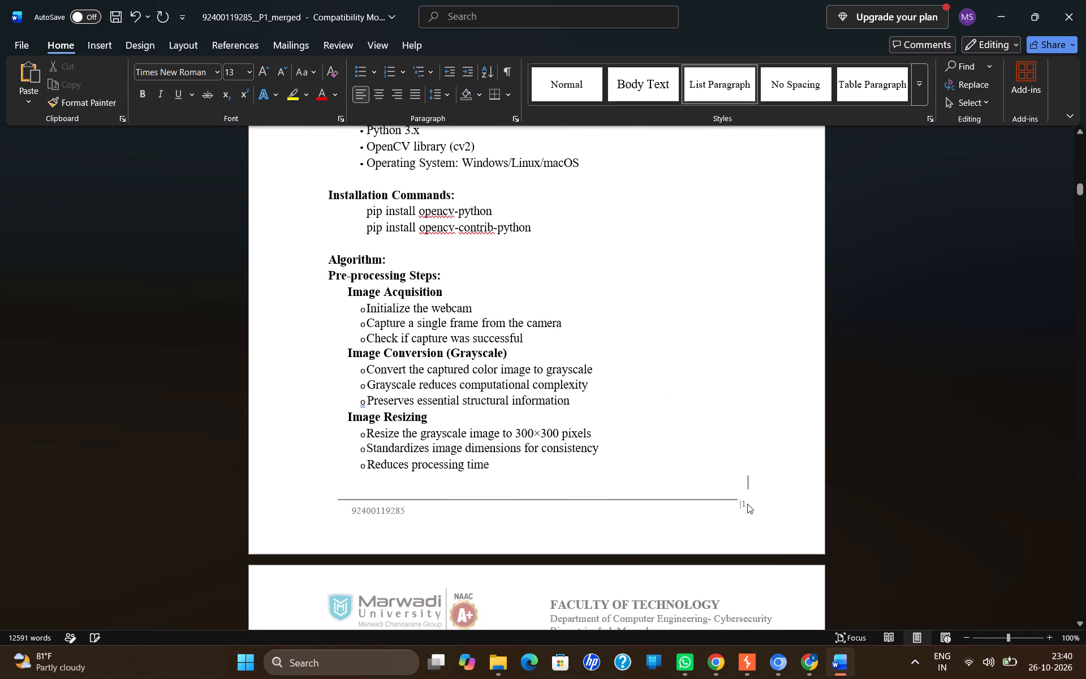
pyautogui.doubleClick(747, 505)
pyautogui.click(746, 503)
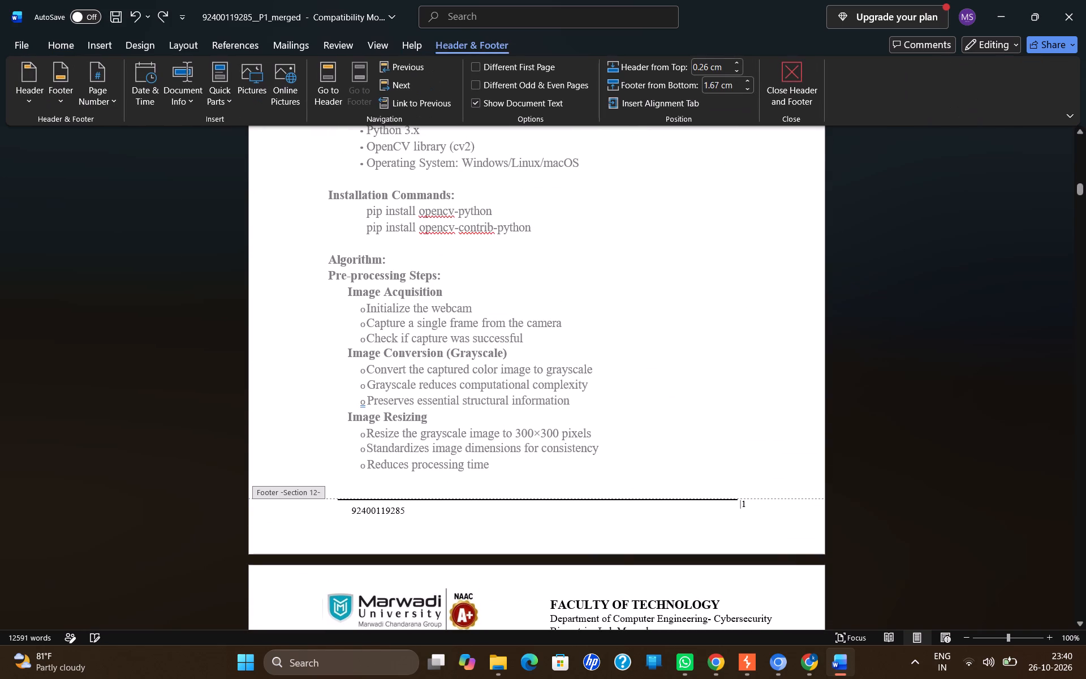
pyautogui.write('12')
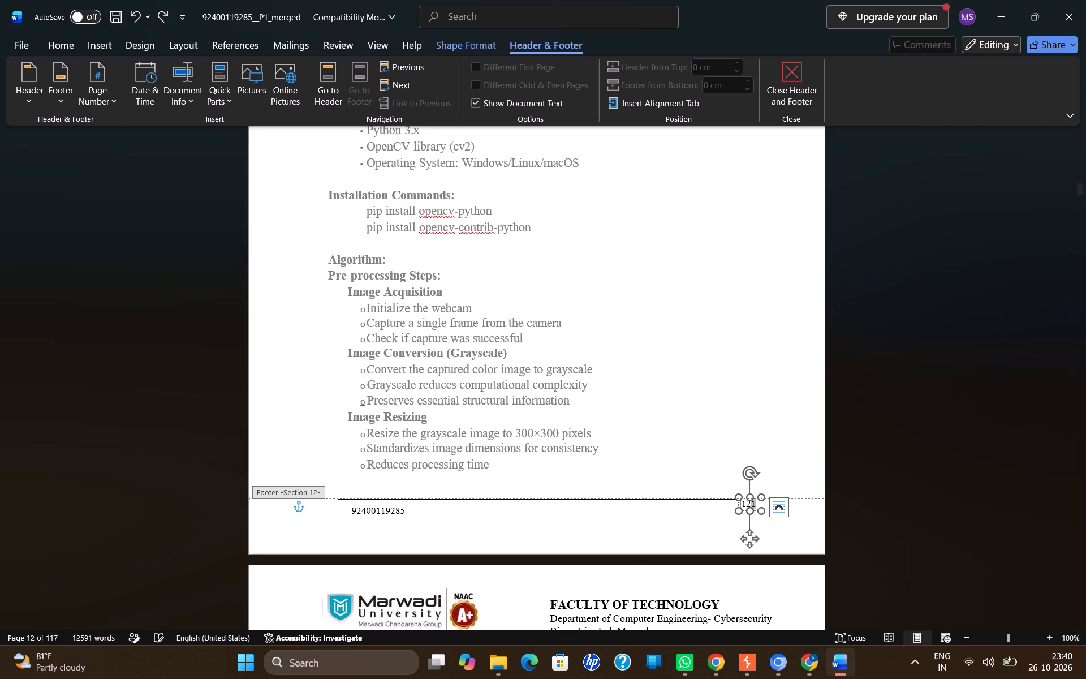
pyautogui.doubleClick(749, 350)
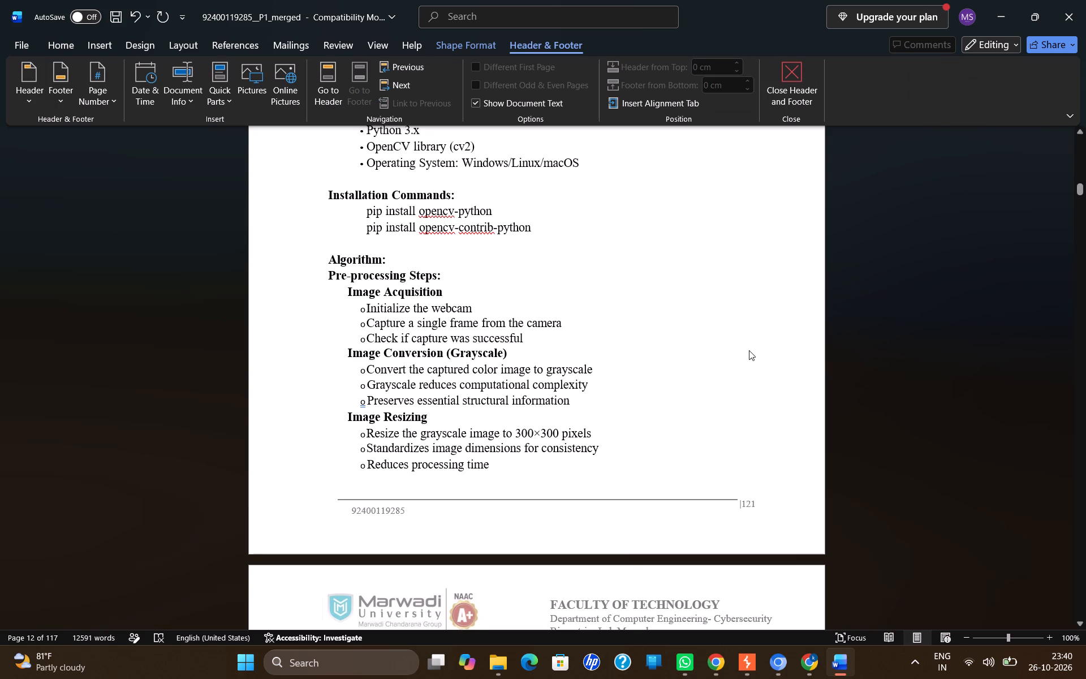
pyautogui.doubleClick(753, 502)
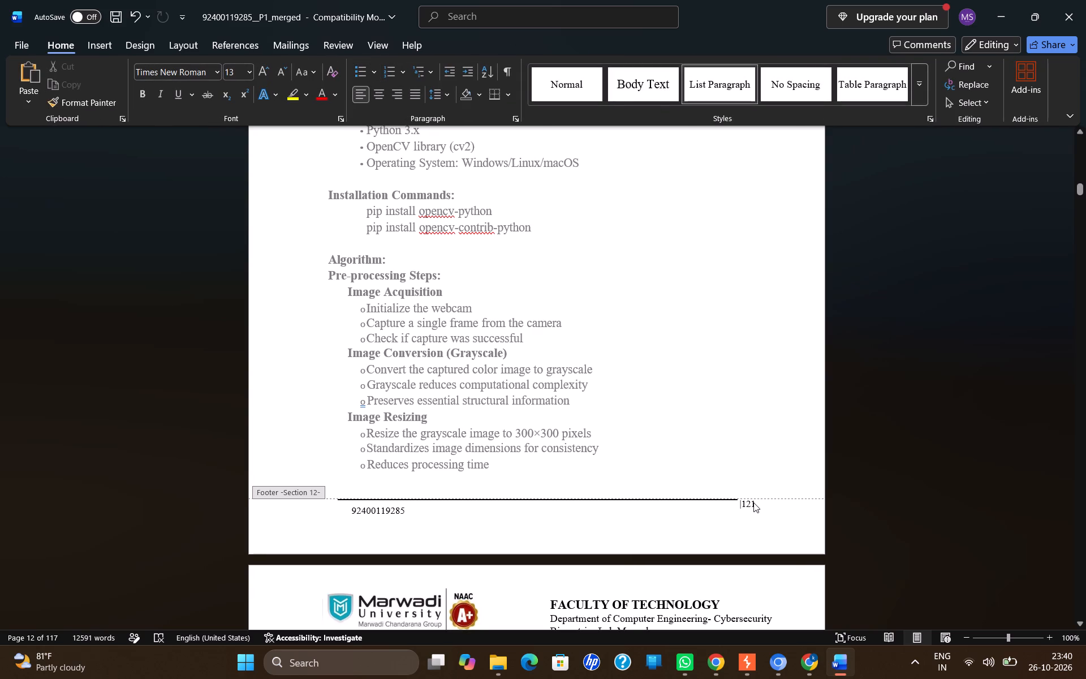
pyautogui.click(753, 502)
pyautogui.click(753, 502)
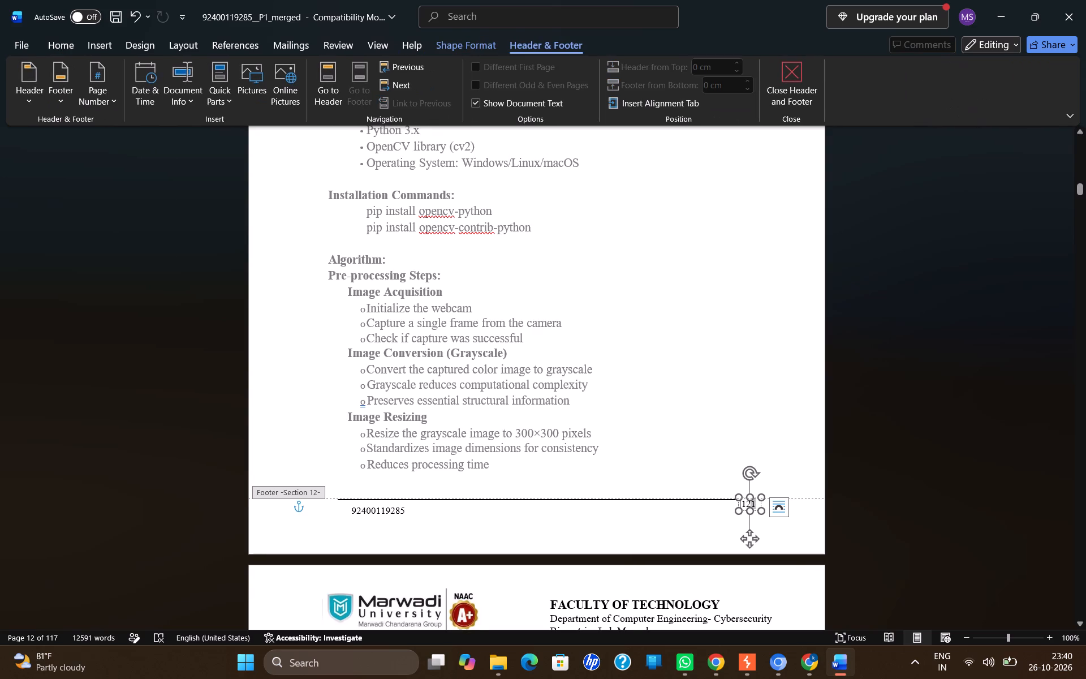
pyautogui.press('BackSpace')
pyautogui.press('Right')
pyautogui.press('BackSpace')
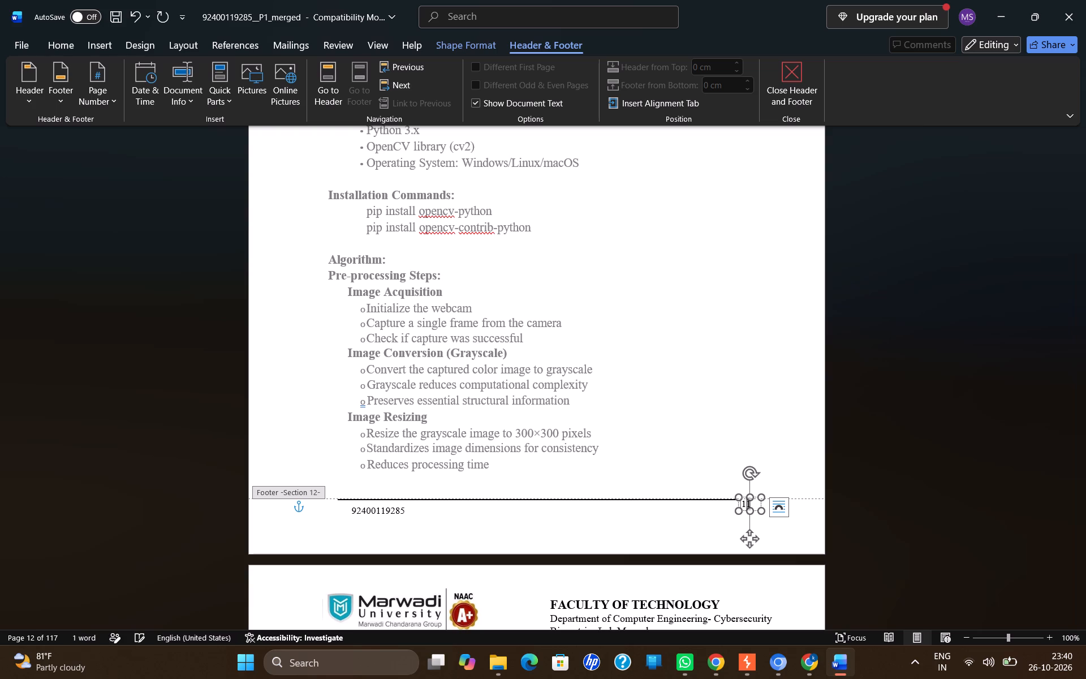
pyautogui.press('2')
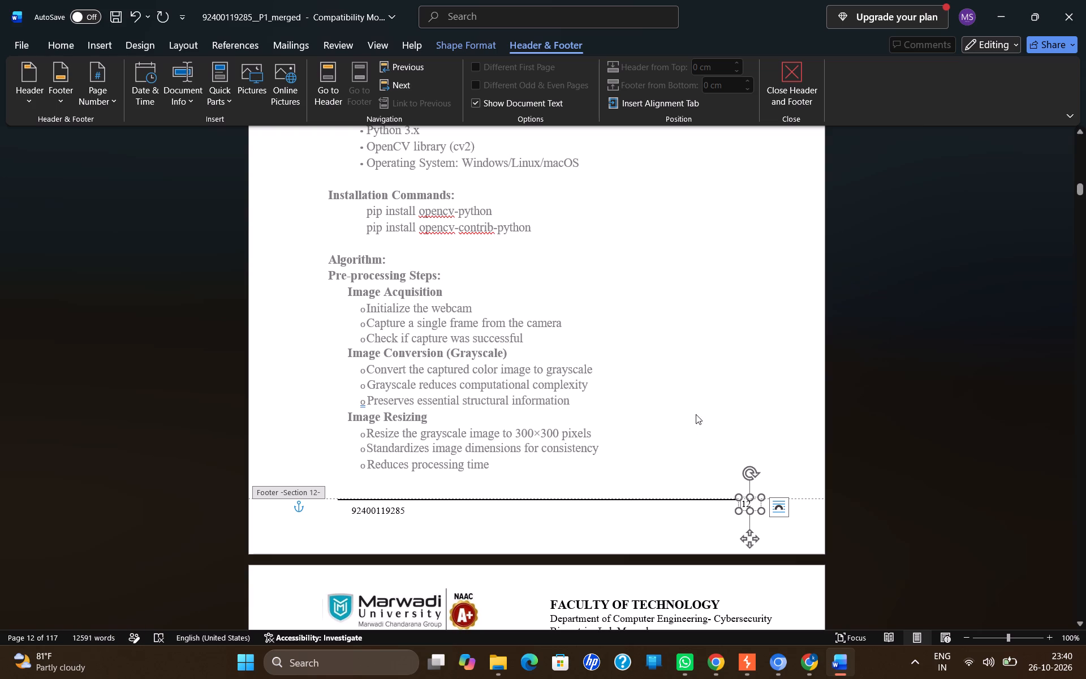
pyautogui.doubleClick(695, 405)
# Change the footer page number on page 13, in section 13, to 13 and return to the body text.
pyautogui.scroll(-4, 695, 405)
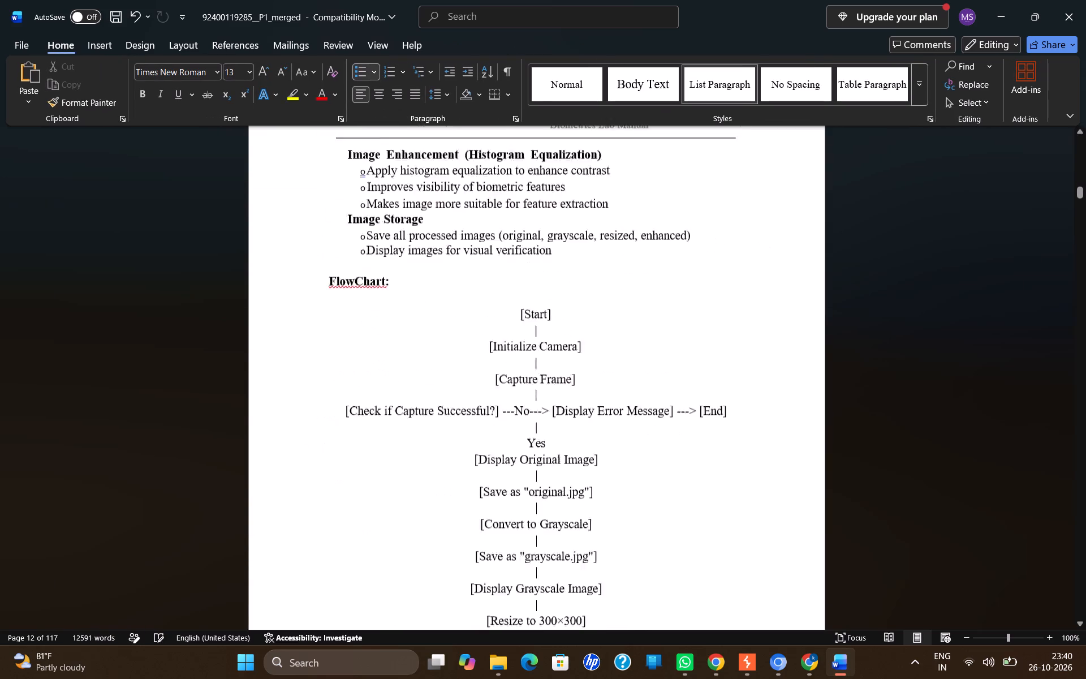
pyautogui.scroll(-3, 695, 405)
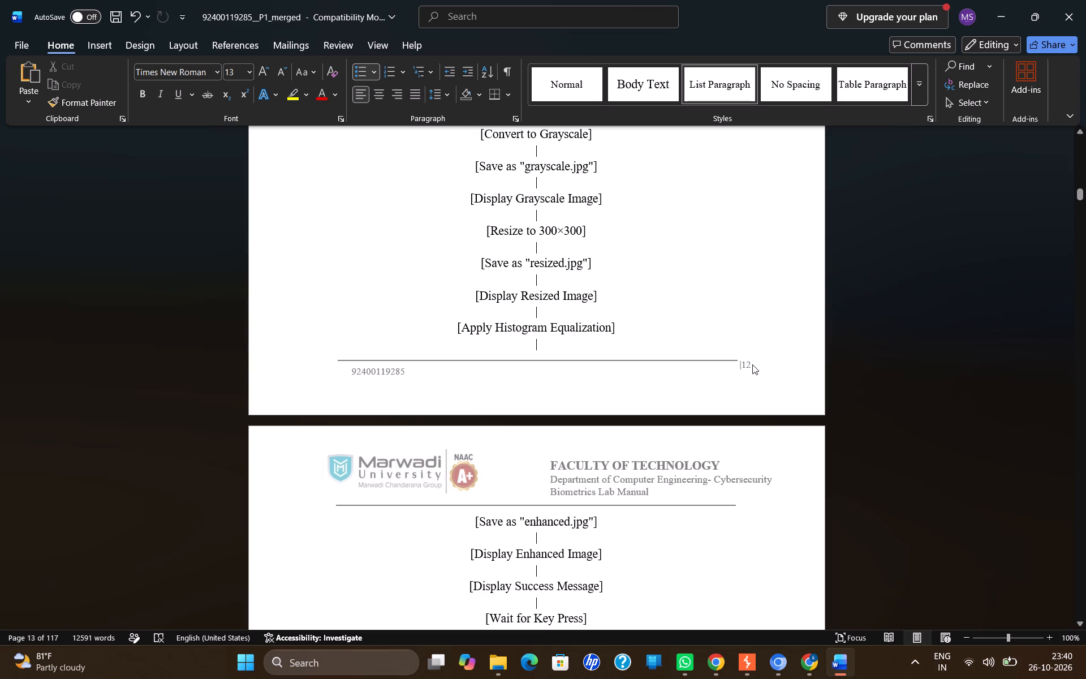
pyautogui.doubleClick(752, 364)
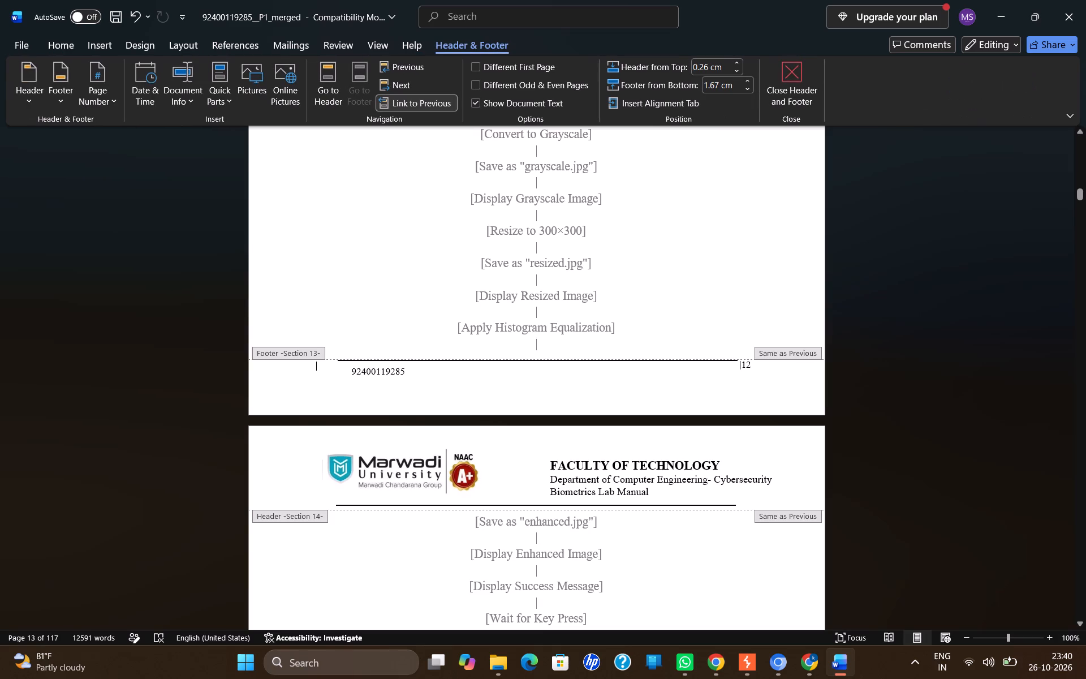
pyautogui.click(751, 365)
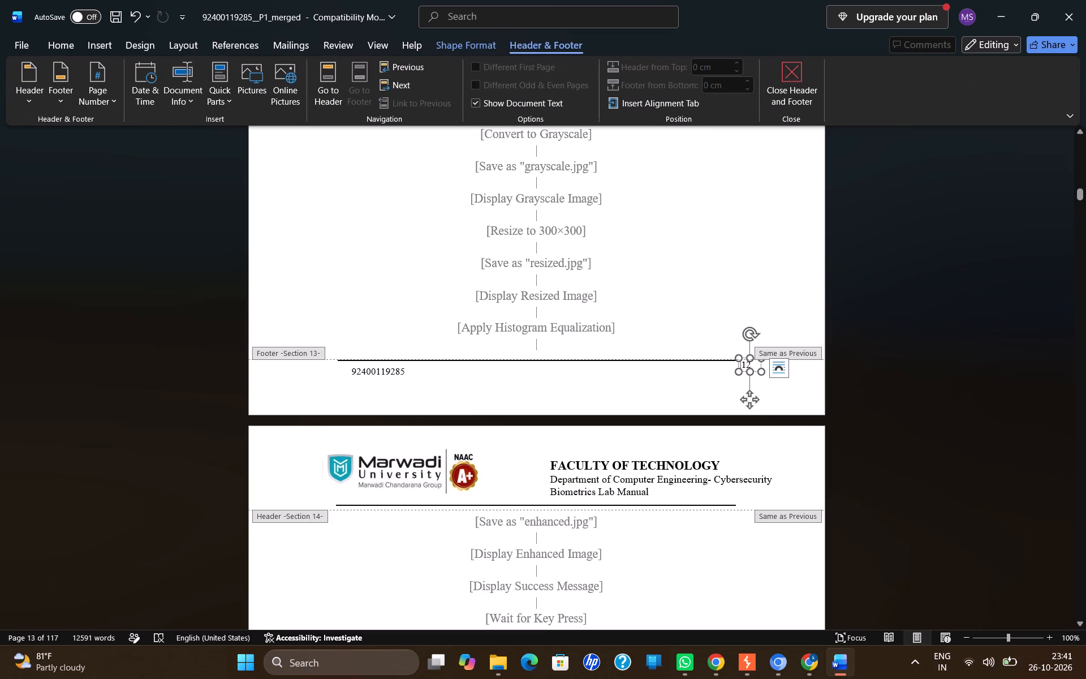
pyautogui.press('BackSpace')
pyautogui.press('3')
pyautogui.doubleClick(718, 244)
# Check the footer page numbers on the following pages and back through the pages around blank page 11.
pyautogui.scroll(-3, 718, 244)
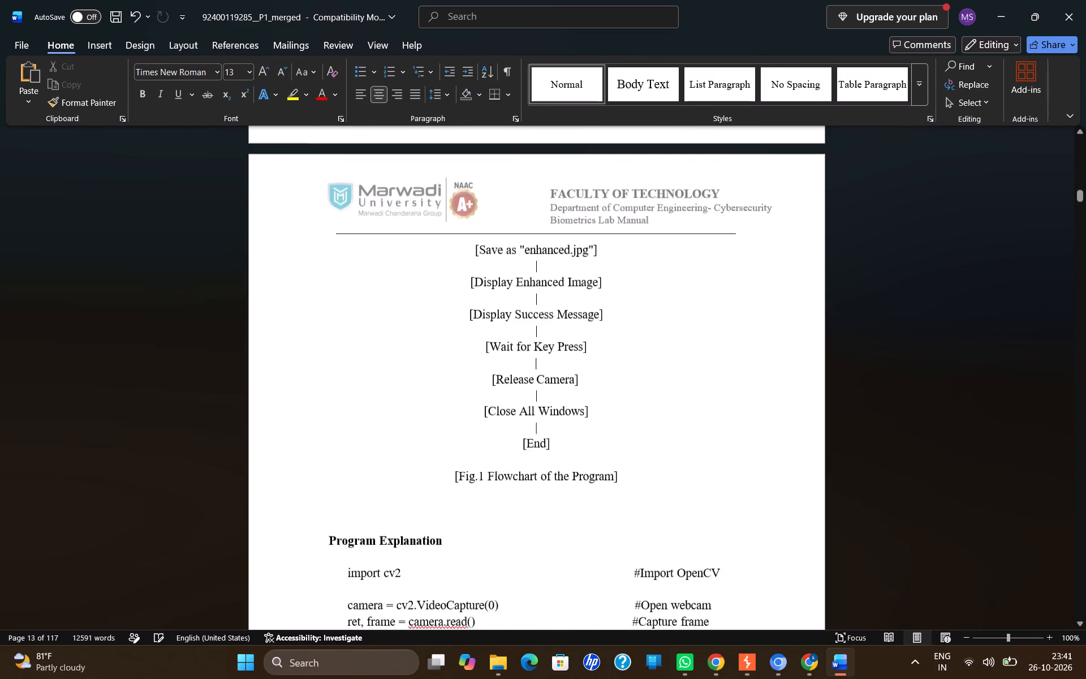
pyautogui.scroll(-3, 718, 244)
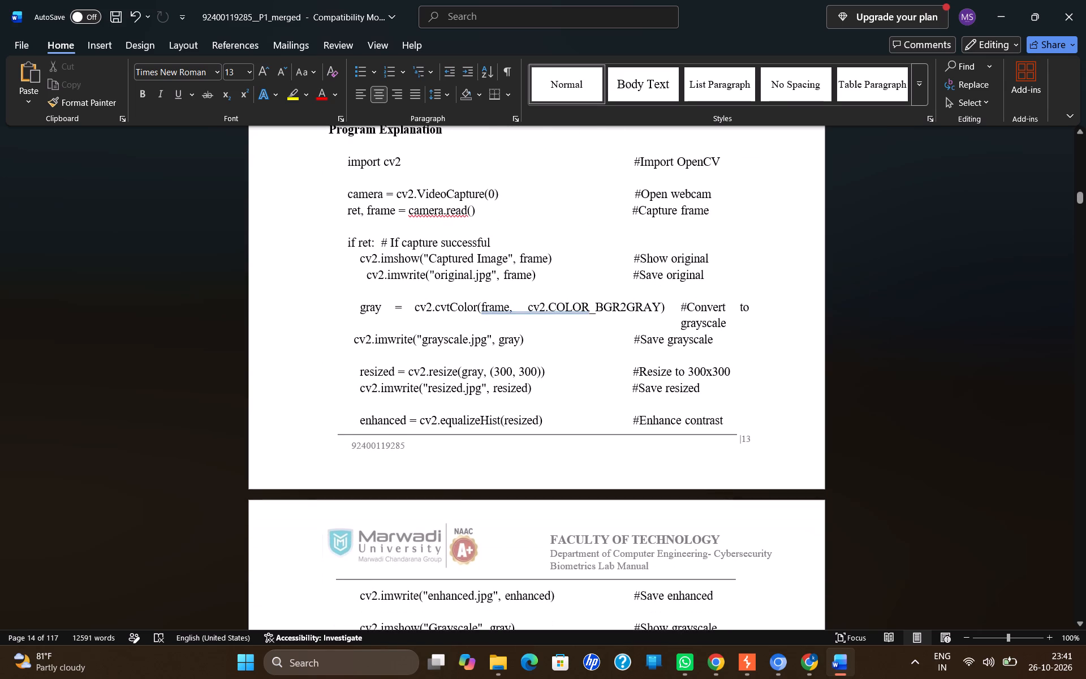
pyautogui.scroll(8, 747, 353)
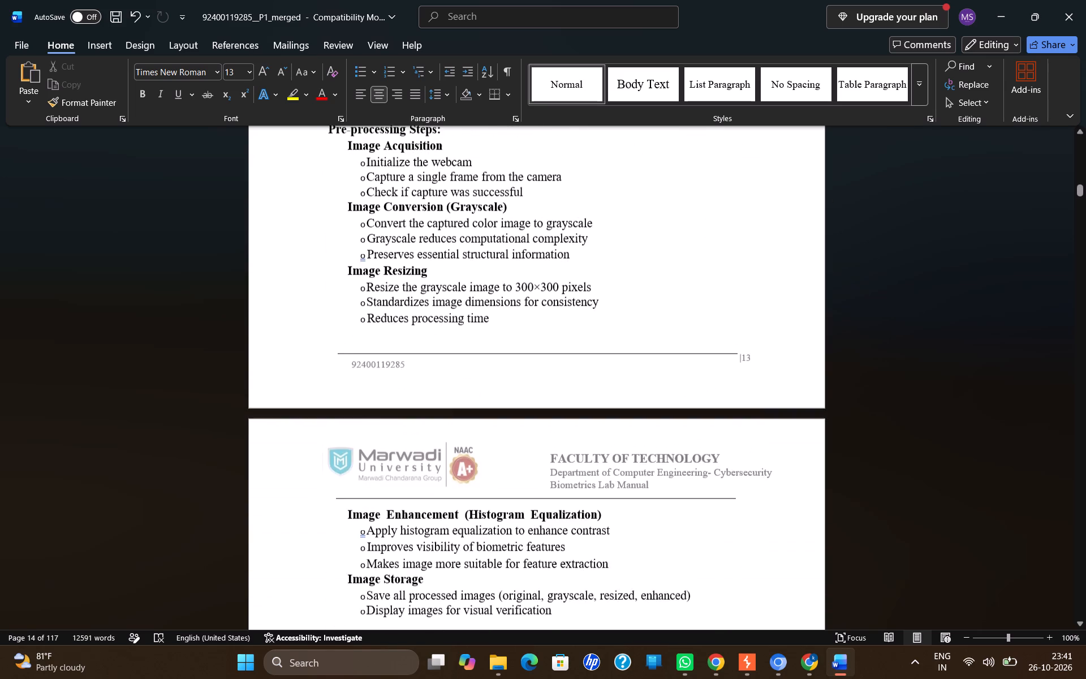
pyautogui.scroll(5, 747, 353)
pyautogui.scroll(-1, 747, 353)
pyautogui.scroll(1, 747, 353)
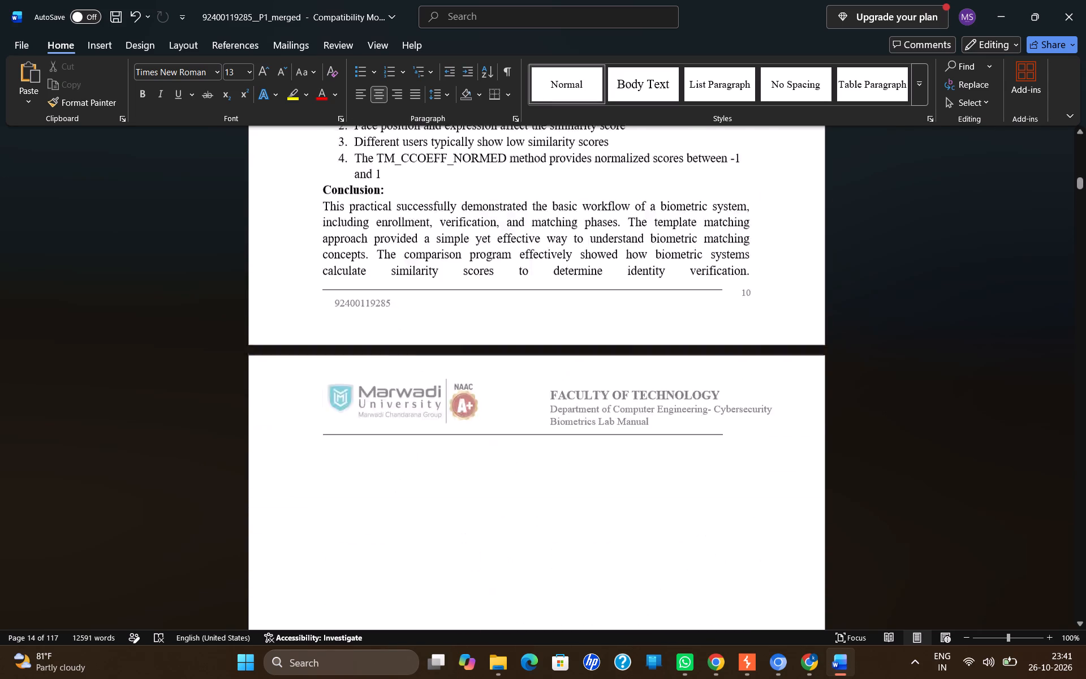
pyautogui.scroll(3, 747, 353)
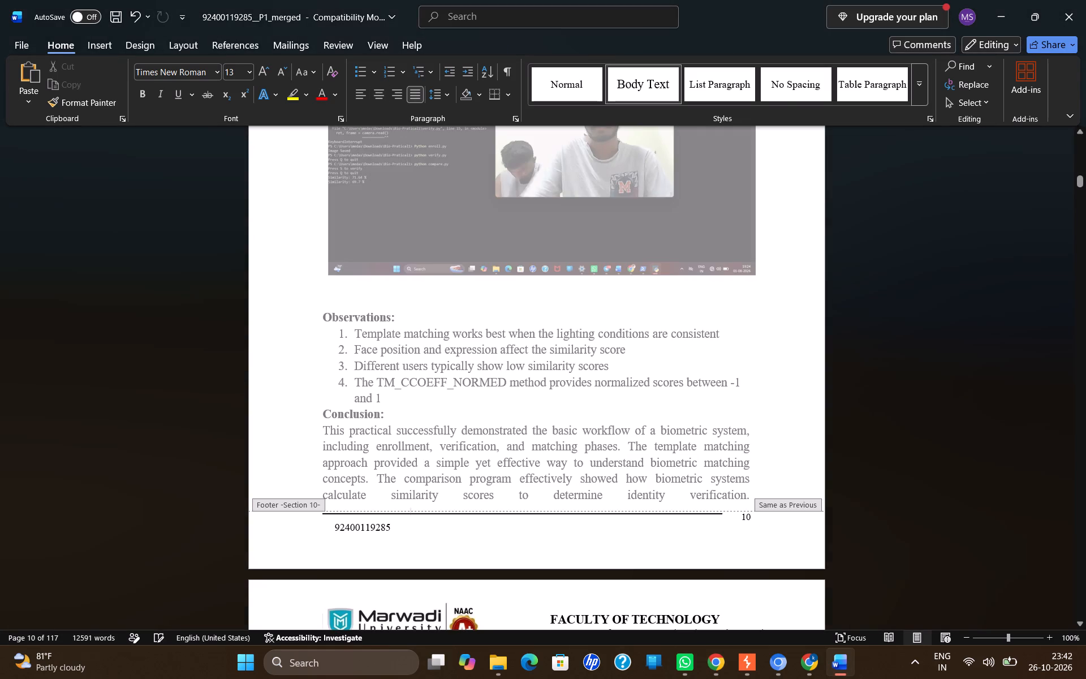
pyautogui.rightClick(746, 514)
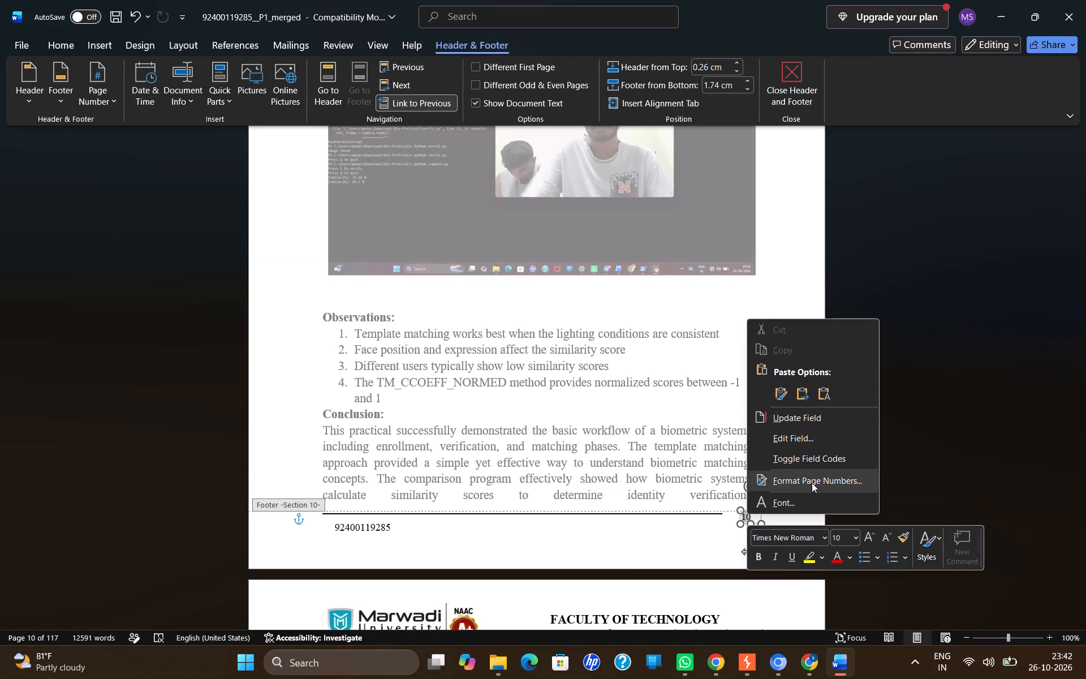
pyautogui.click(812, 483)
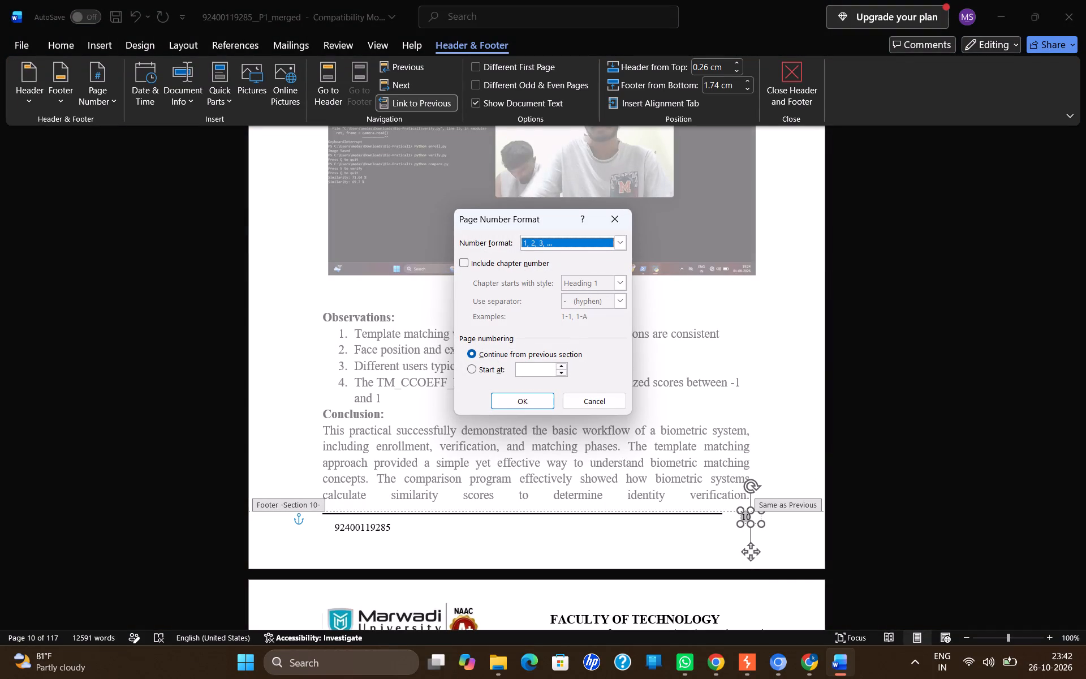
pyautogui.click(618, 215)
pyautogui.doubleClick(760, 286)
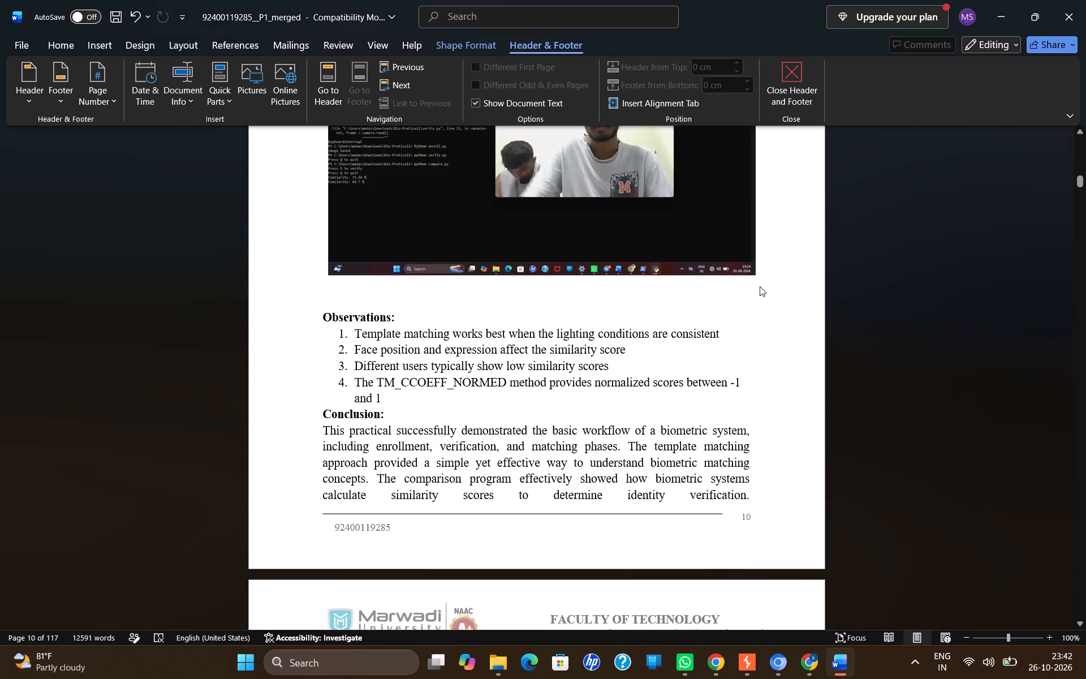
# Open the page number format settings for the section 1 footer on page 1.
pyautogui.scroll(20, 760, 286)
pyautogui.scroll(20, 760, 286)
pyautogui.scroll(-1, 760, 286)
pyautogui.scroll(20, 760, 286)
pyautogui.scroll(20, 760, 286)
pyautogui.scroll(17, 760, 286)
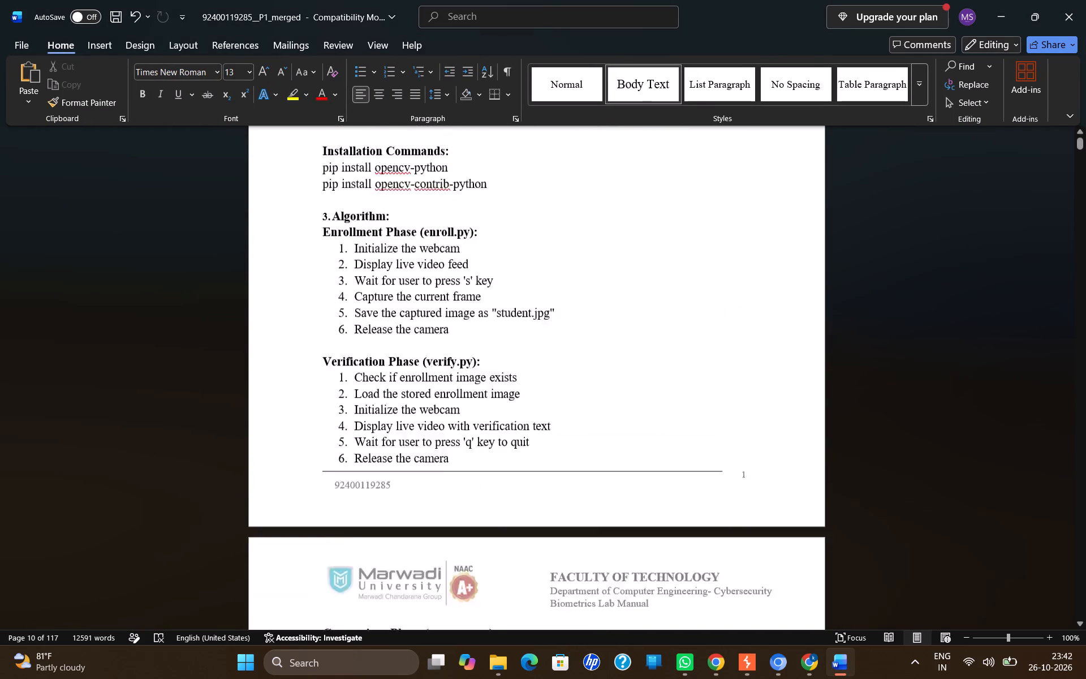
pyautogui.scroll(7, 760, 286)
pyautogui.scroll(-2, 760, 286)
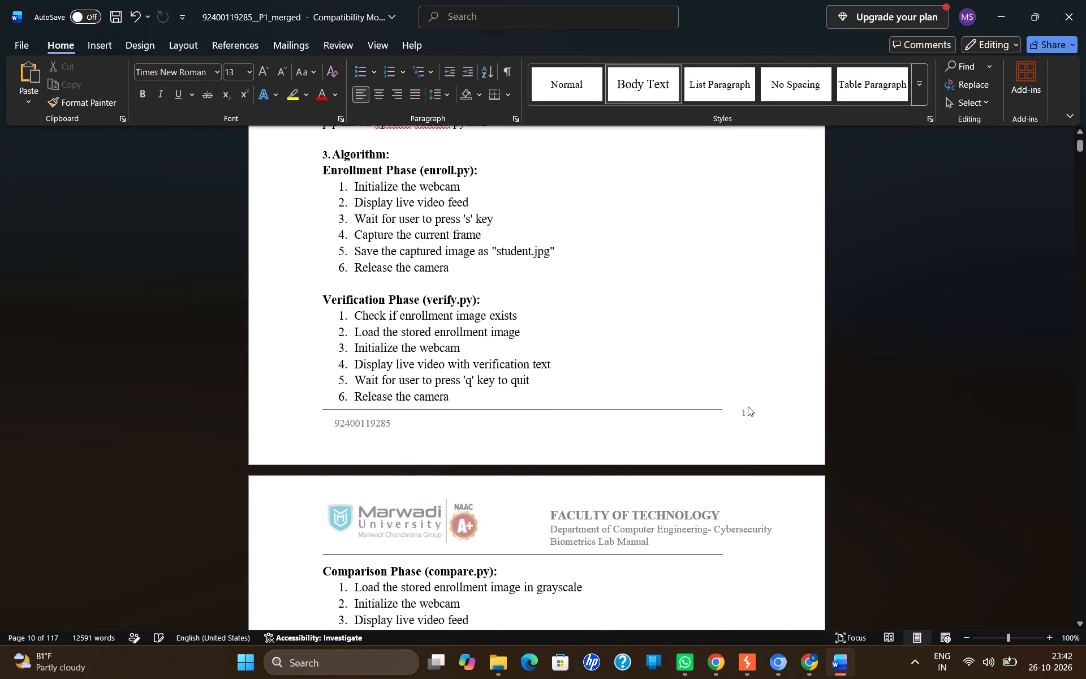
pyautogui.doubleClick(748, 406)
pyautogui.doubleClick(736, 415)
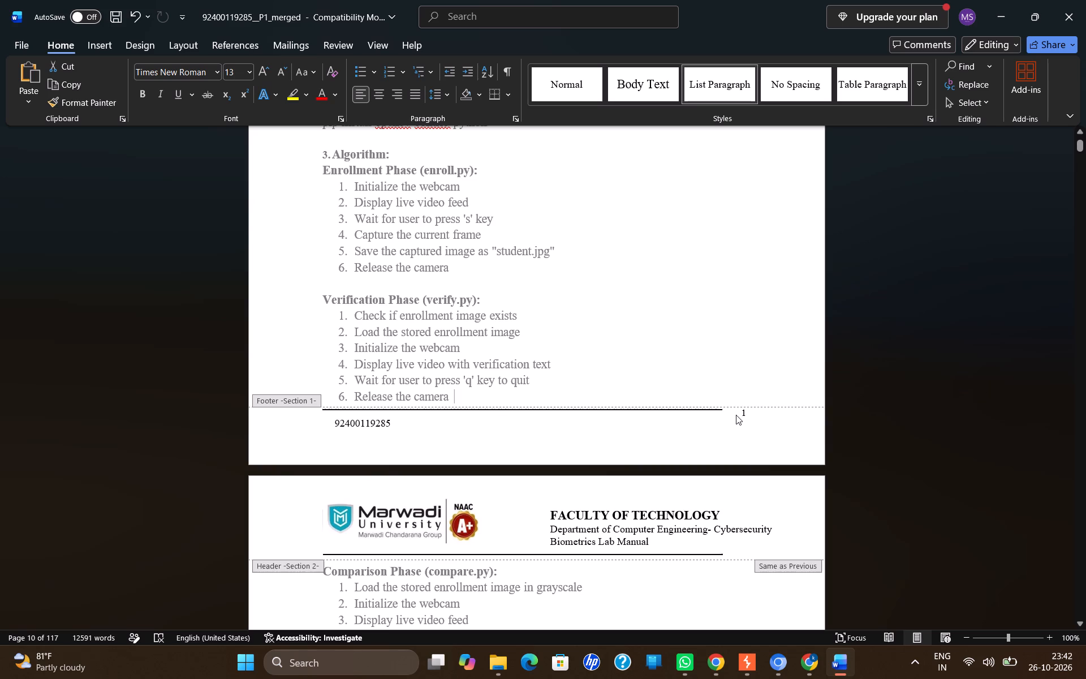
pyautogui.rightClick(736, 415)
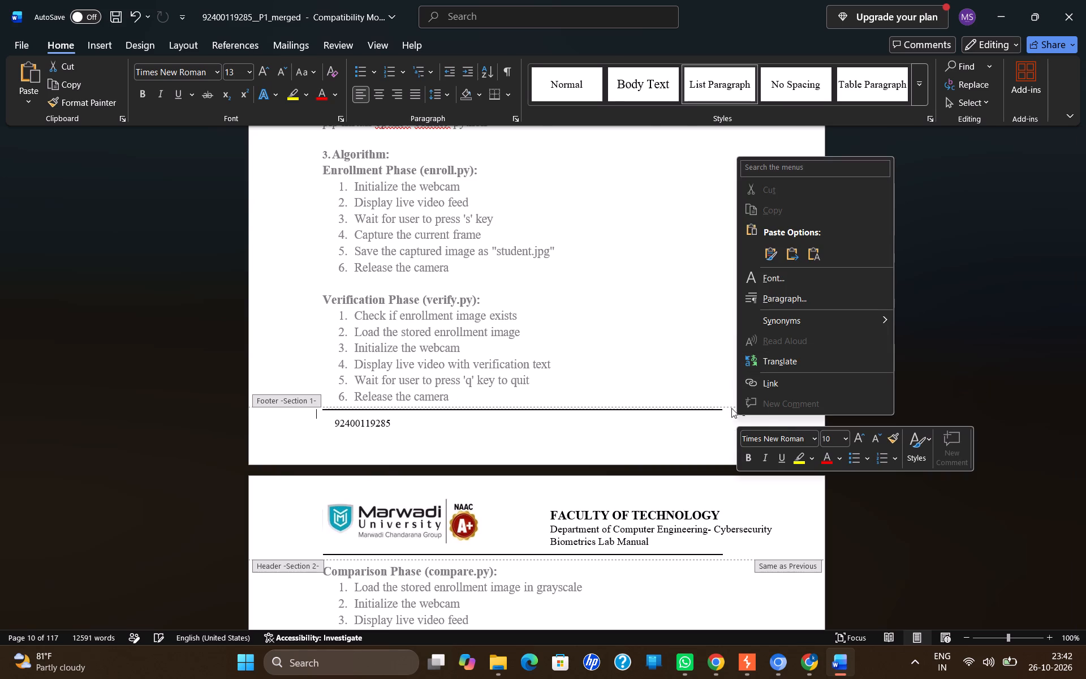
pyautogui.click(731, 408)
pyautogui.rightClick(742, 407)
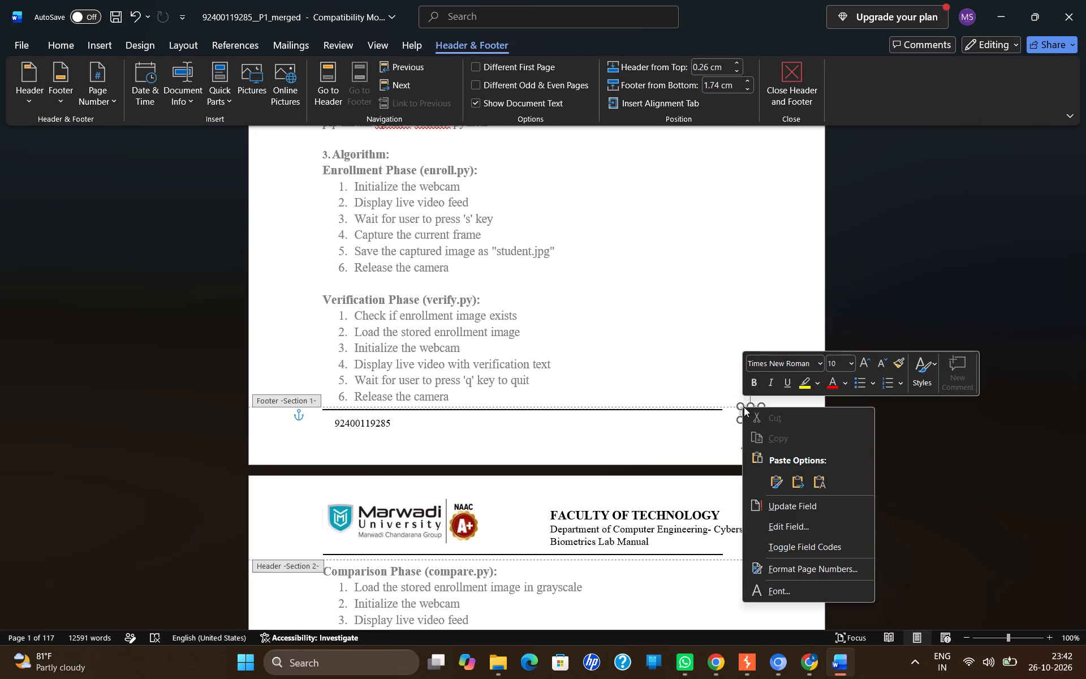
pyautogui.click(798, 565)
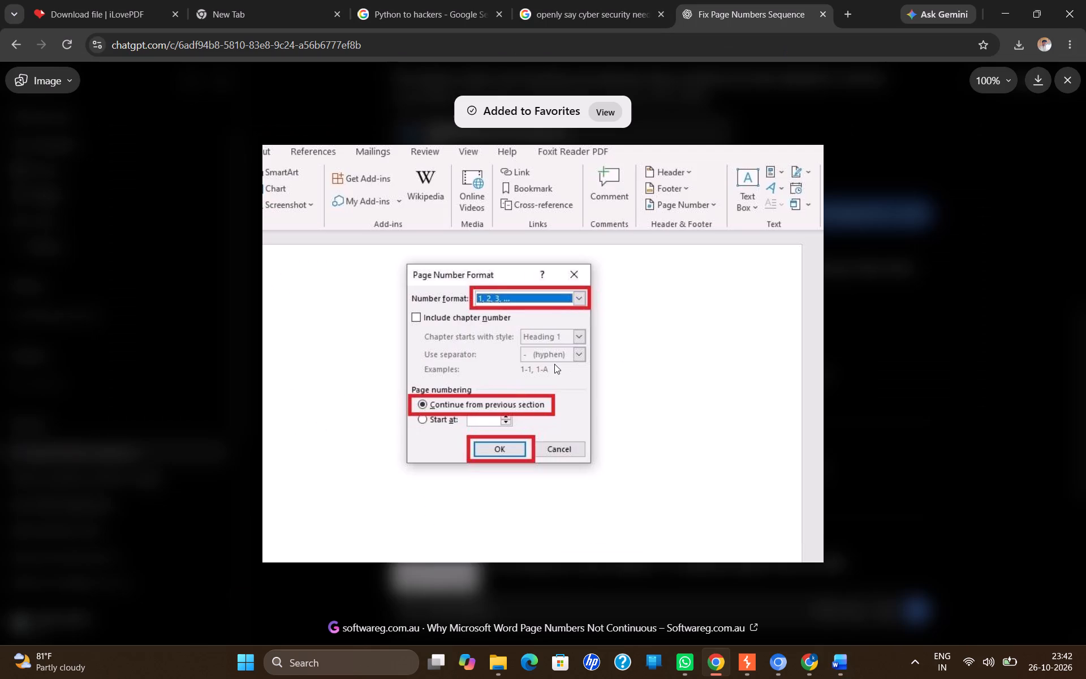
# Switch back to ChatGPT and examine the instructions and illustrations for continuing numbering and linking sections to the previous footer.
pyautogui.click(909, 304)
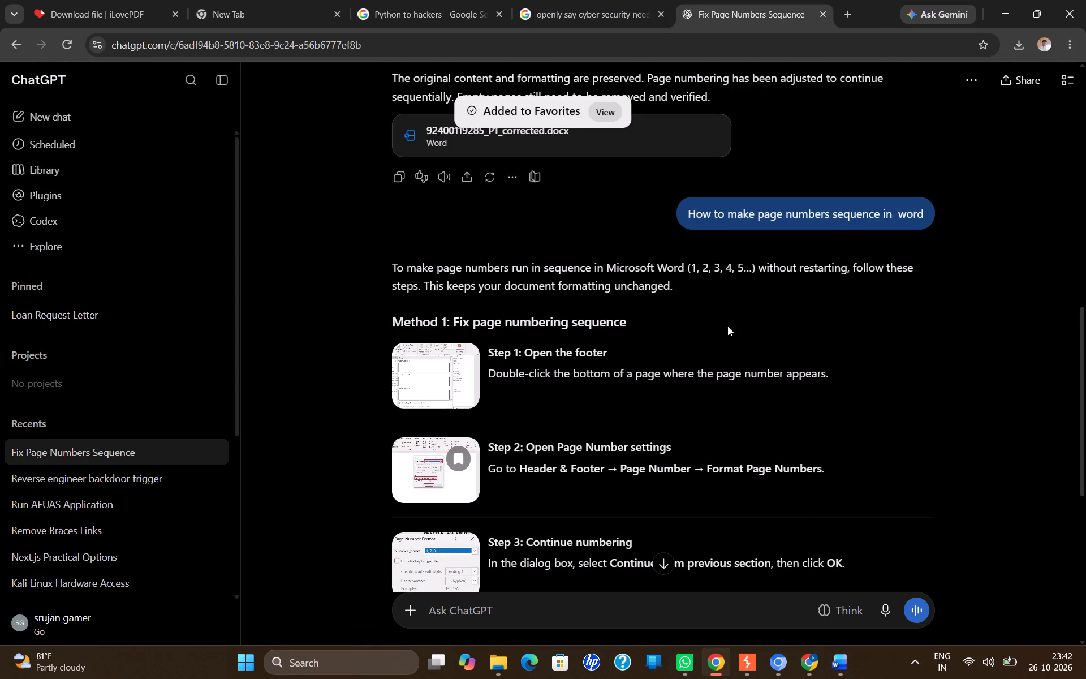
pyautogui.scroll(-1, 669, 350)
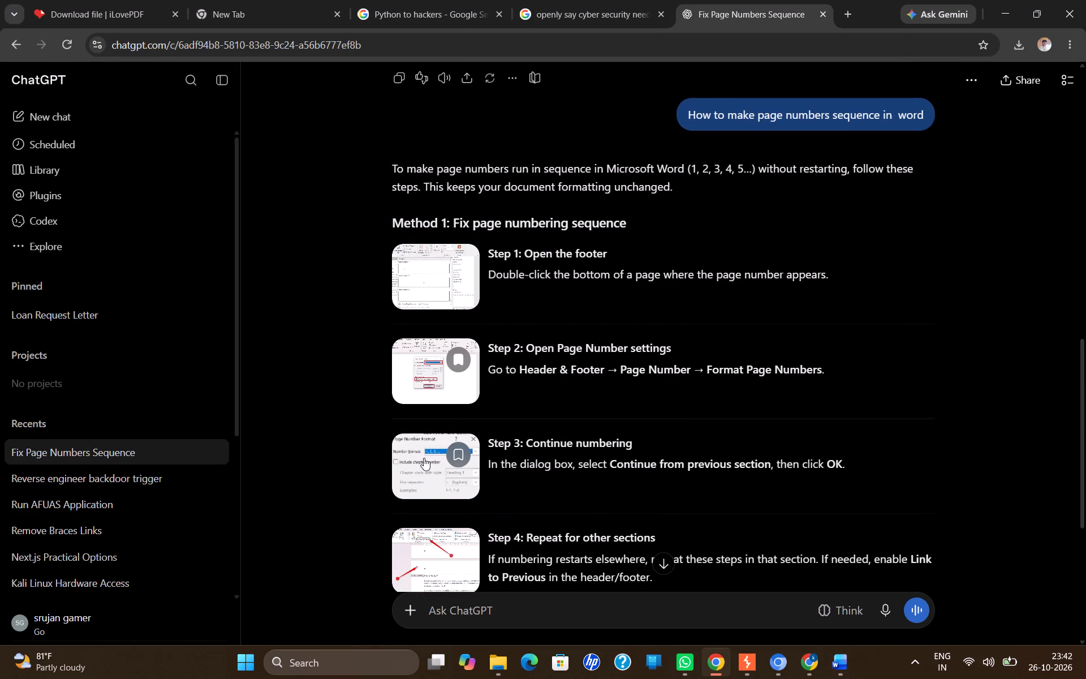
pyautogui.click(424, 458)
pyautogui.click(843, 404)
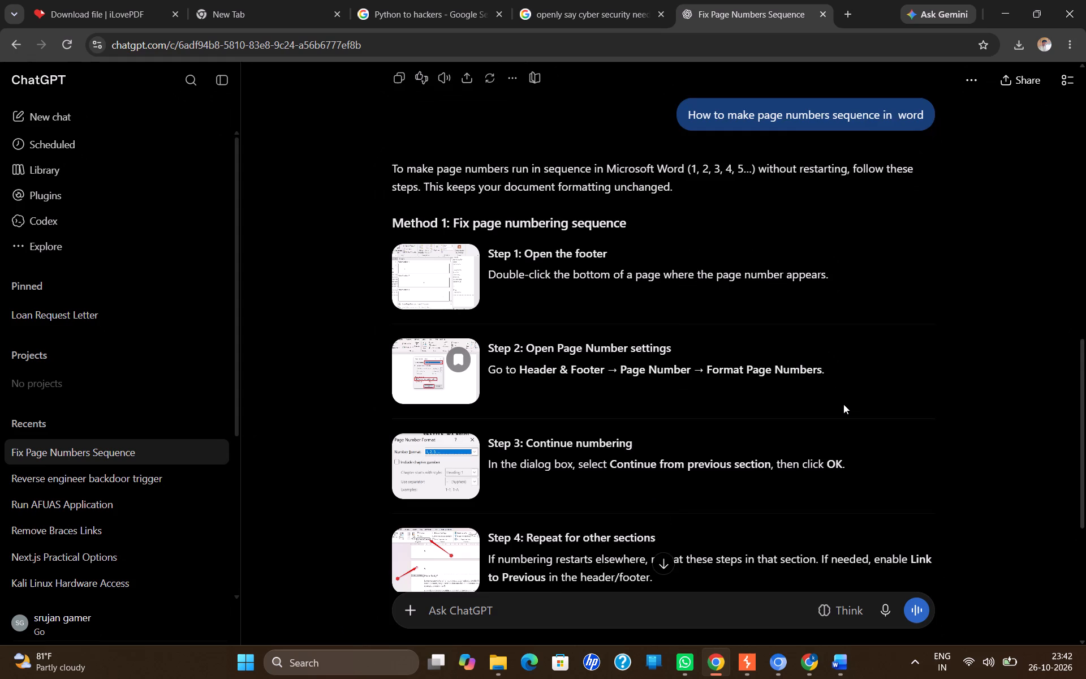
pyautogui.scroll(-2, 843, 404)
pyautogui.click(481, 404)
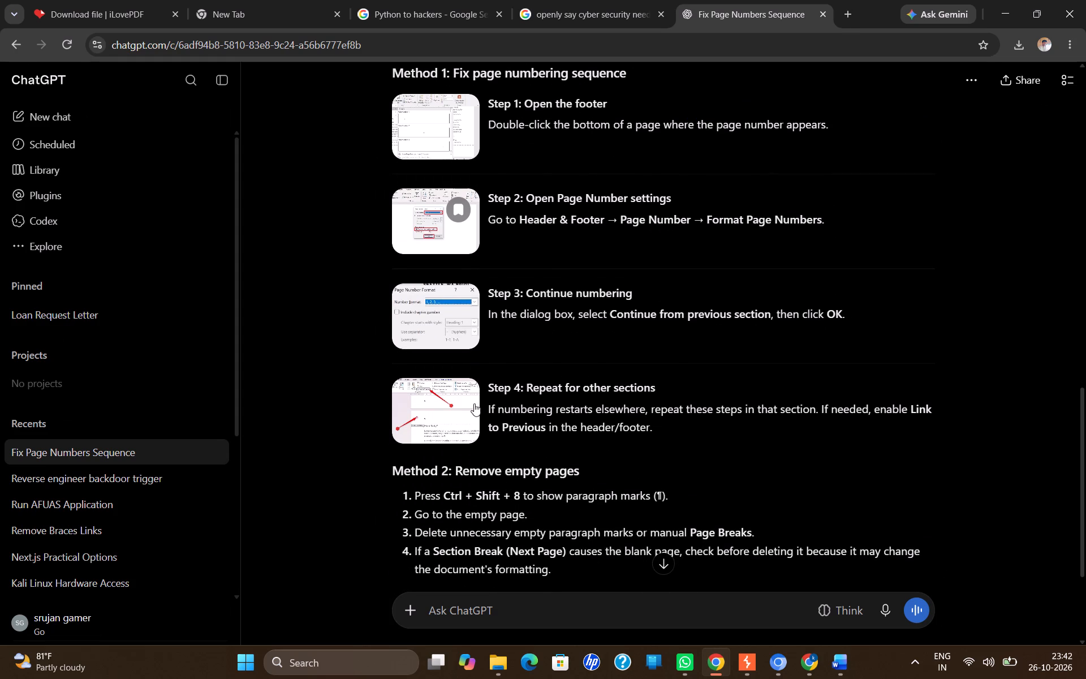
pyautogui.click(455, 402)
pyautogui.click(425, 400)
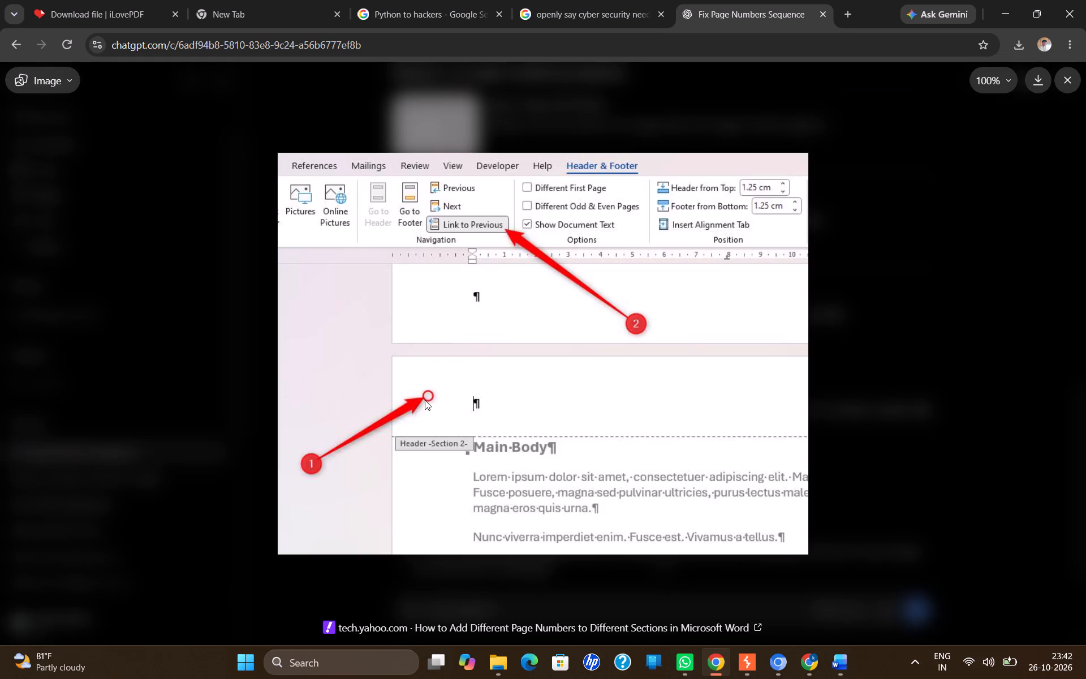
pyautogui.click(875, 306)
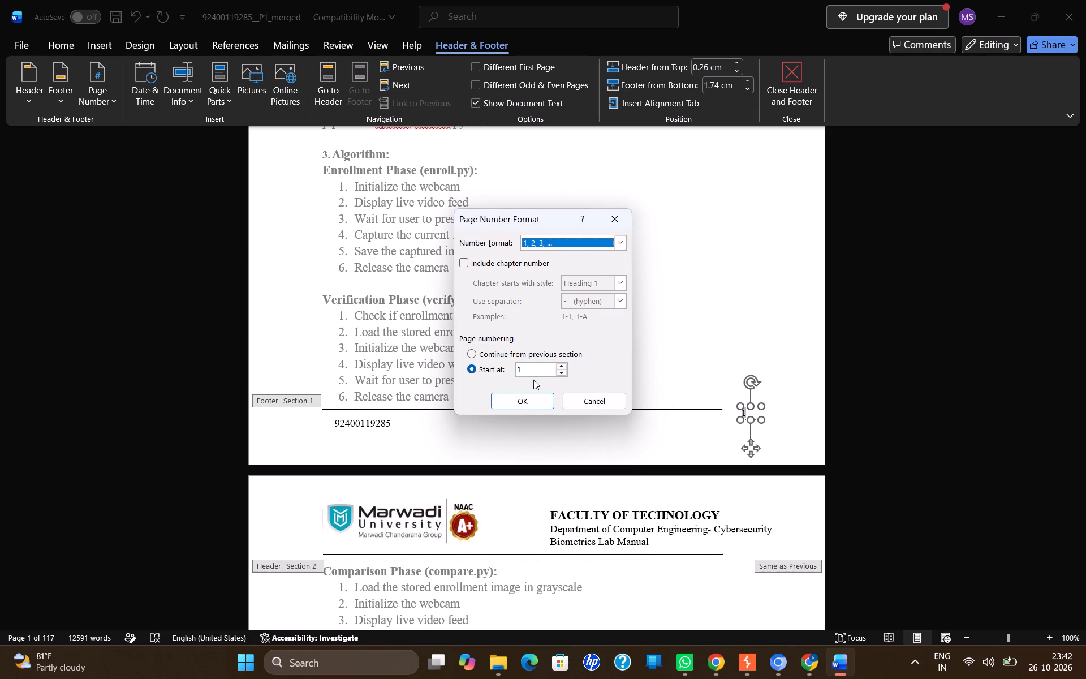
# Apply page numbering that starts at 1 to the section 1 footer.
pyautogui.click(528, 399)
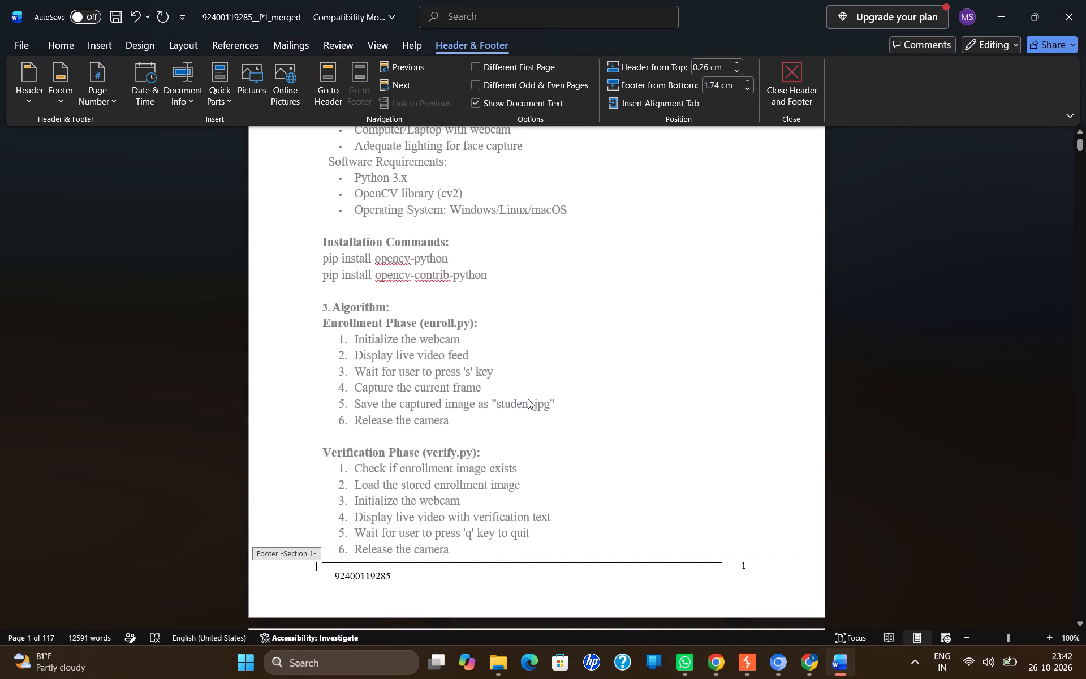
# Examine the footer page numbers from section 1 through the Practical 2 pages.
pyautogui.scroll(-10, 528, 399)
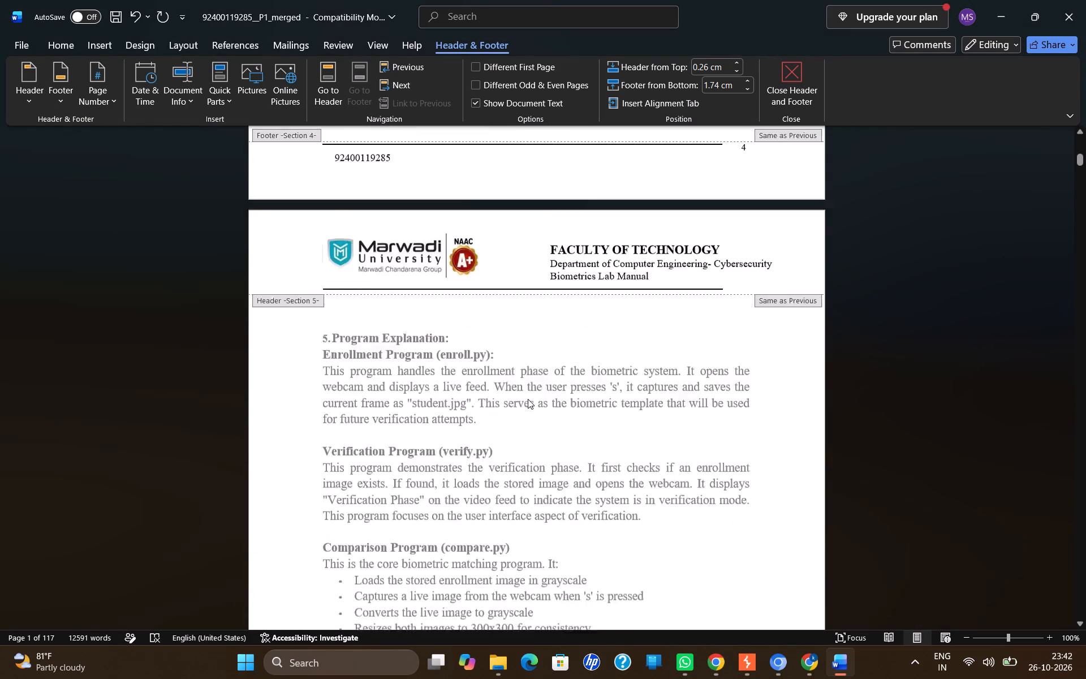
pyautogui.scroll(-10, 528, 399)
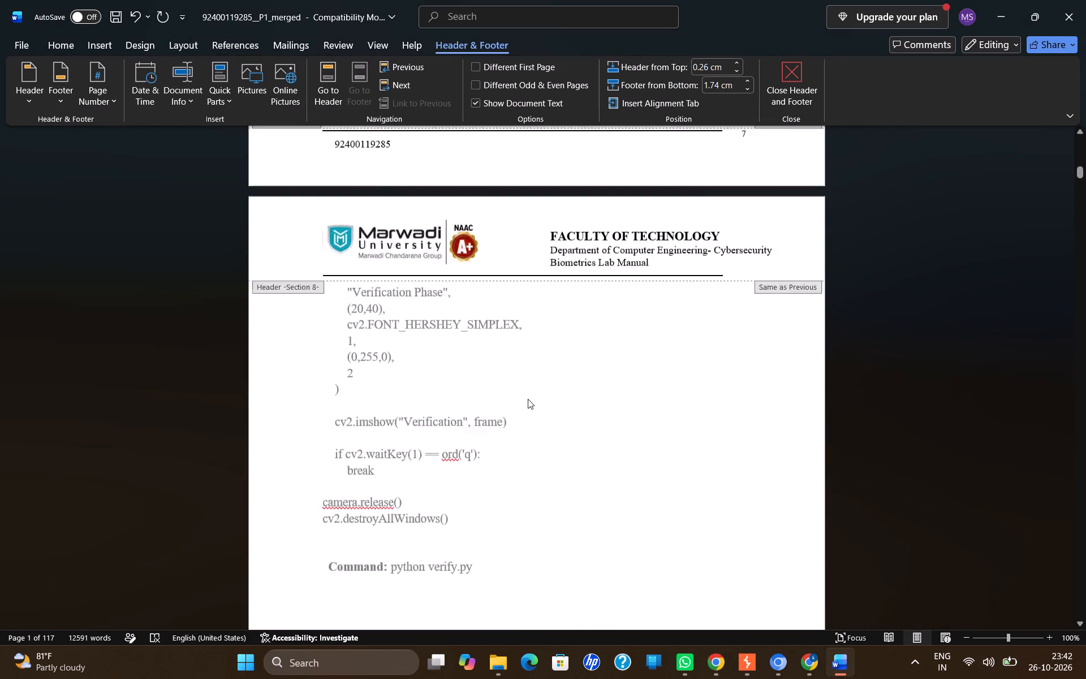
pyautogui.scroll(-6, 528, 399)
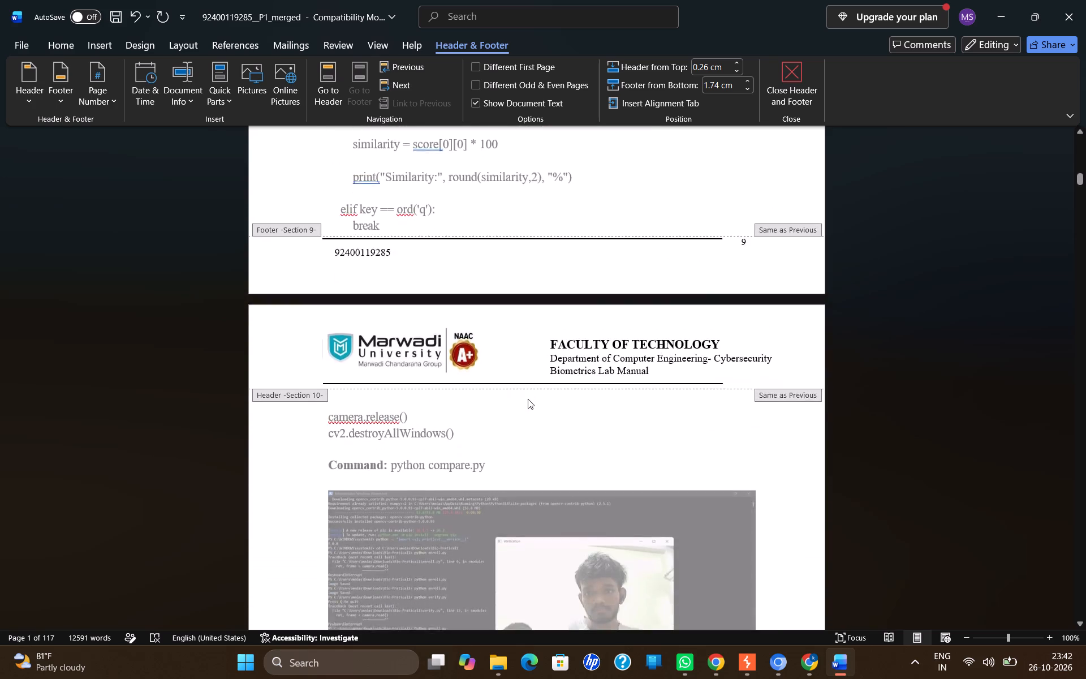
pyautogui.scroll(-6, 528, 399)
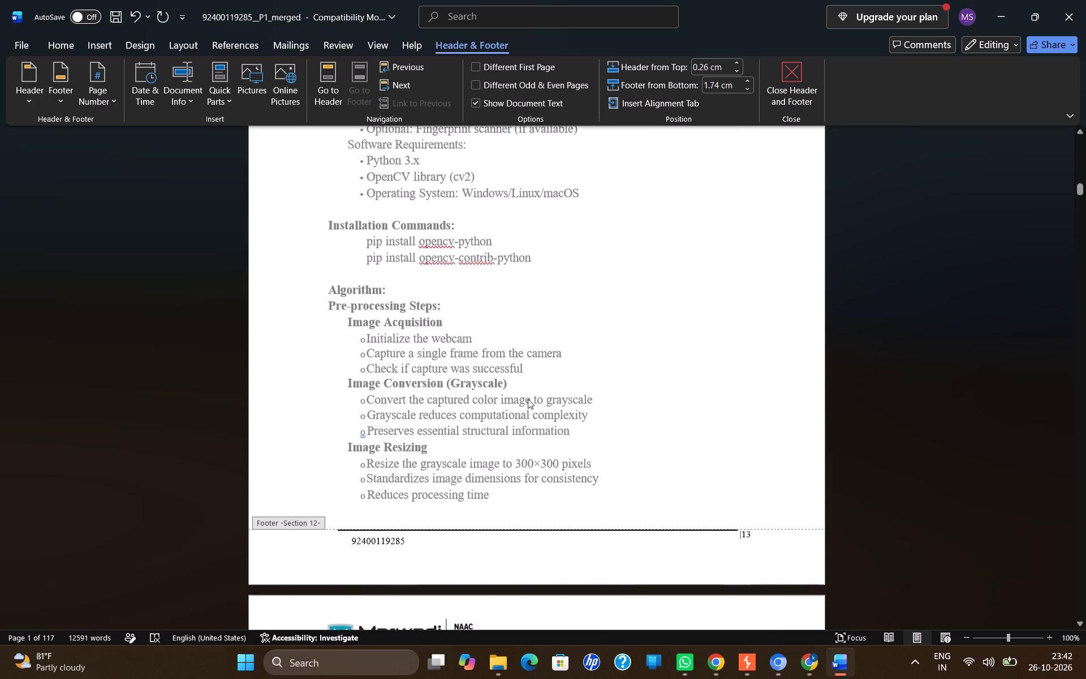
pyautogui.scroll(-6, 528, 399)
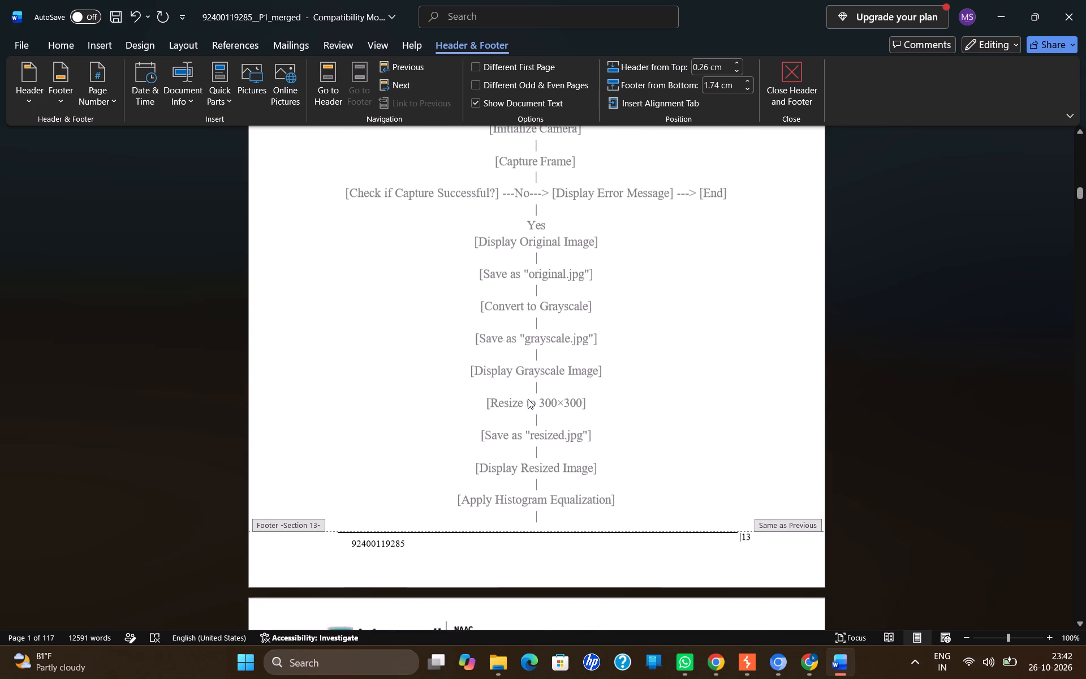
pyautogui.scroll(-3, 528, 399)
pyautogui.scroll(4, 615, 323)
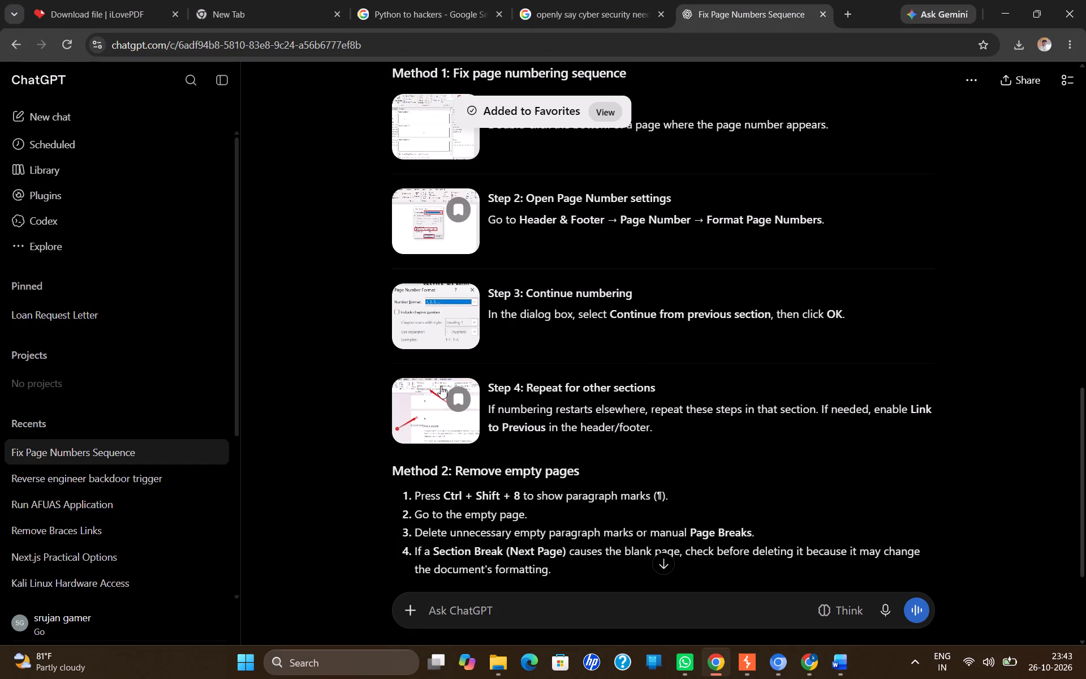
# Switch to ChatGPT and enlarge the illustration for step 4, Repeat for other sections.
pyautogui.click(426, 394)
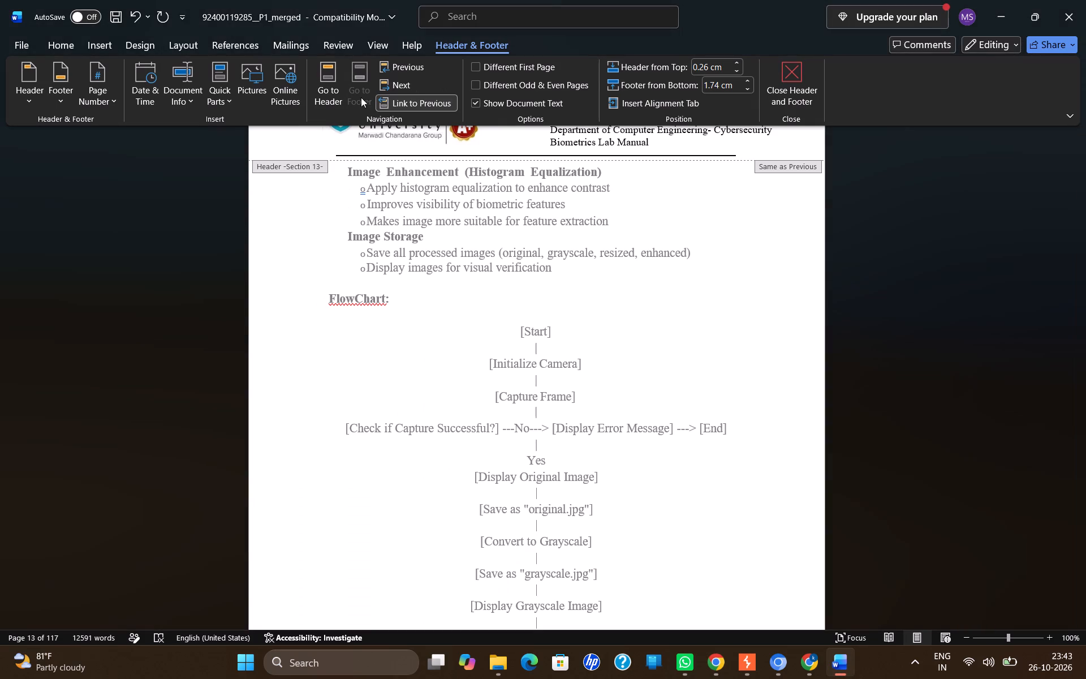
# Switch to Word and turn off Link to Previous for the section 9 footer.
pyautogui.click(390, 98)
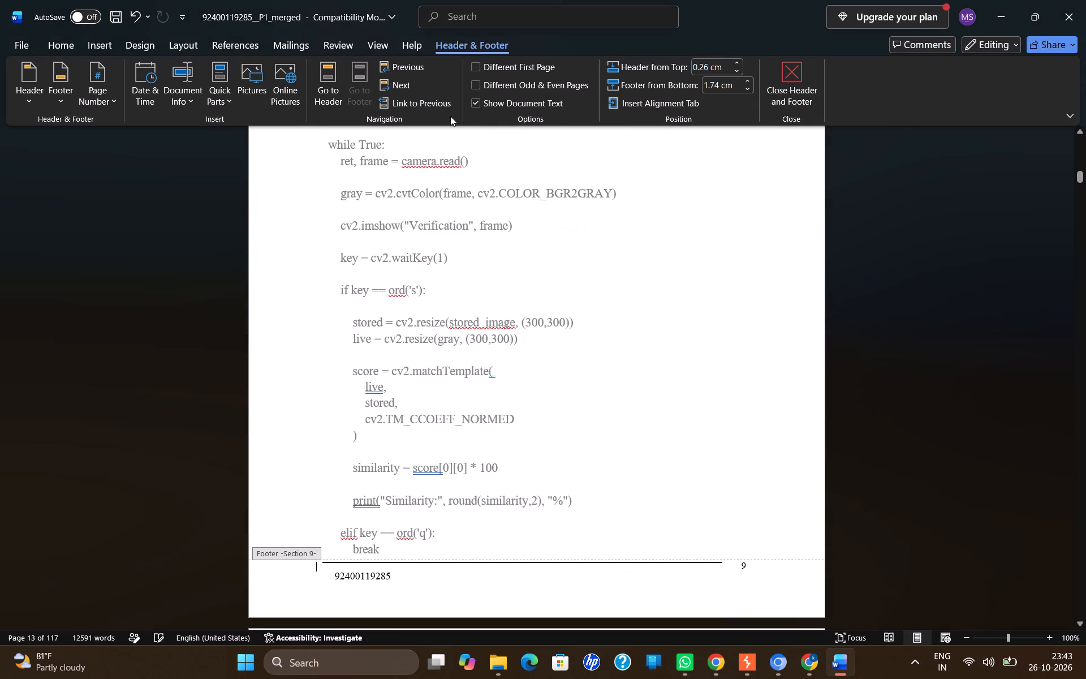
# Examine the footers of sections 10 to 16 for page numbering and return to the body text.
pyautogui.scroll(-5, 637, 265)
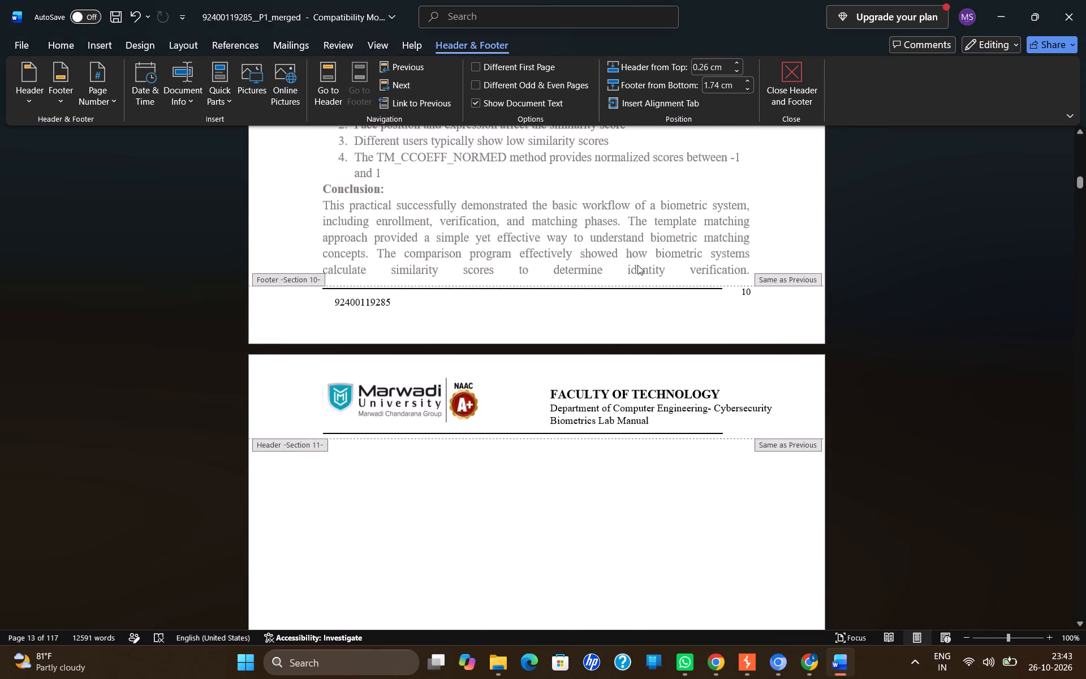
pyautogui.scroll(-7, 637, 265)
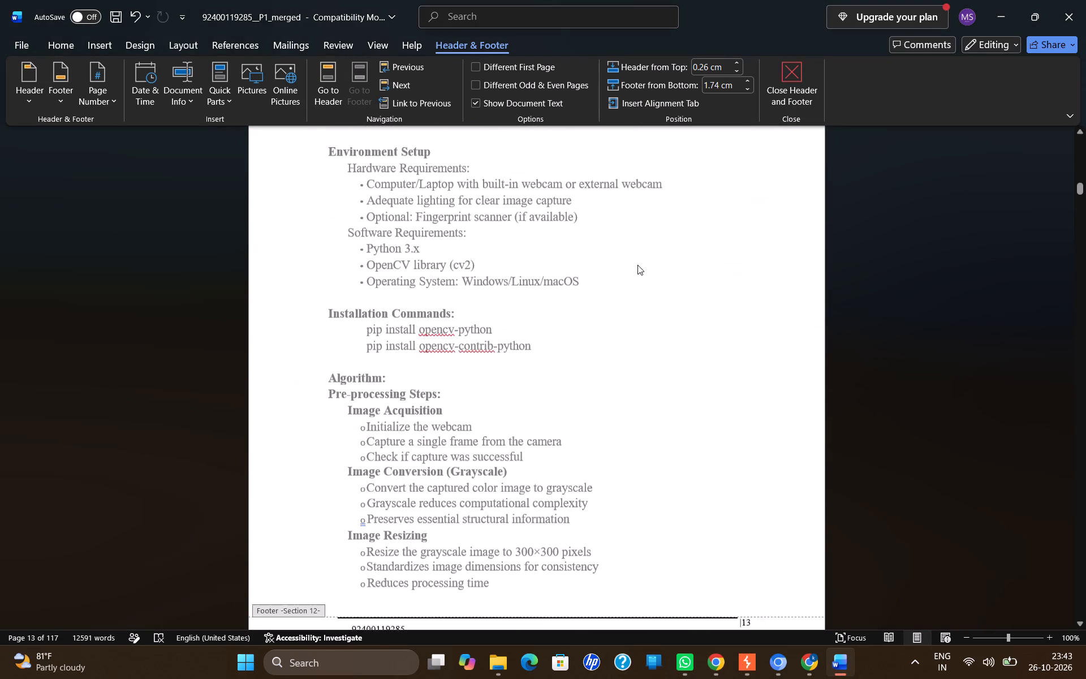
pyautogui.scroll(-6, 637, 265)
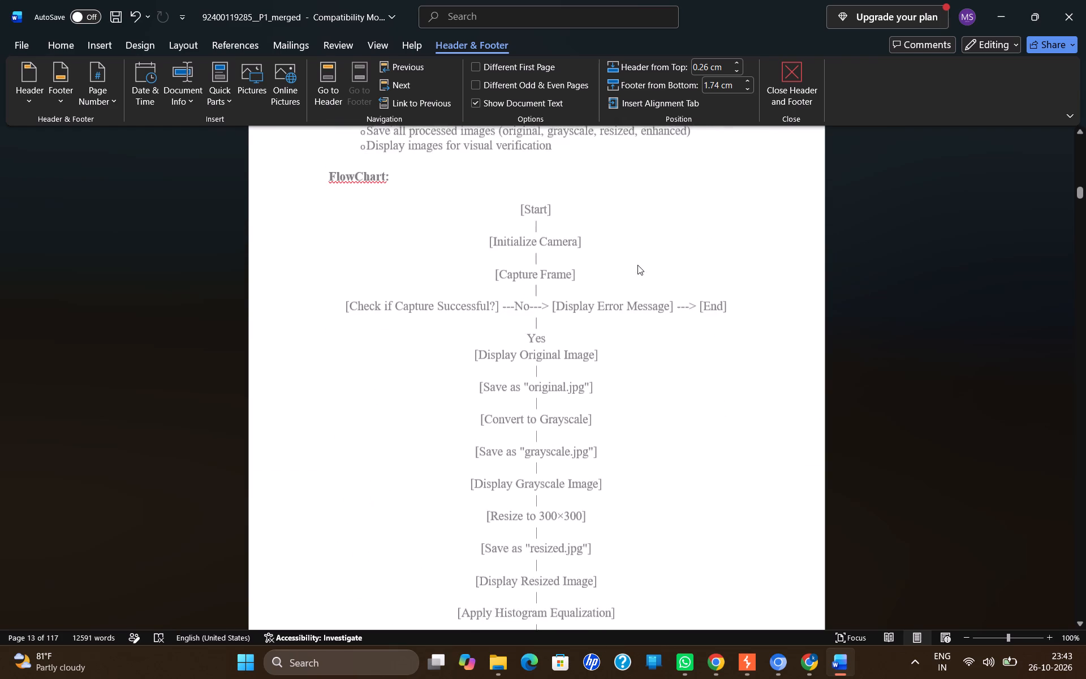
pyautogui.scroll(-6, 637, 265)
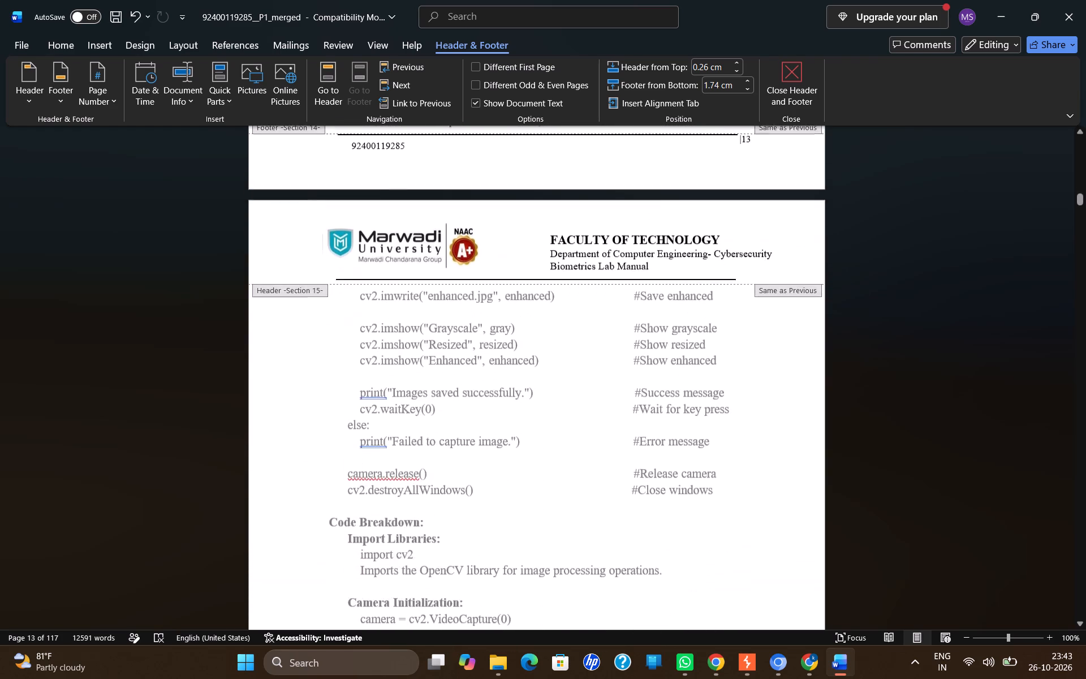
pyautogui.scroll(-6, 637, 265)
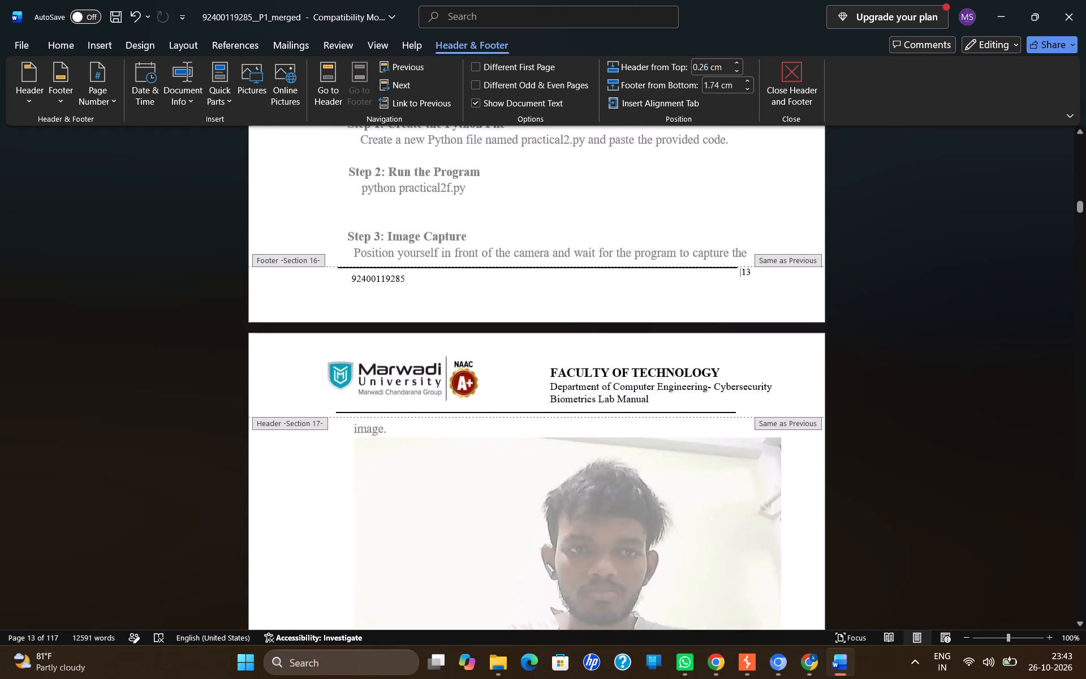
pyautogui.doubleClick(723, 184)
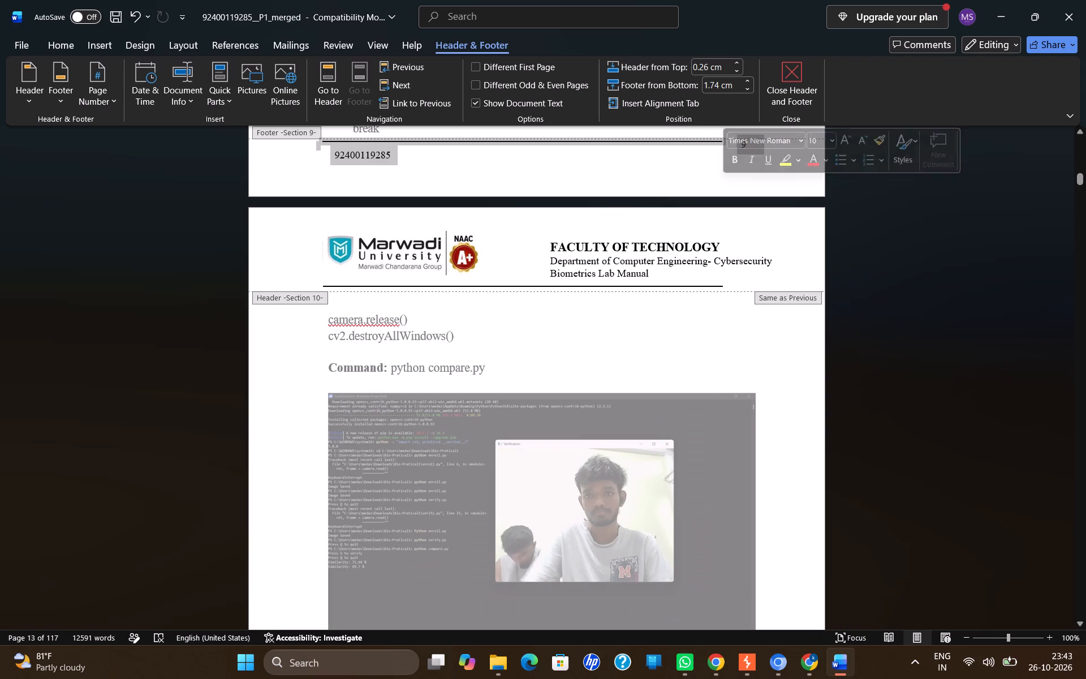
pyautogui.doubleClick(769, 338)
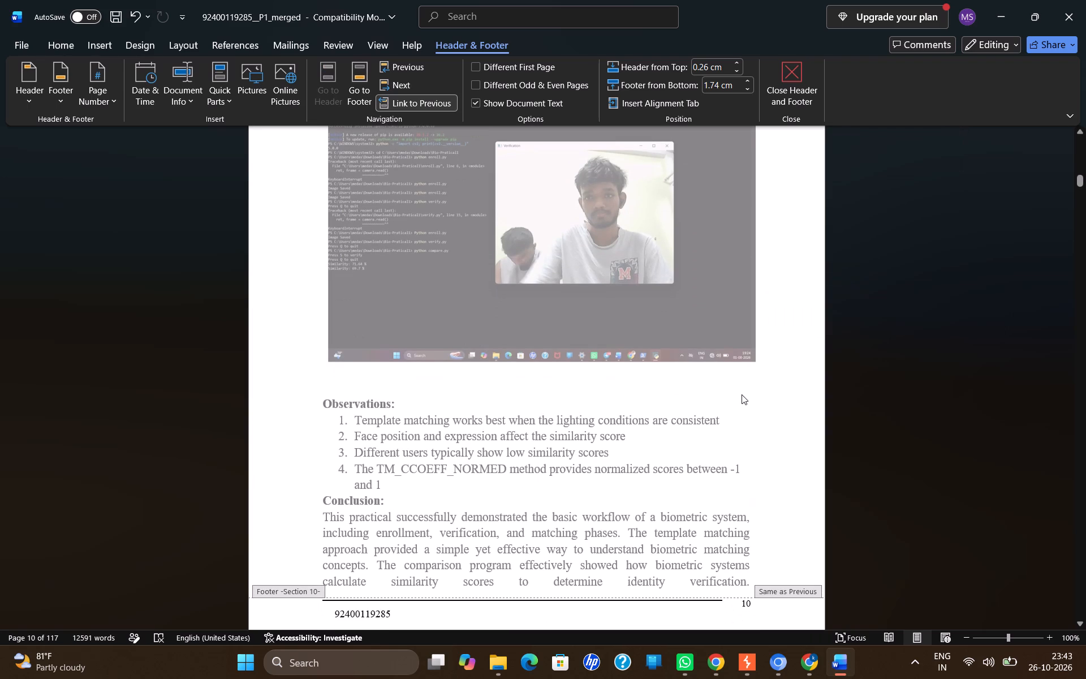
pyautogui.doubleClick(742, 394)
# Review the page numbers from the start of Practical 1 through the first page of Practical 2.
pyautogui.scroll(16, 742, 394)
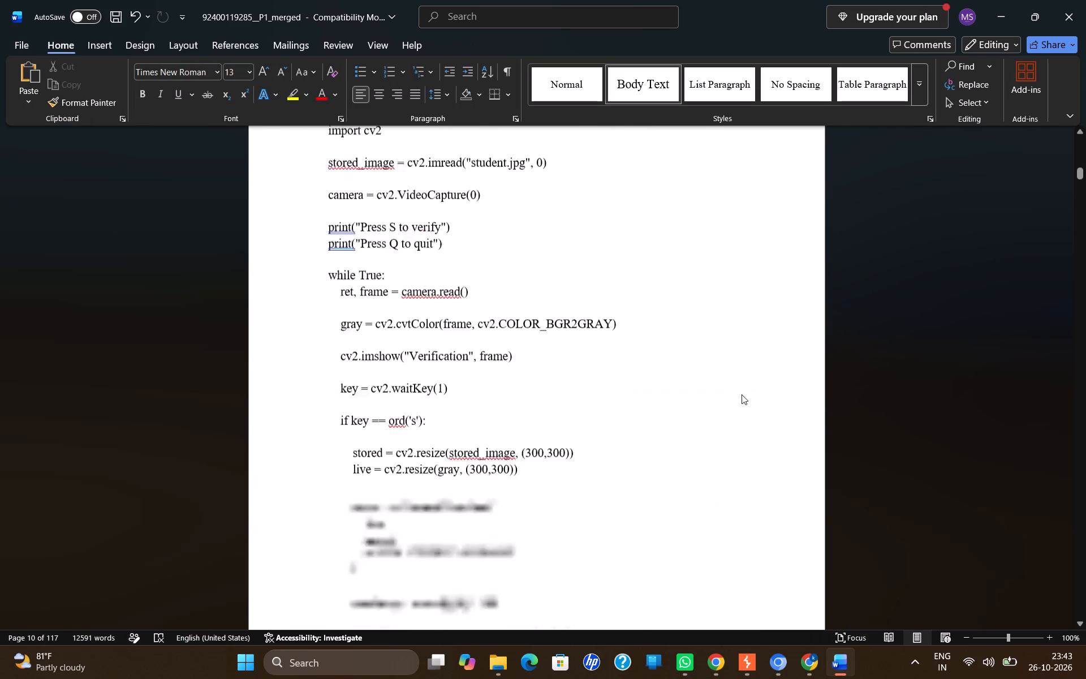
pyautogui.scroll(15, 742, 394)
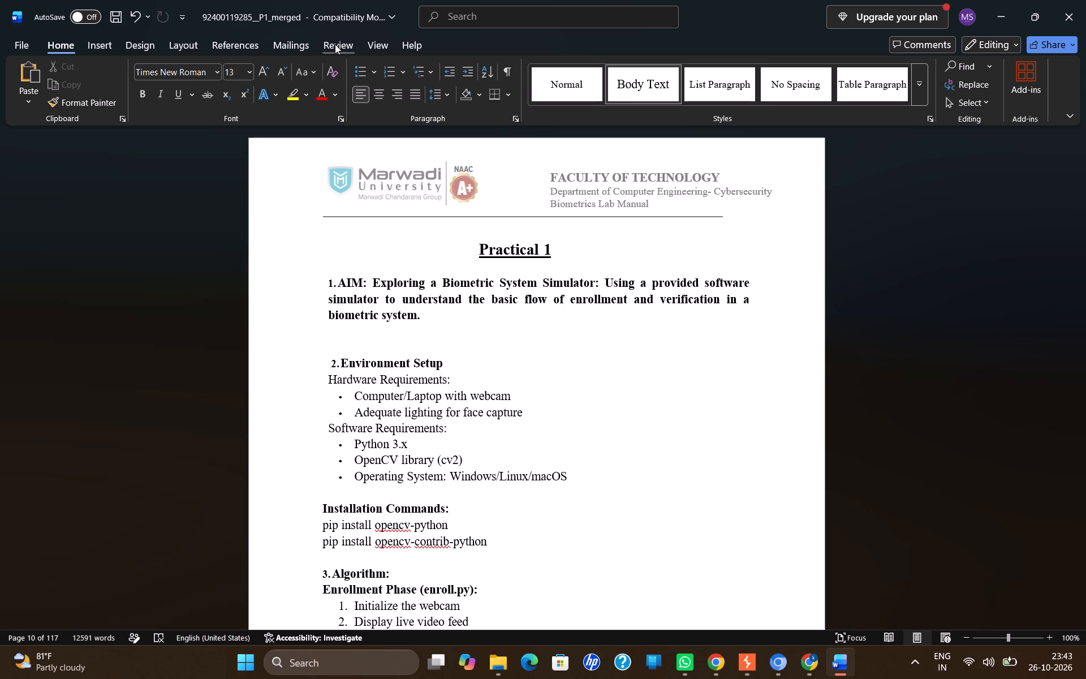
pyautogui.scroll(-1, 341, 72)
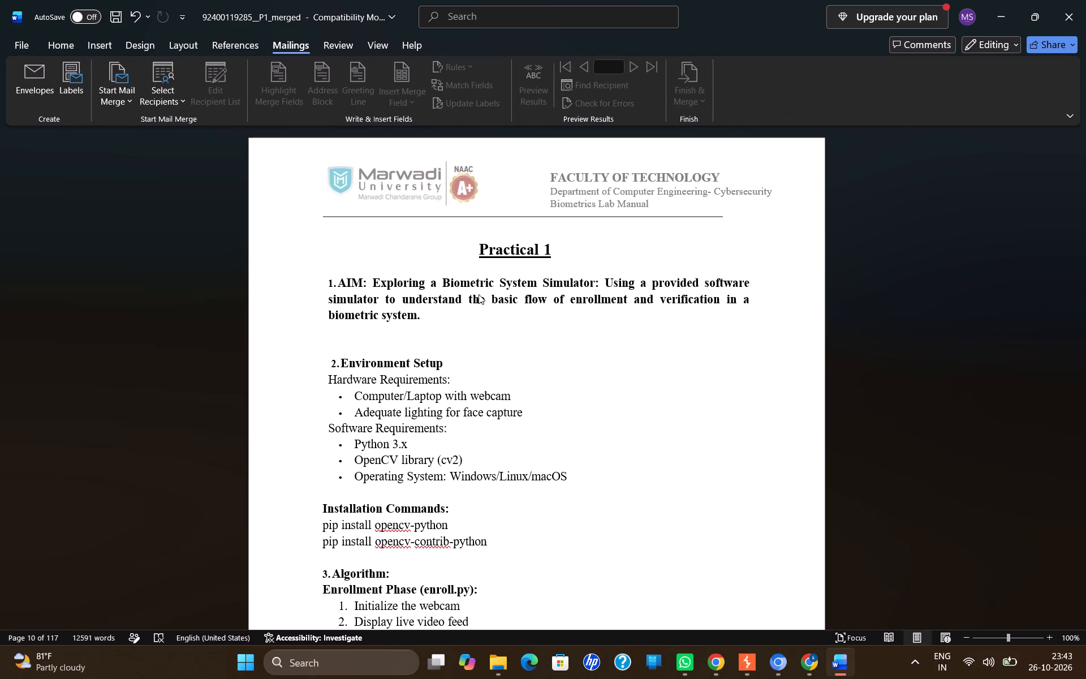
pyautogui.scroll(-11, 455, 342)
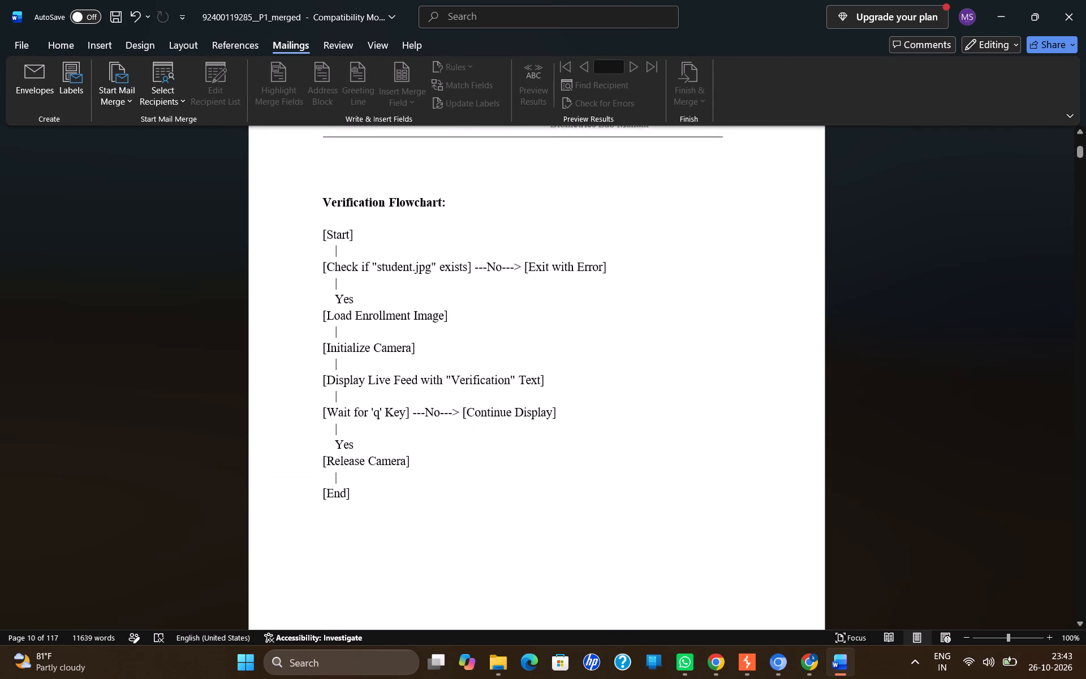
pyautogui.scroll(-5, 455, 342)
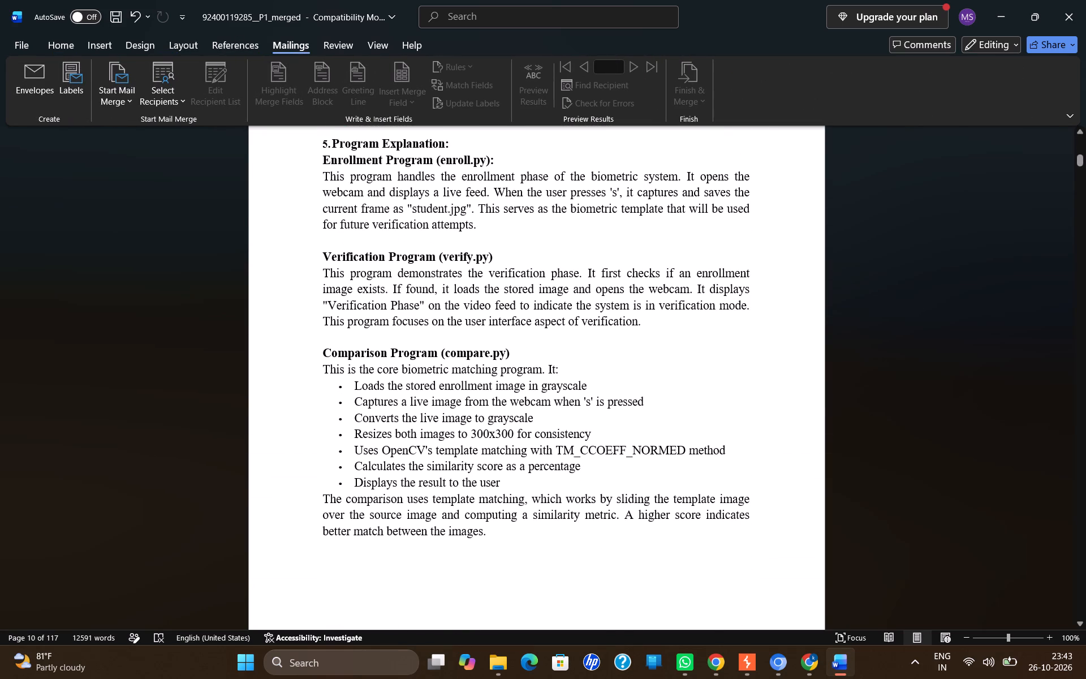
pyautogui.scroll(-8, 455, 342)
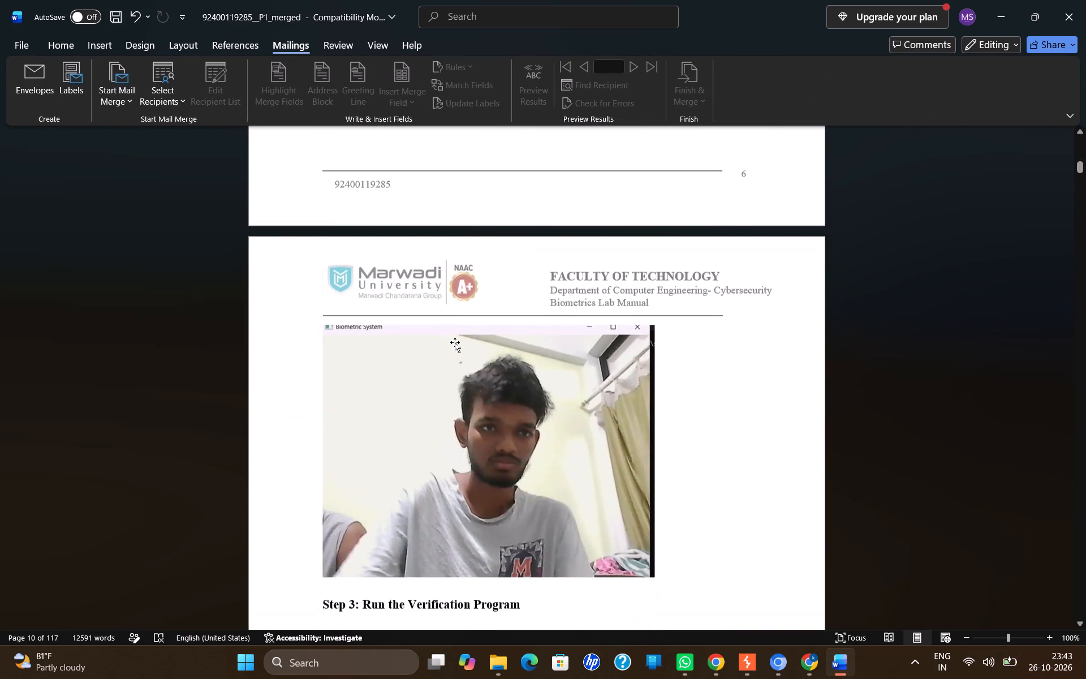
pyautogui.scroll(-9, 455, 342)
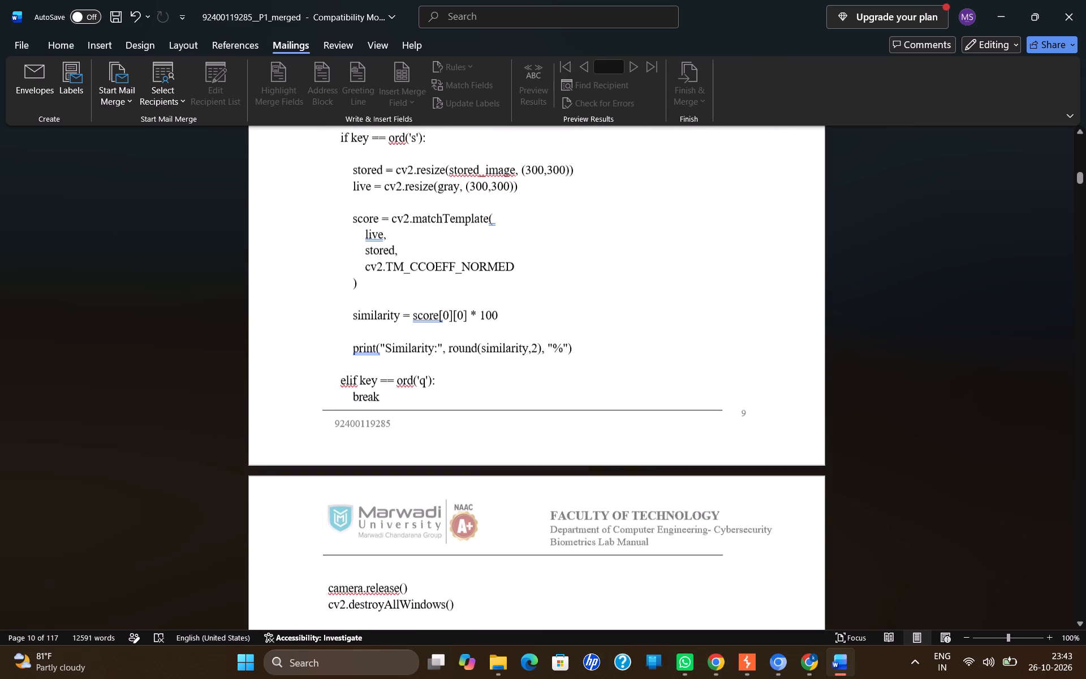
pyautogui.scroll(2, 455, 342)
pyautogui.scroll(-1, 455, 342)
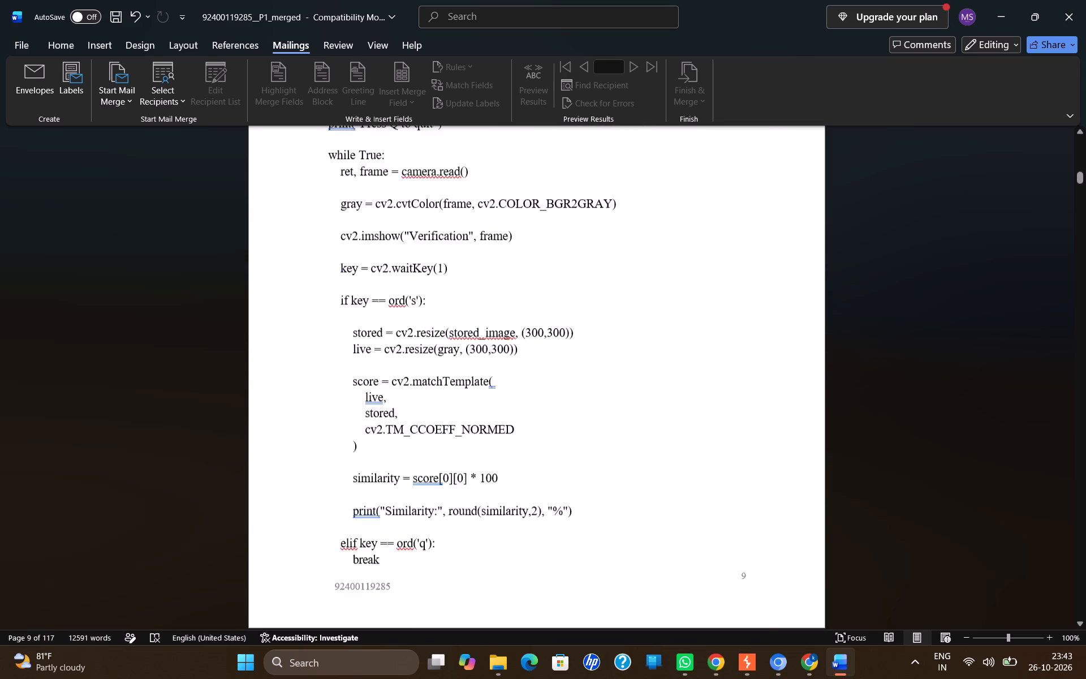
pyautogui.scroll(-6, 455, 342)
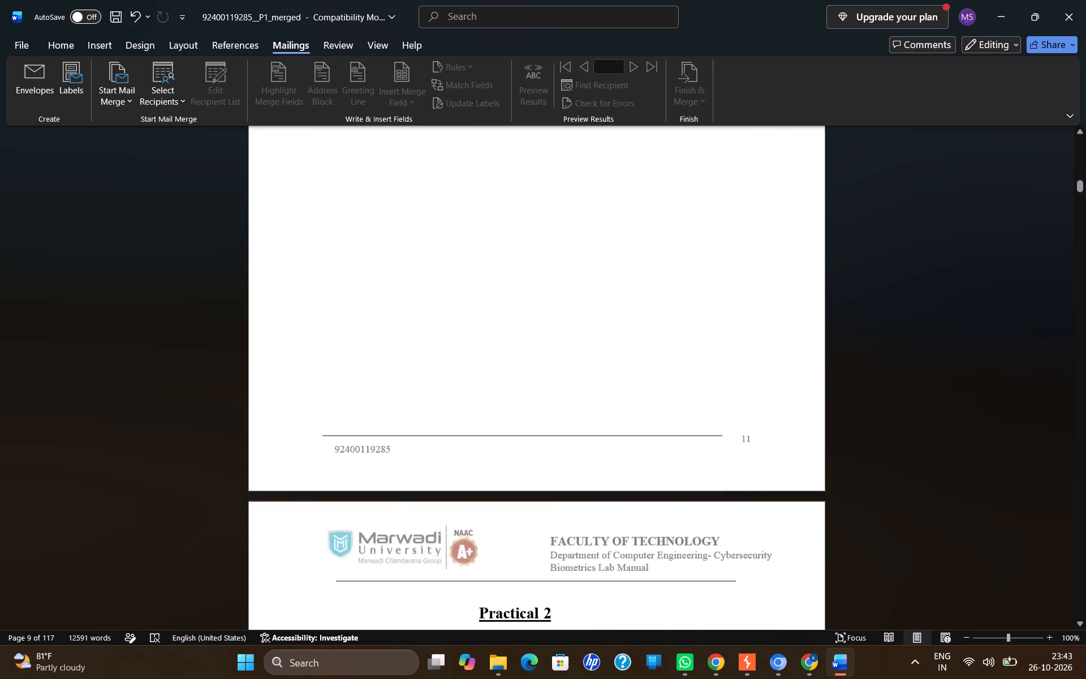
pyautogui.scroll(-4, 455, 342)
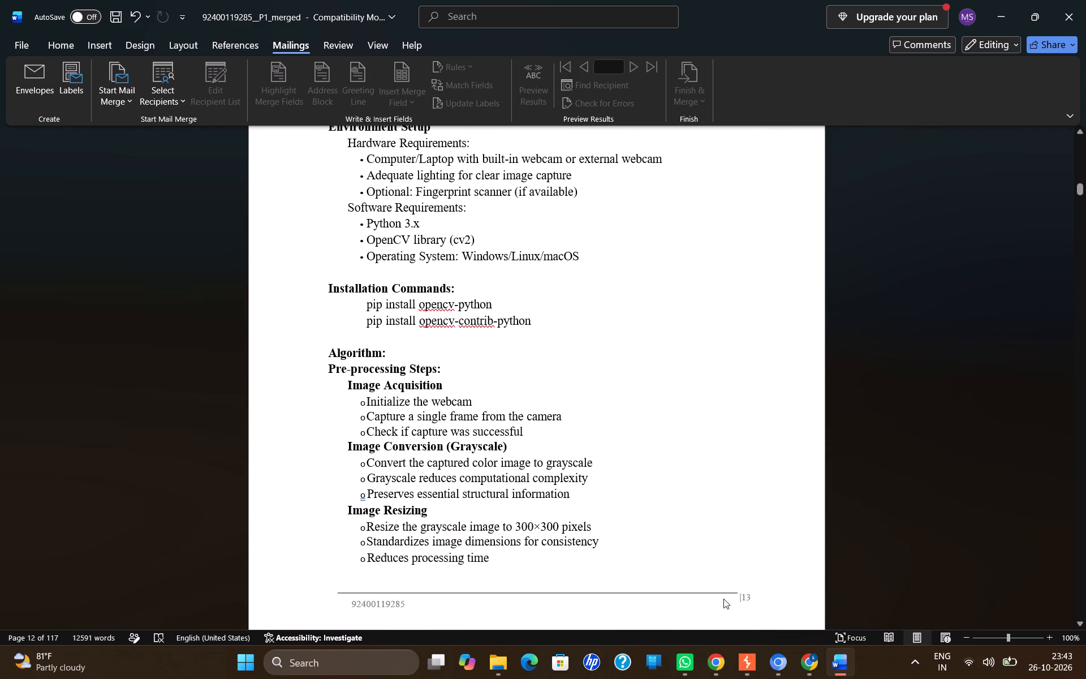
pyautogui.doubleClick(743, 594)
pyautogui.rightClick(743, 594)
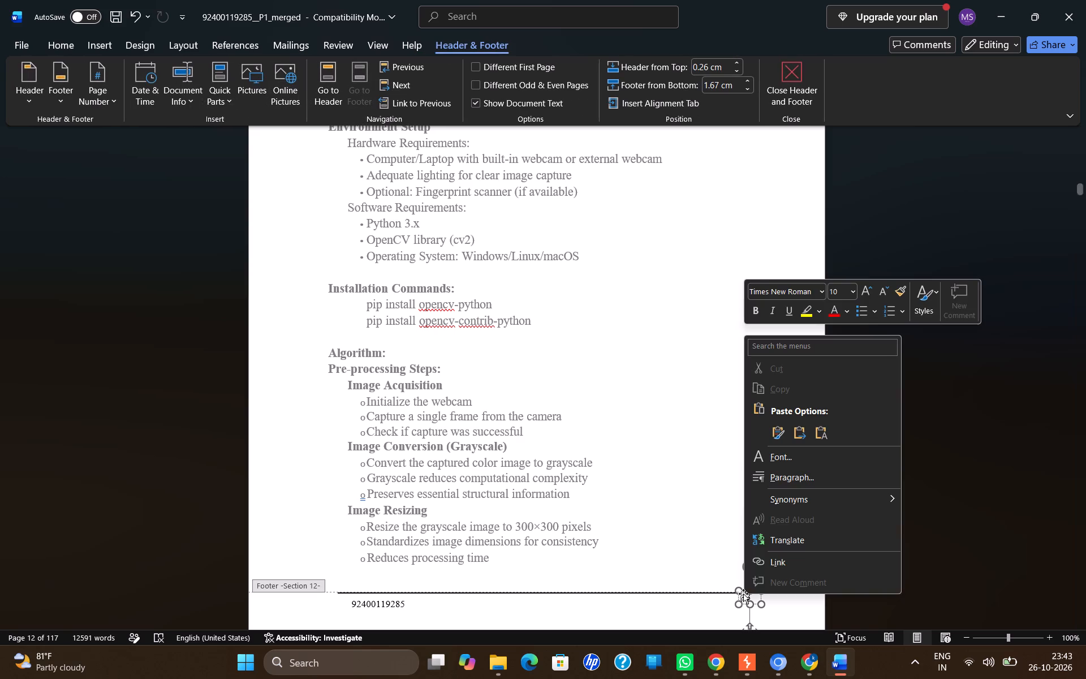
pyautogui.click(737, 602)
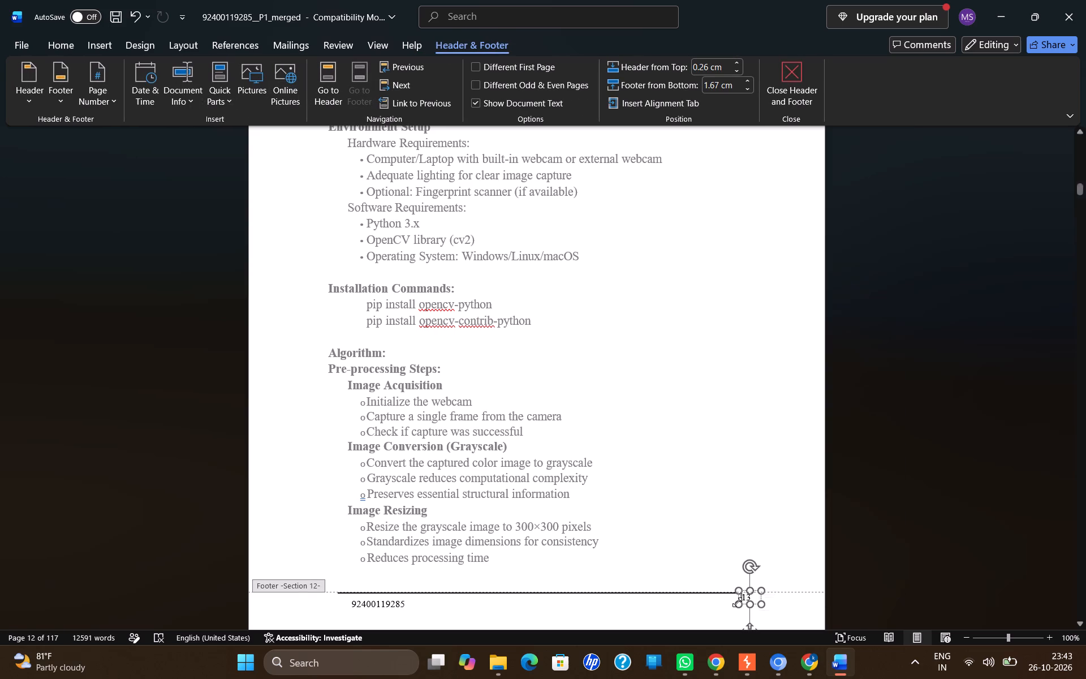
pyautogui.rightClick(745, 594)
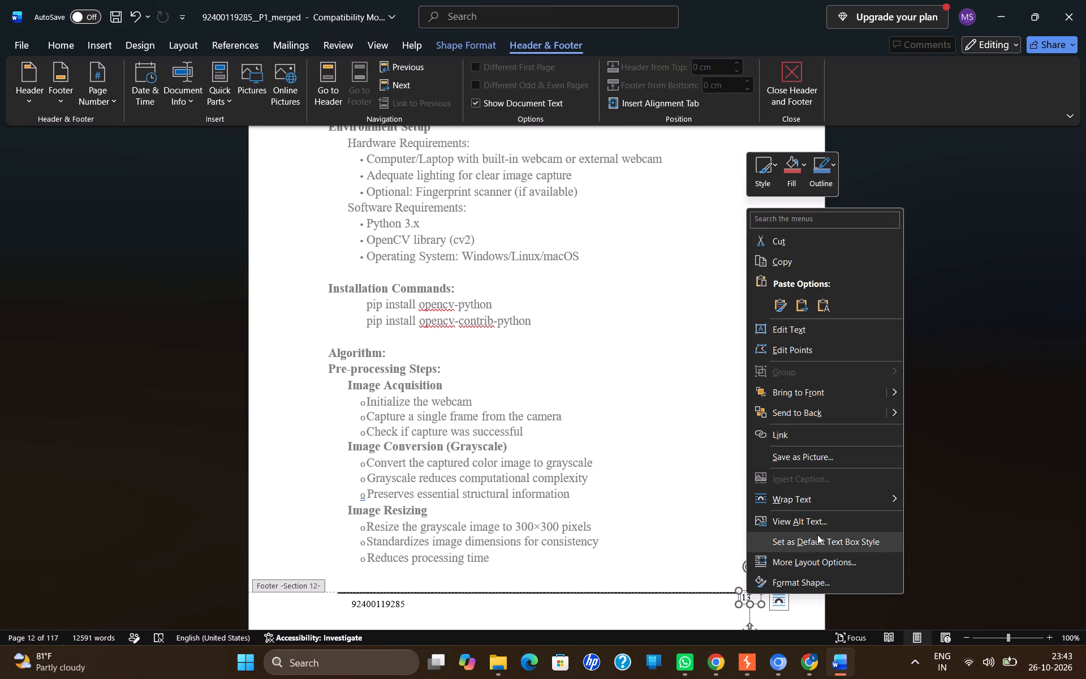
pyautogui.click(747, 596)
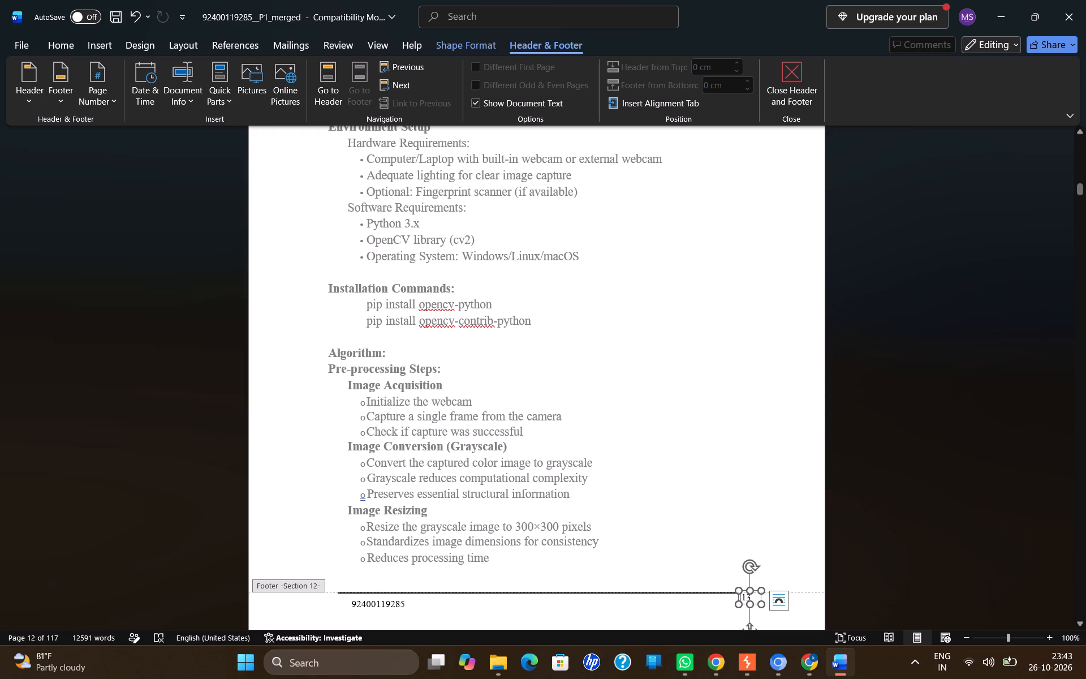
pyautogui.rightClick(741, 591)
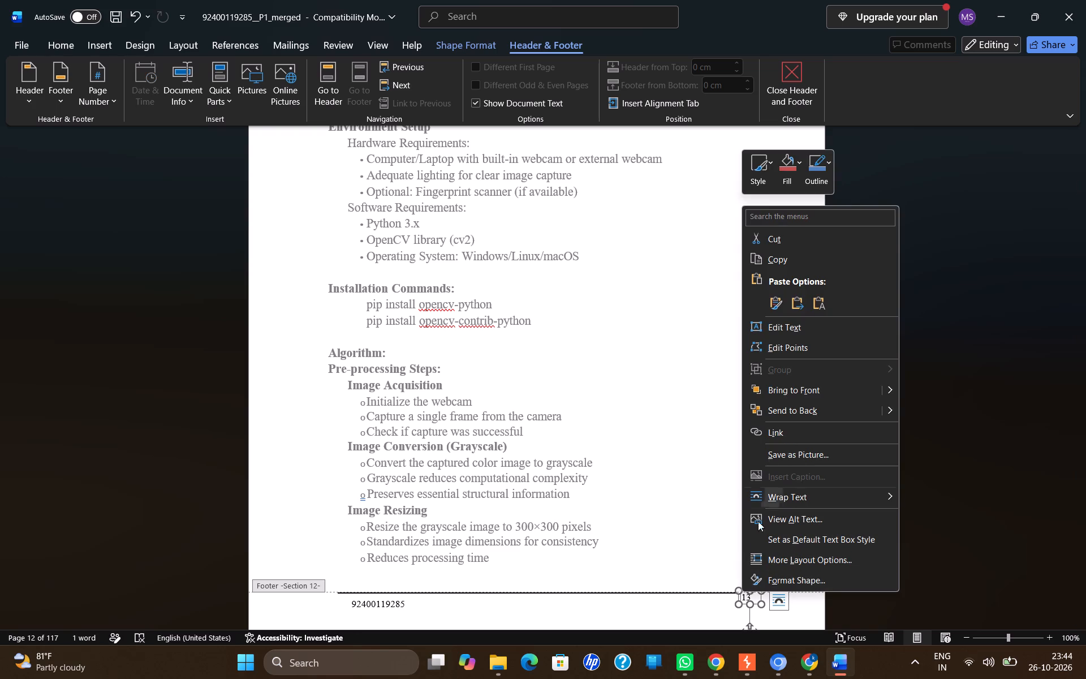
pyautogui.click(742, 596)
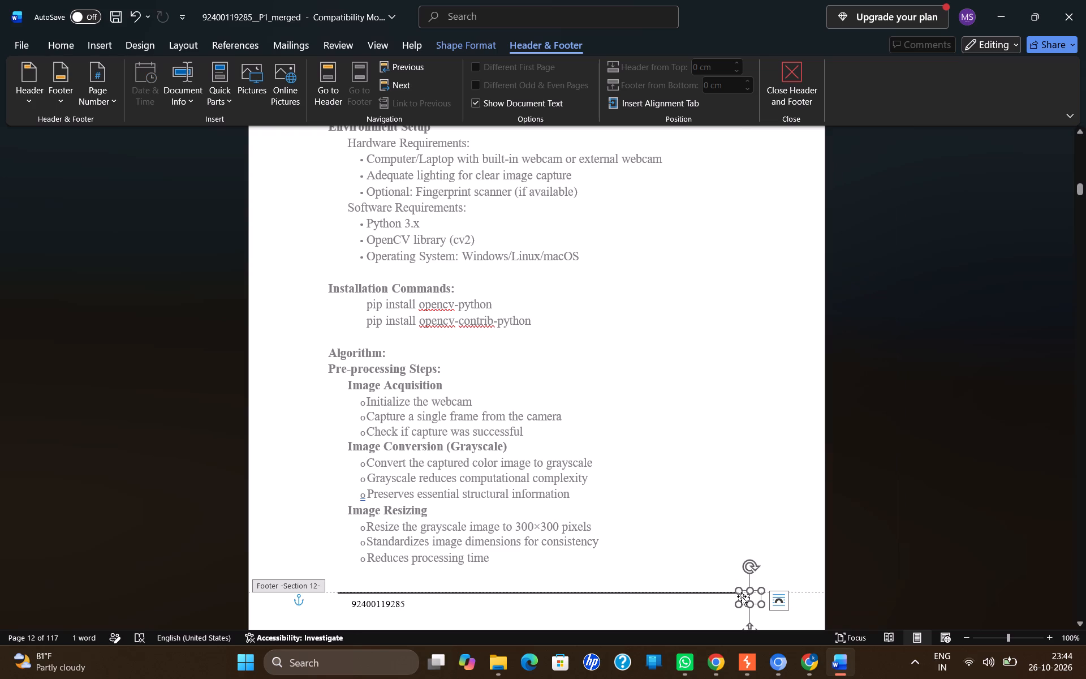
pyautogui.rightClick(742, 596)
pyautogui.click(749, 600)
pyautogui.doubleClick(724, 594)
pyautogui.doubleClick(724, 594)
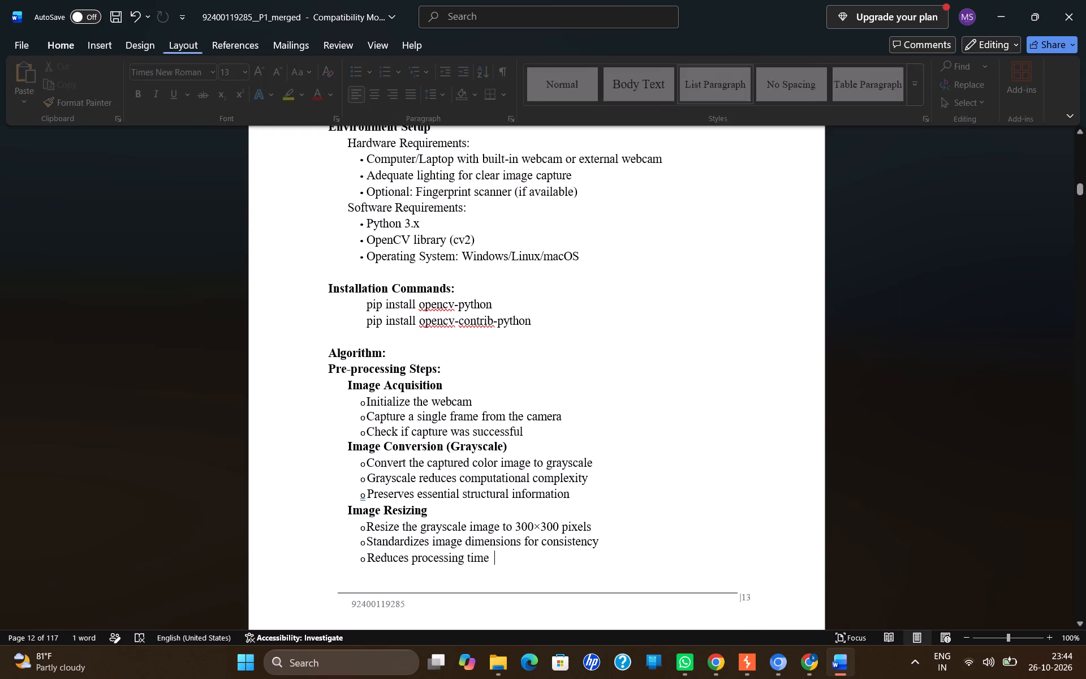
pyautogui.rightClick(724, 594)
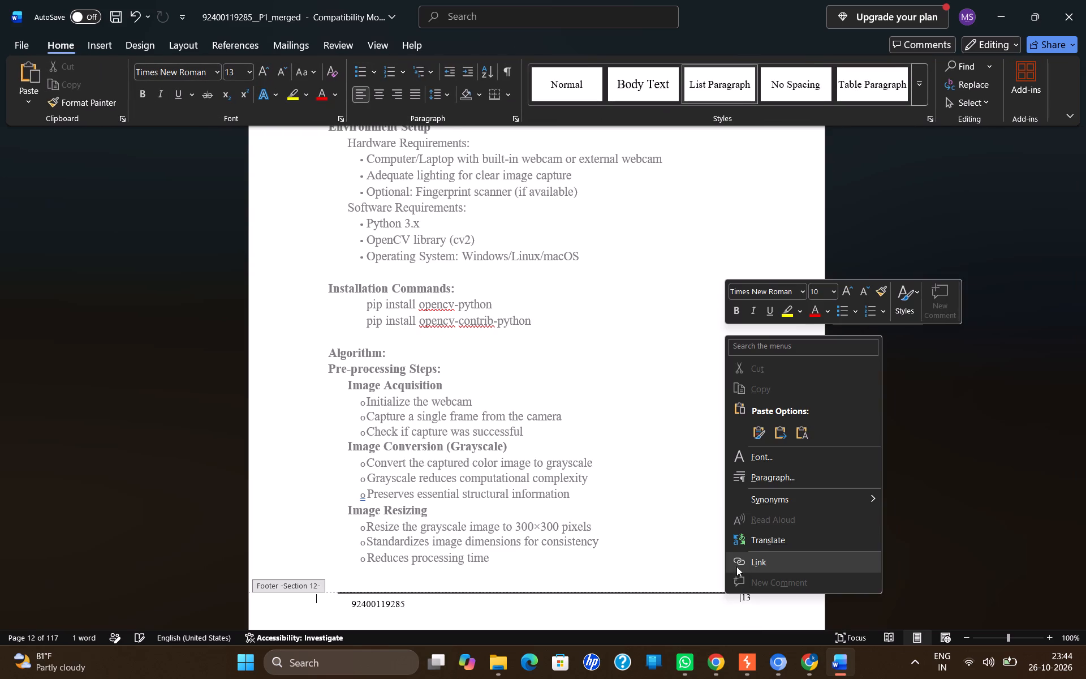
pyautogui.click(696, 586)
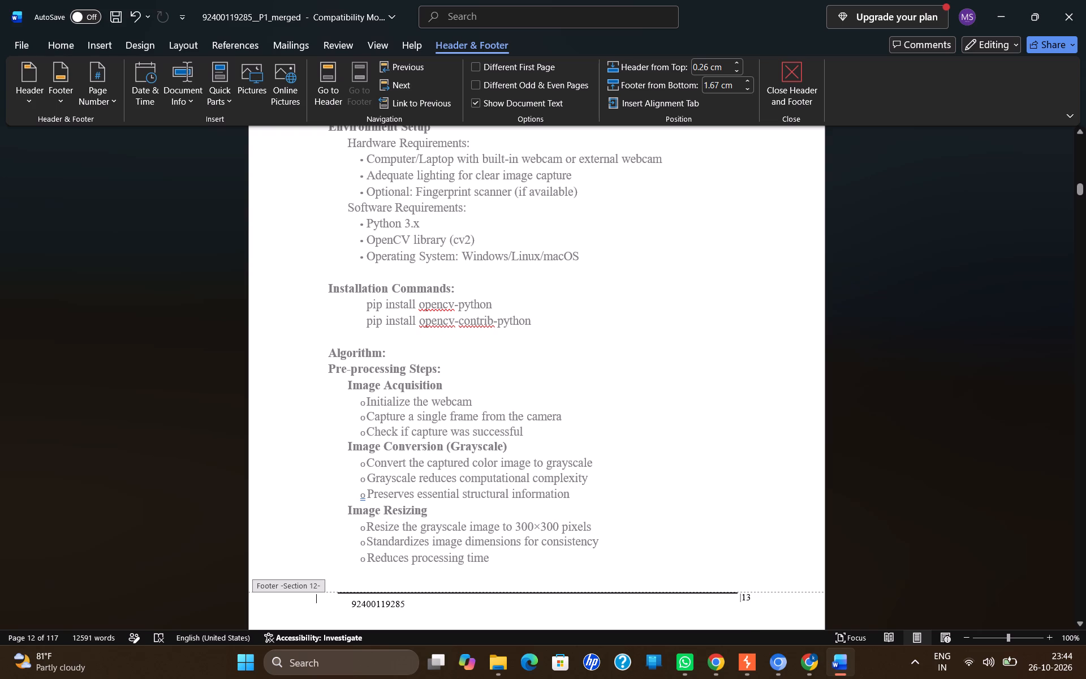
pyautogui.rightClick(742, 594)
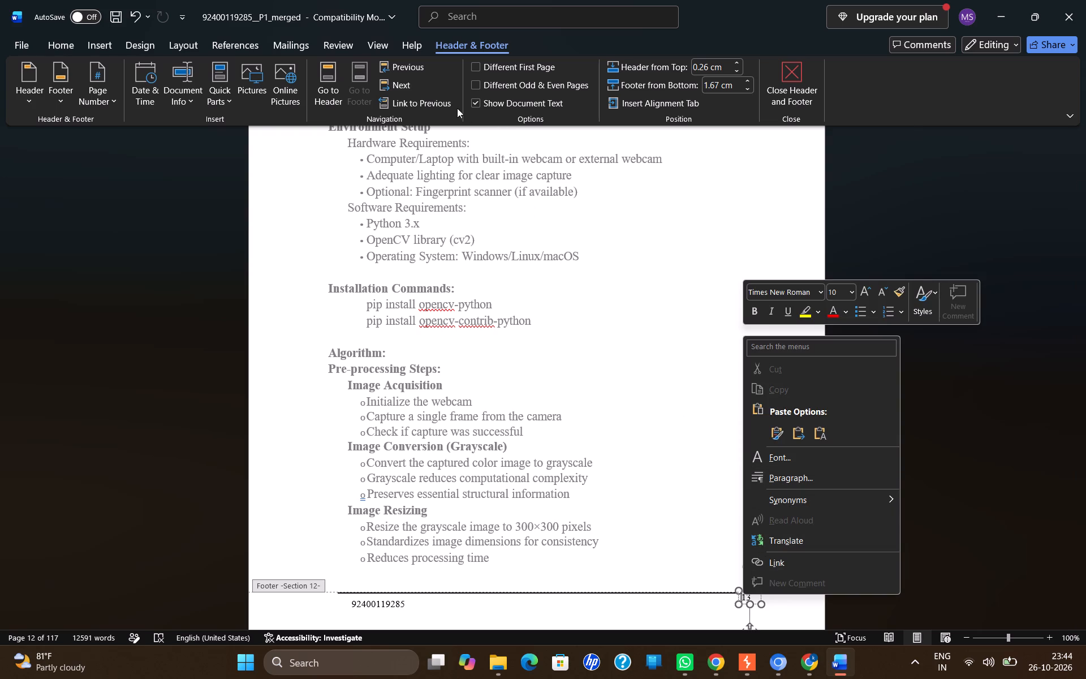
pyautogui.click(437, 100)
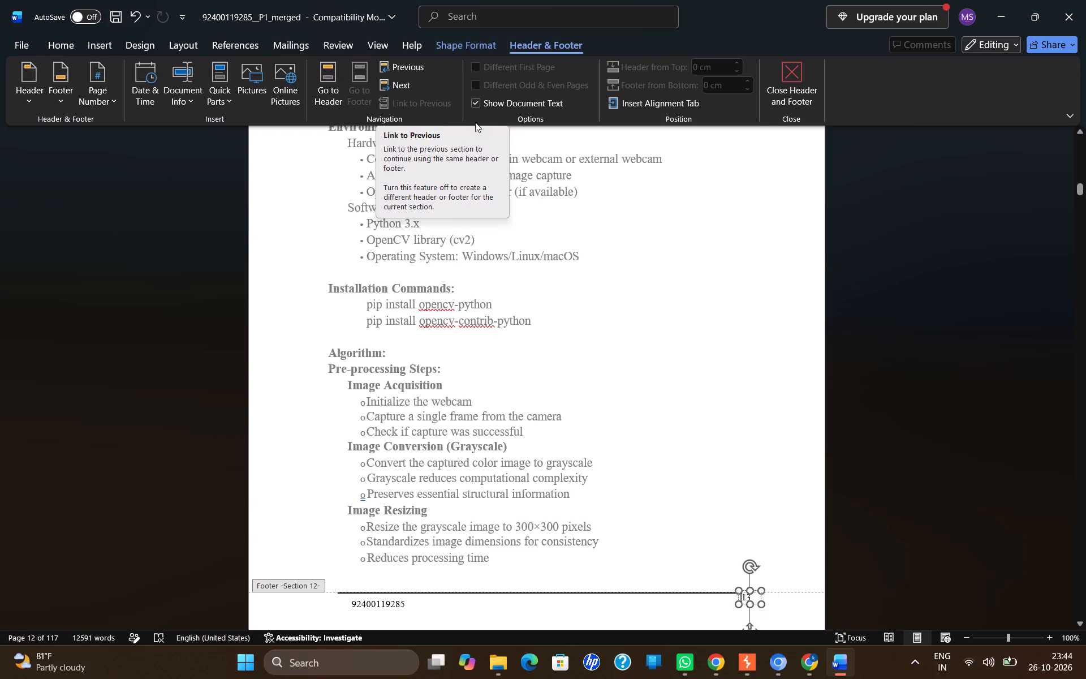
# With the page number in the section 12 footer selected, bring up the page numbering options.
pyautogui.rightClick(771, 599)
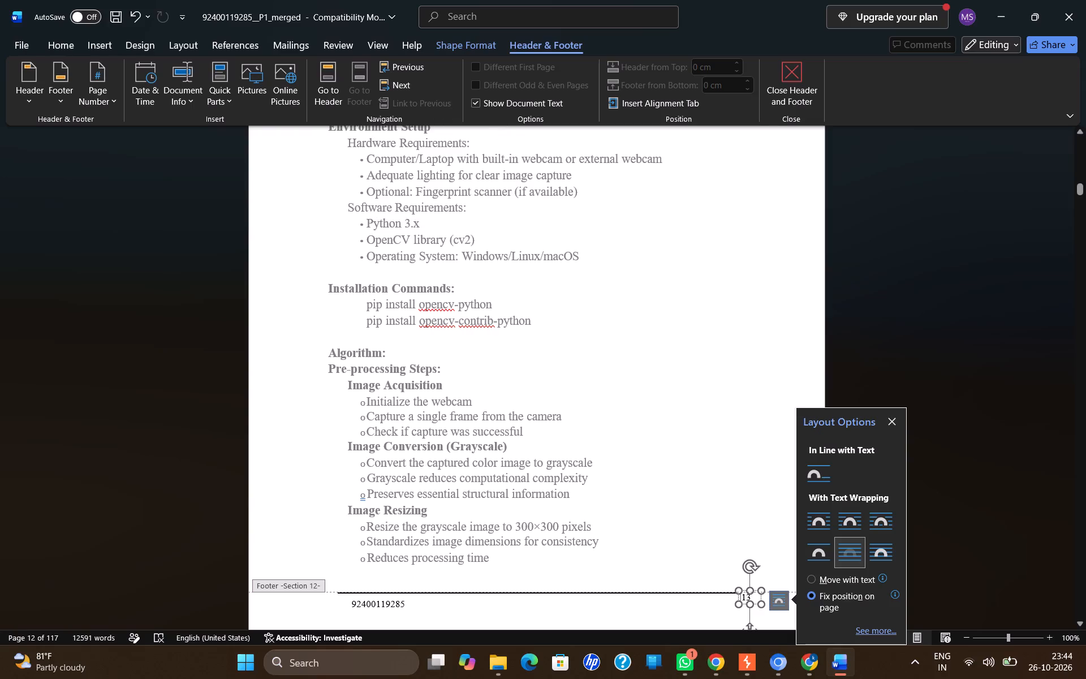
pyautogui.rightClick(753, 599)
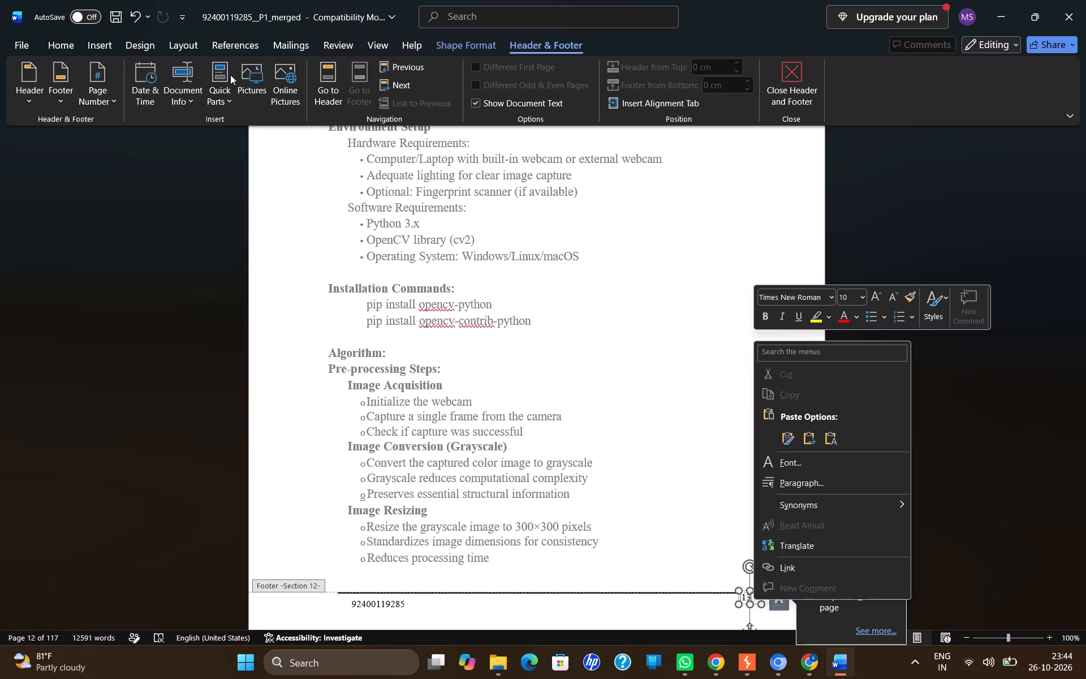
pyautogui.click(91, 66)
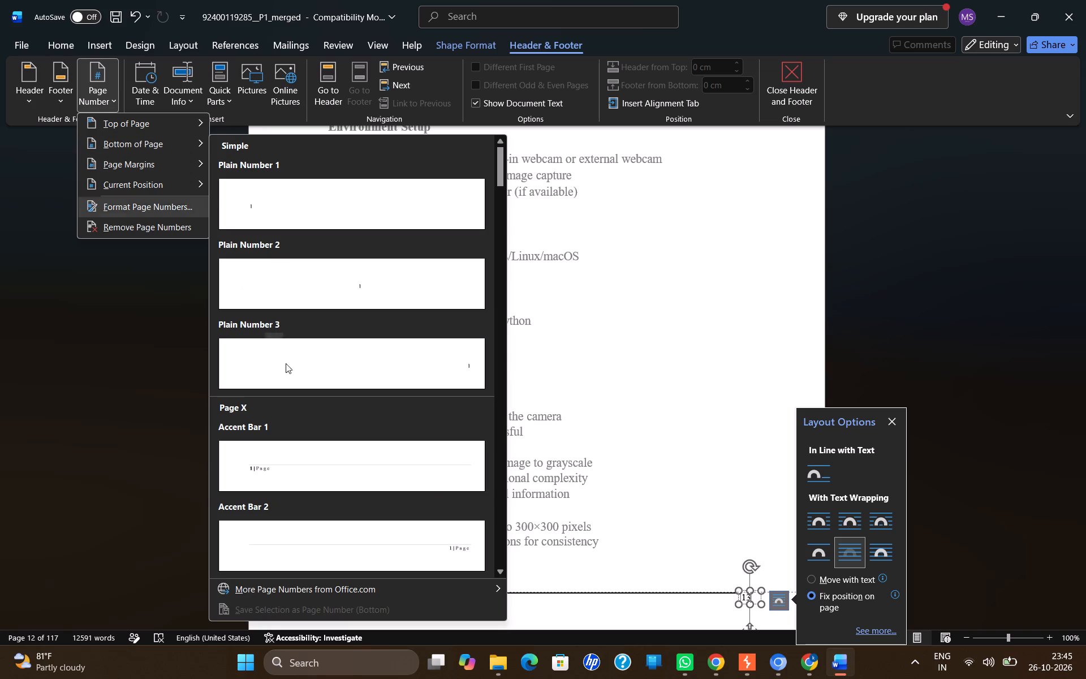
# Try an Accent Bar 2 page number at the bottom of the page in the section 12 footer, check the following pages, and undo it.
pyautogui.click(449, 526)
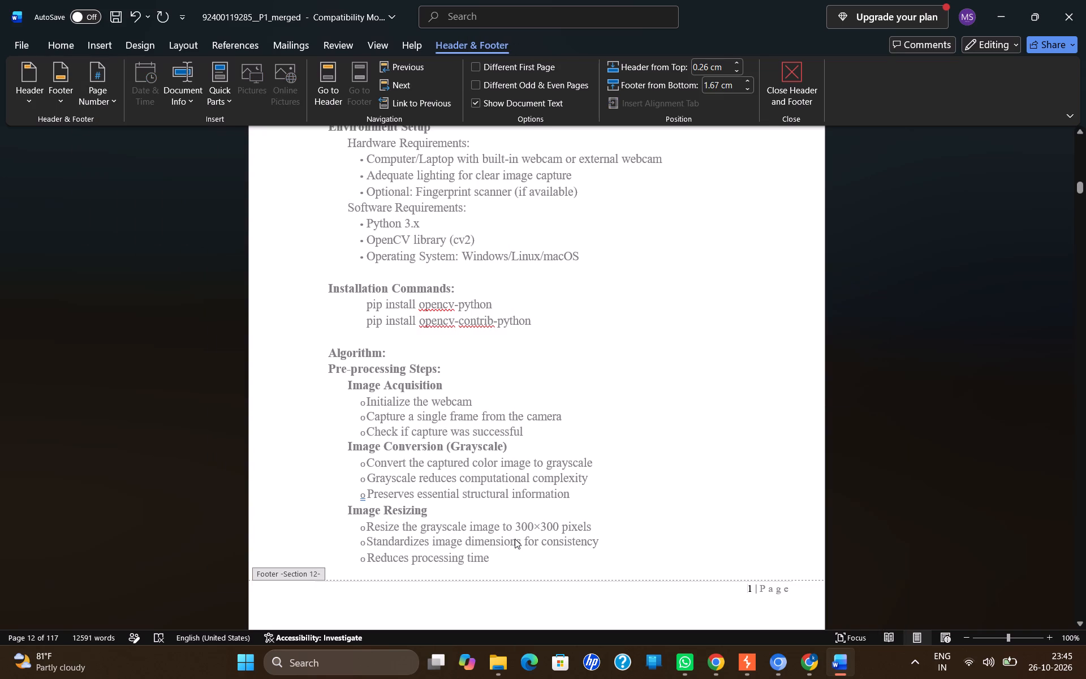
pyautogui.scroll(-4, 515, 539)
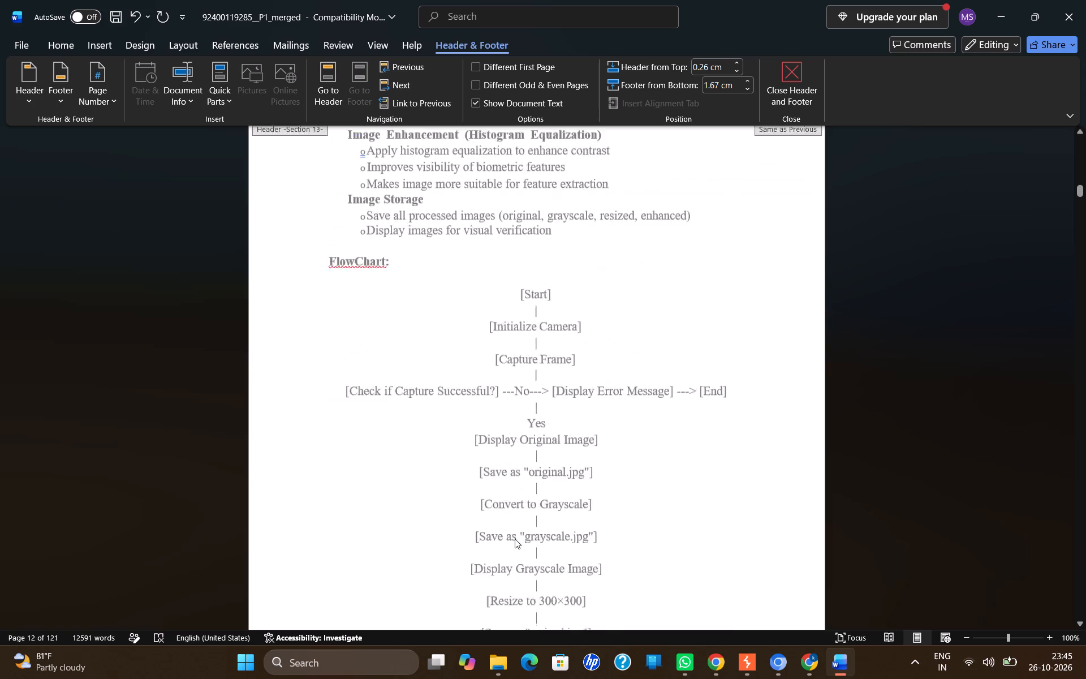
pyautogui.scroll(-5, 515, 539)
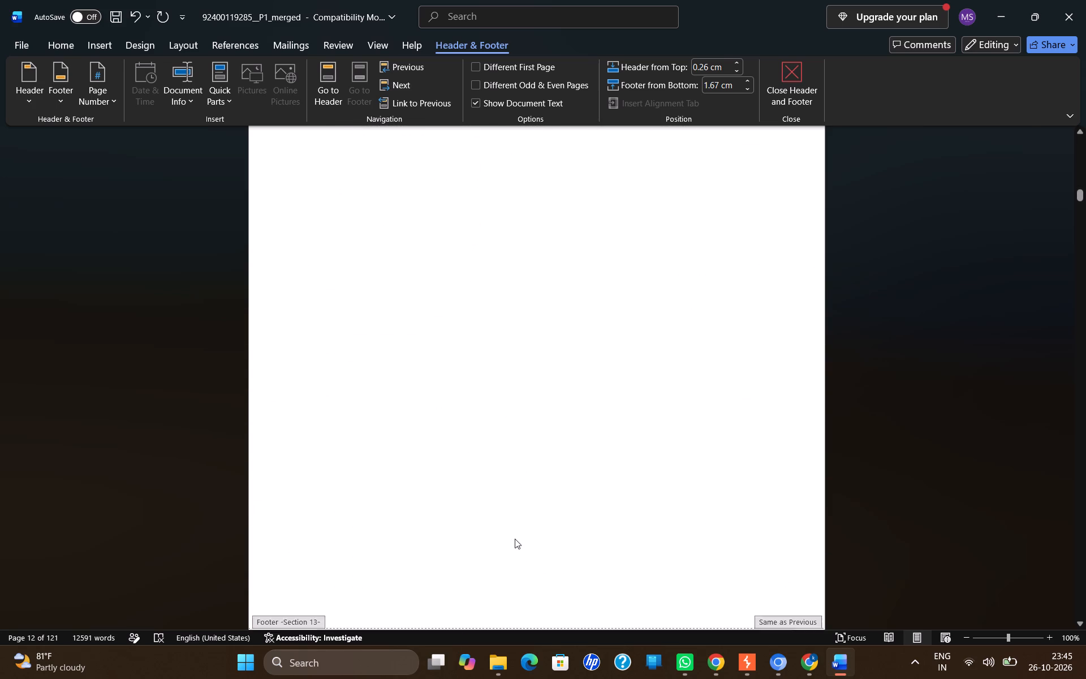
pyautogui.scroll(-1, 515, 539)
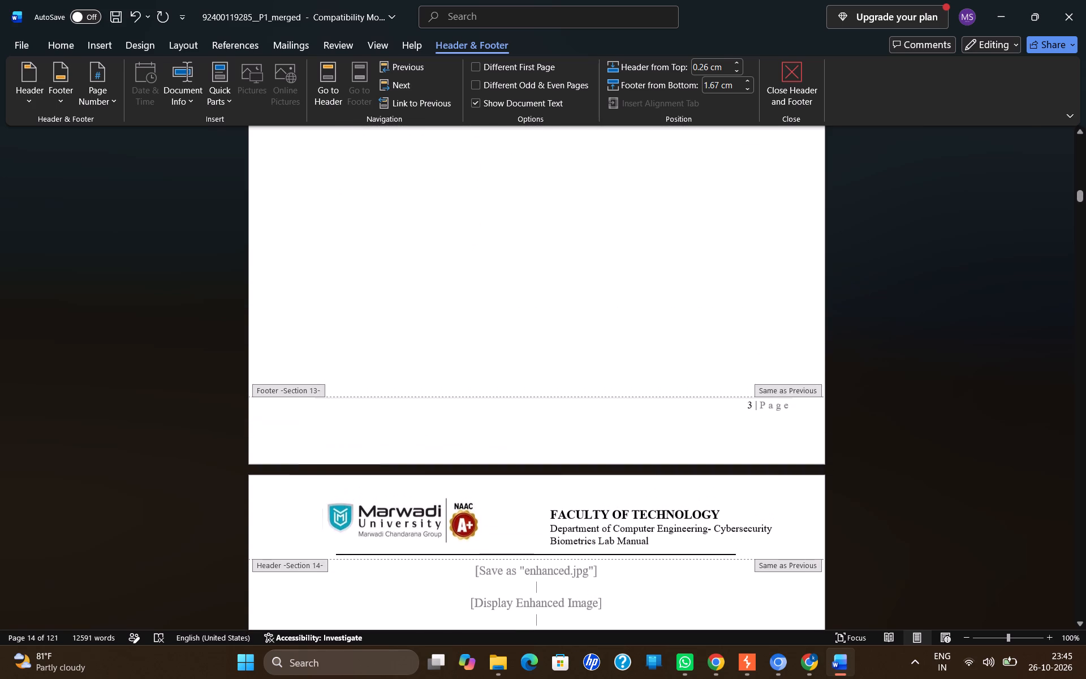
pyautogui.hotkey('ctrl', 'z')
# Insert an Accent Bar 2 page number at the bottom of the page in the section 1 footer.
pyautogui.scroll(20, 515, 539)
pyautogui.scroll(7, 515, 539)
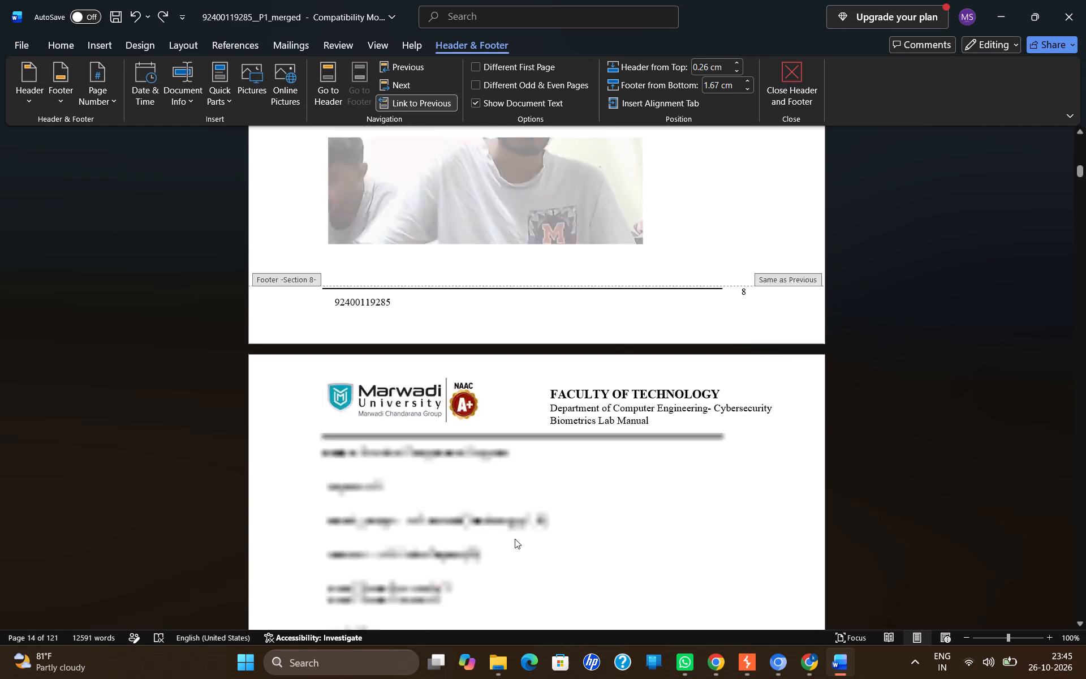
pyautogui.scroll(9, 515, 539)
pyautogui.scroll(-3, 515, 539)
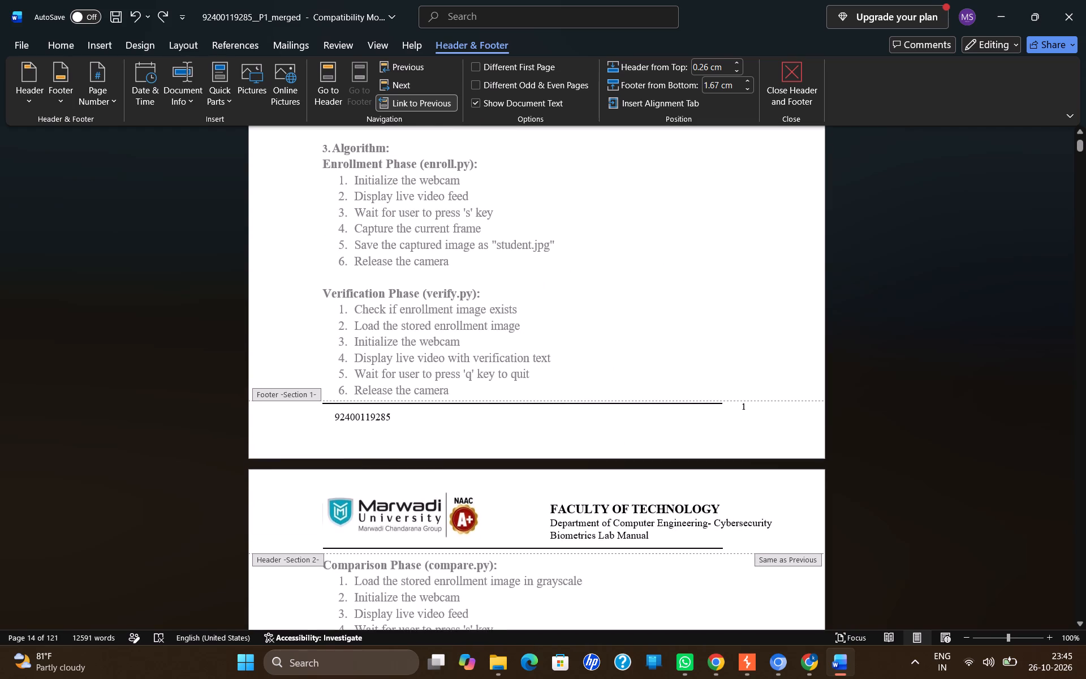
pyautogui.doubleClick(738, 408)
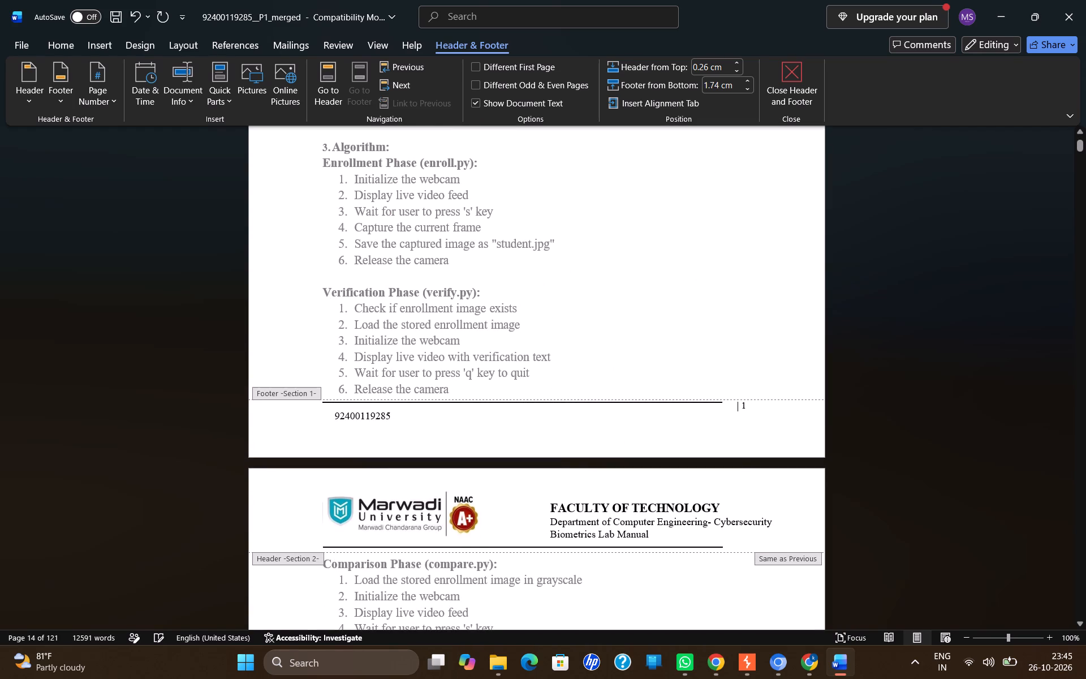
pyautogui.click(101, 74)
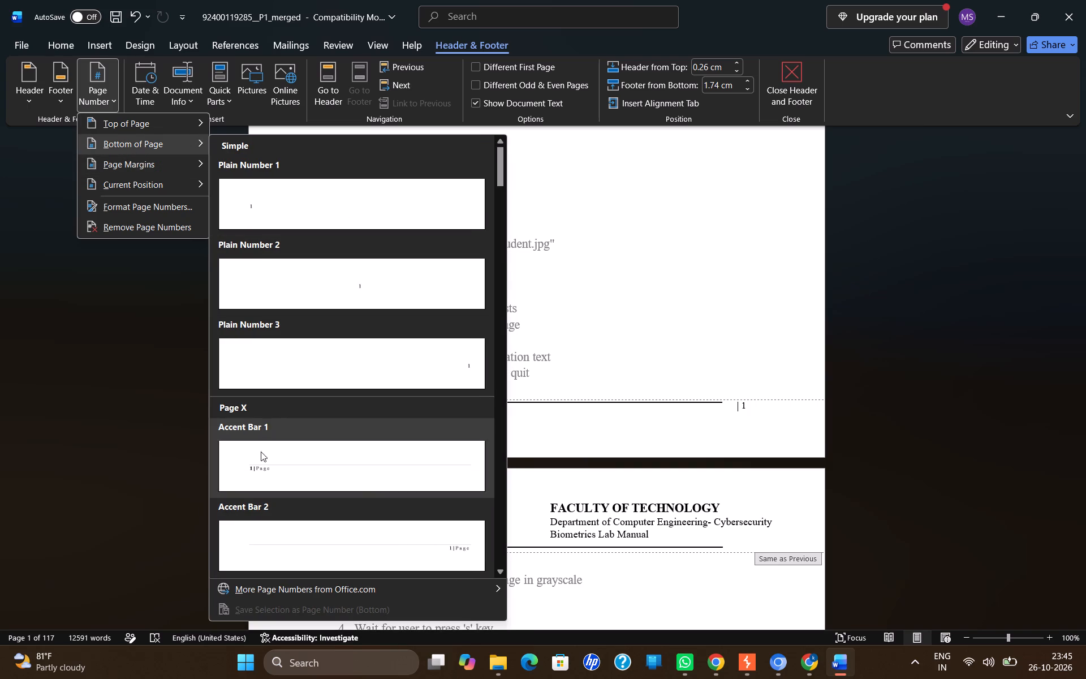
pyautogui.click(384, 522)
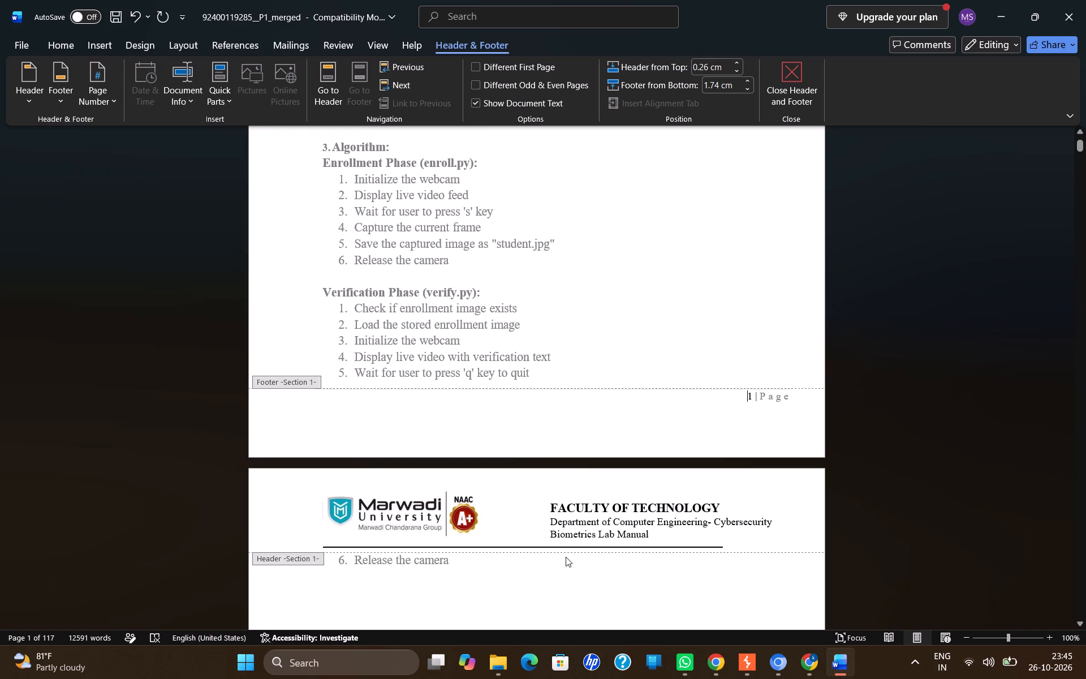
# Examine the footers from section 1 through section 16 for the style and sequence of their page numbers.
pyautogui.scroll(-6, 566, 557)
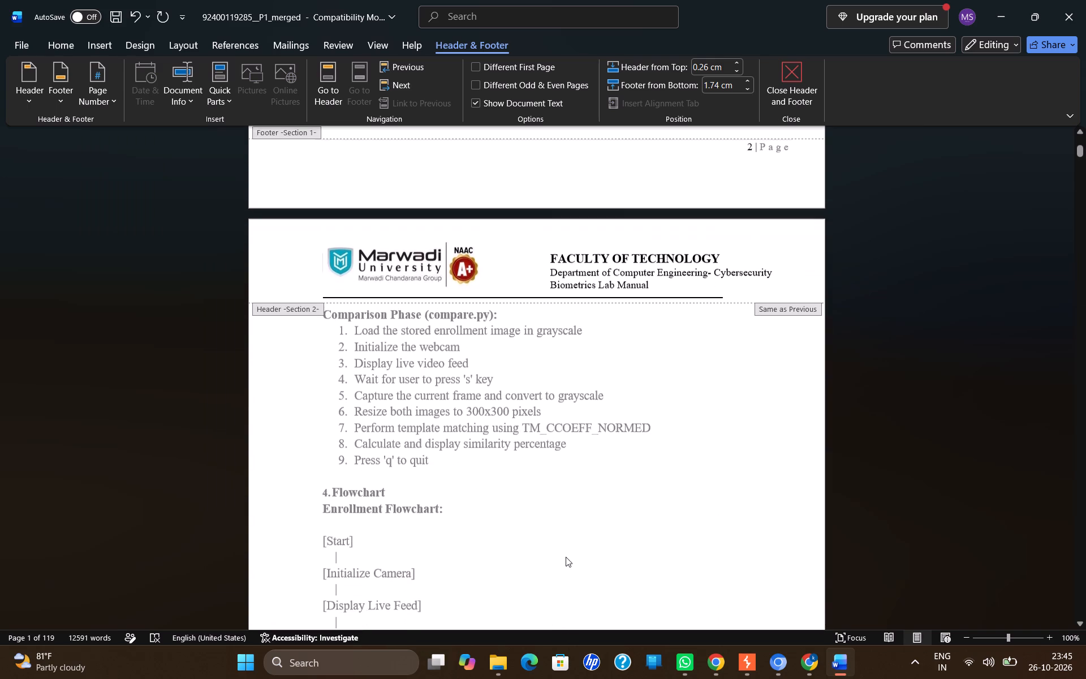
pyautogui.scroll(-6, 566, 557)
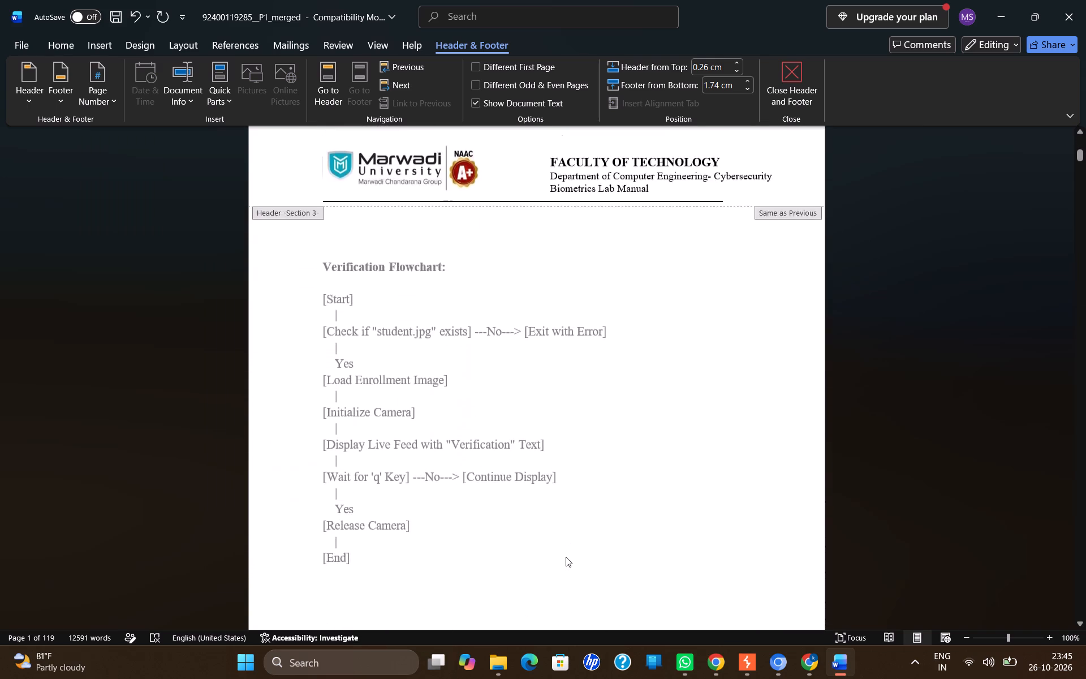
pyautogui.scroll(-6, 566, 557)
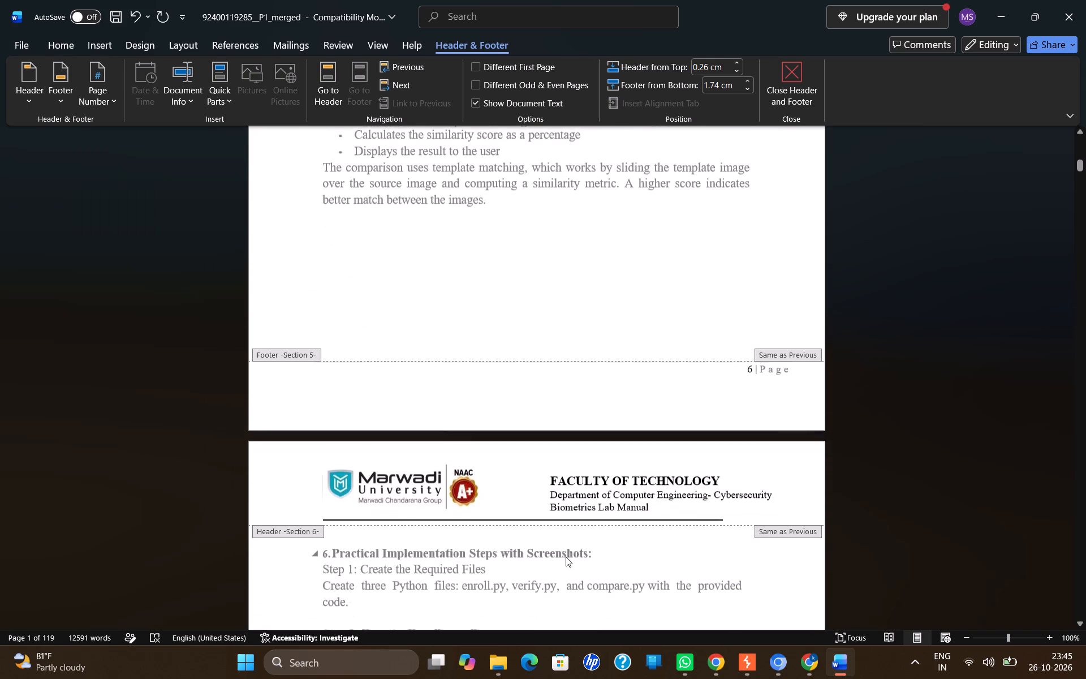
pyautogui.scroll(1, 566, 557)
pyautogui.hscroll(1, 566, 557)
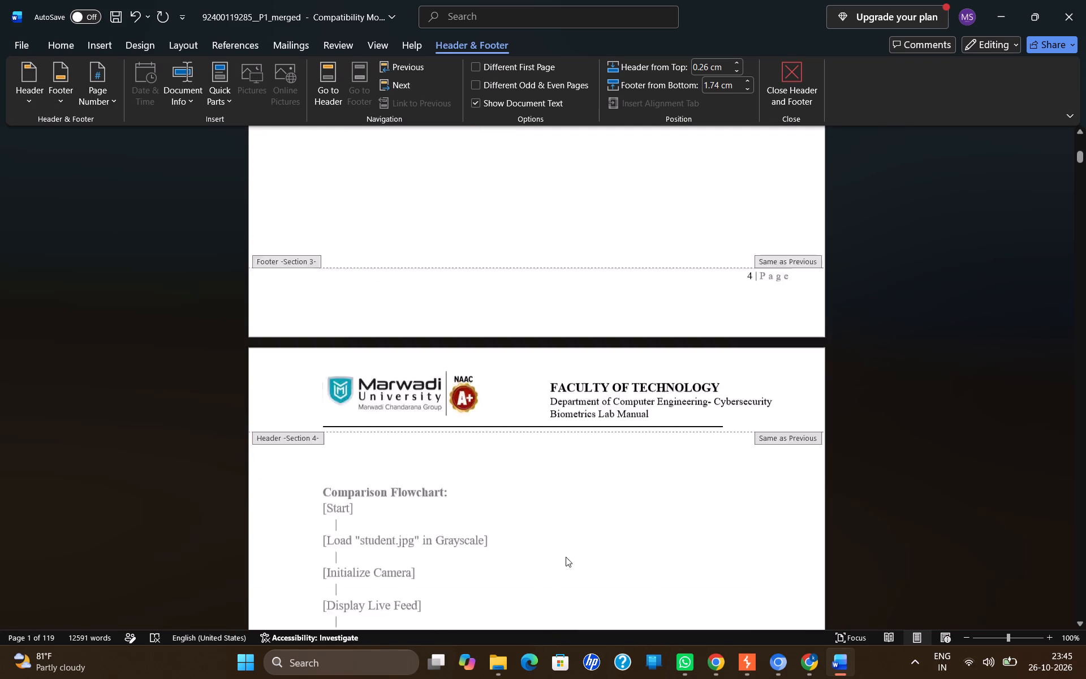
pyautogui.hscroll(1, 566, 557)
pyautogui.scroll(1, 566, 557)
pyautogui.scroll(-18, 566, 557)
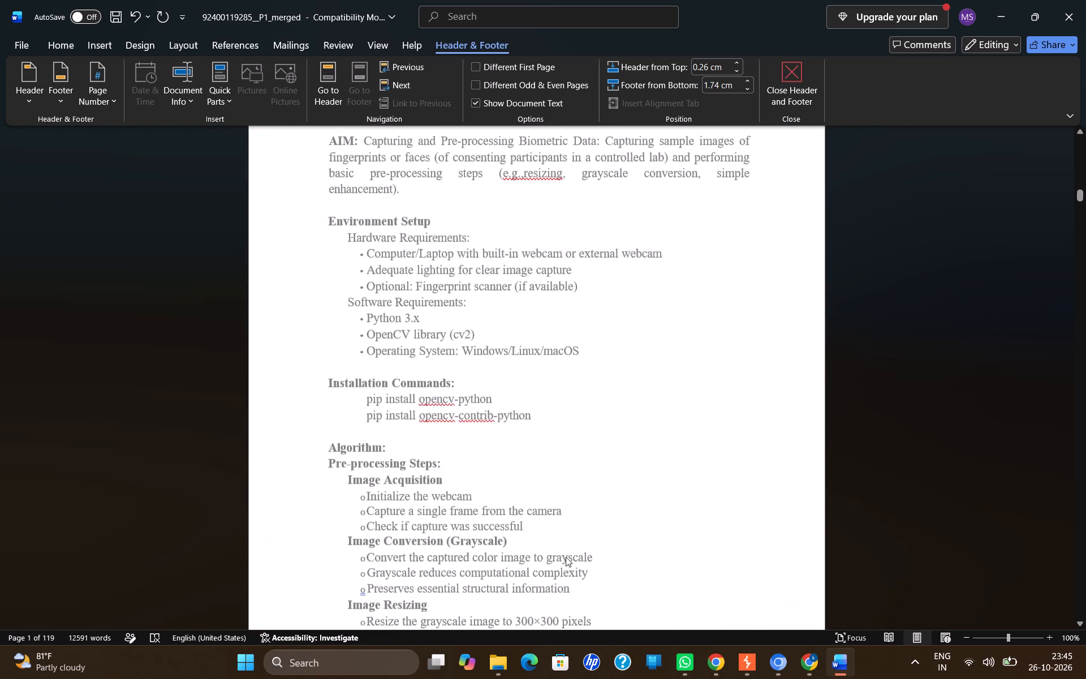
pyautogui.scroll(-8, 566, 557)
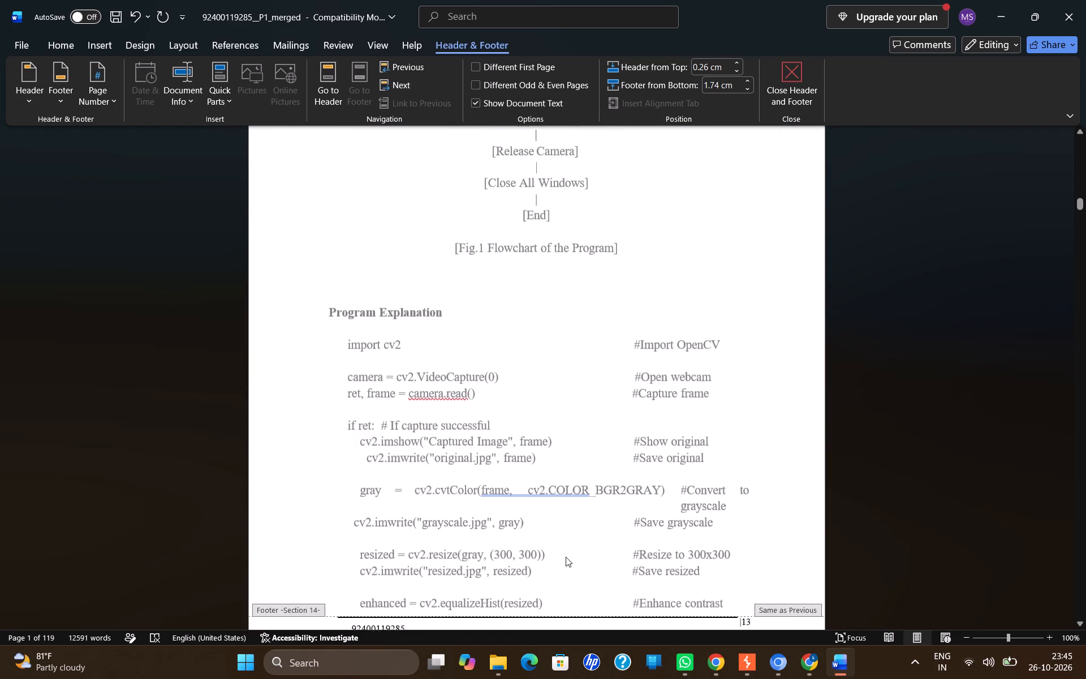
pyautogui.scroll(-3, 566, 557)
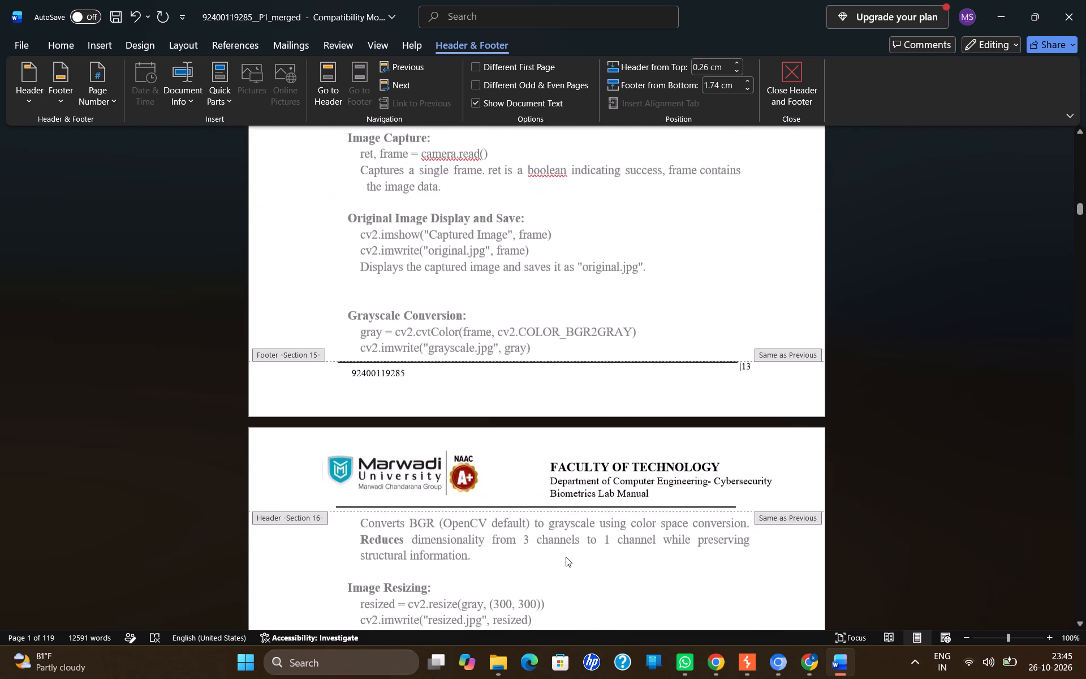
pyautogui.scroll(-2, 566, 557)
pyautogui.scroll(20, 566, 557)
pyautogui.scroll(8, 566, 557)
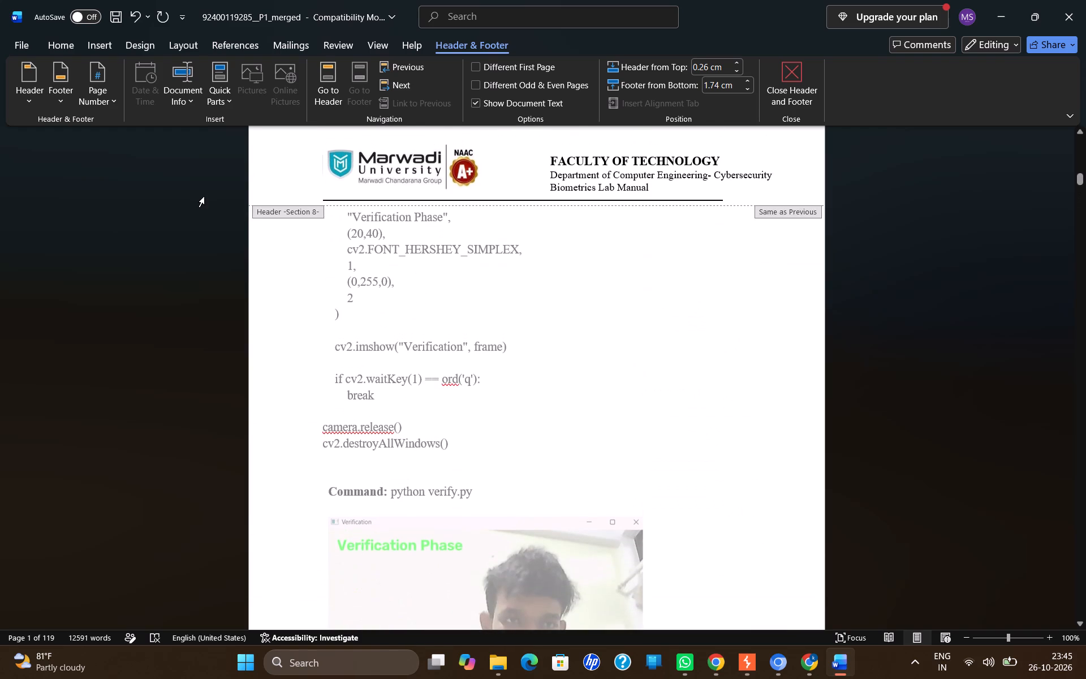
# Set the section 8 page numbering to start at 1 and check its footer.
pyautogui.click(117, 106)
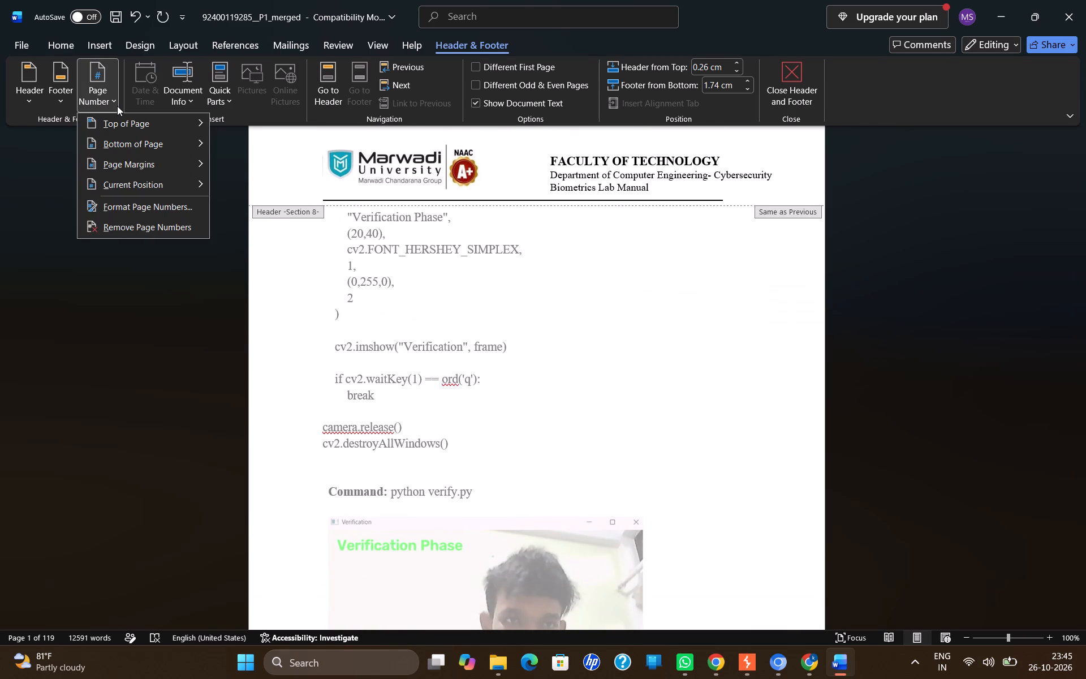
pyautogui.click(139, 207)
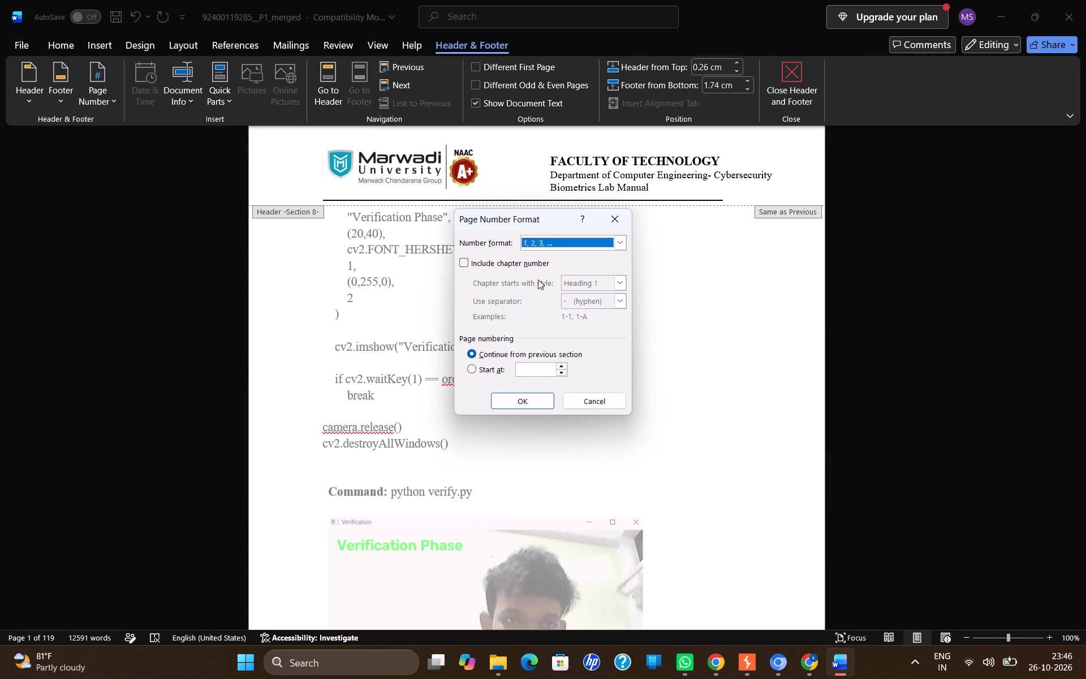
pyautogui.click(528, 366)
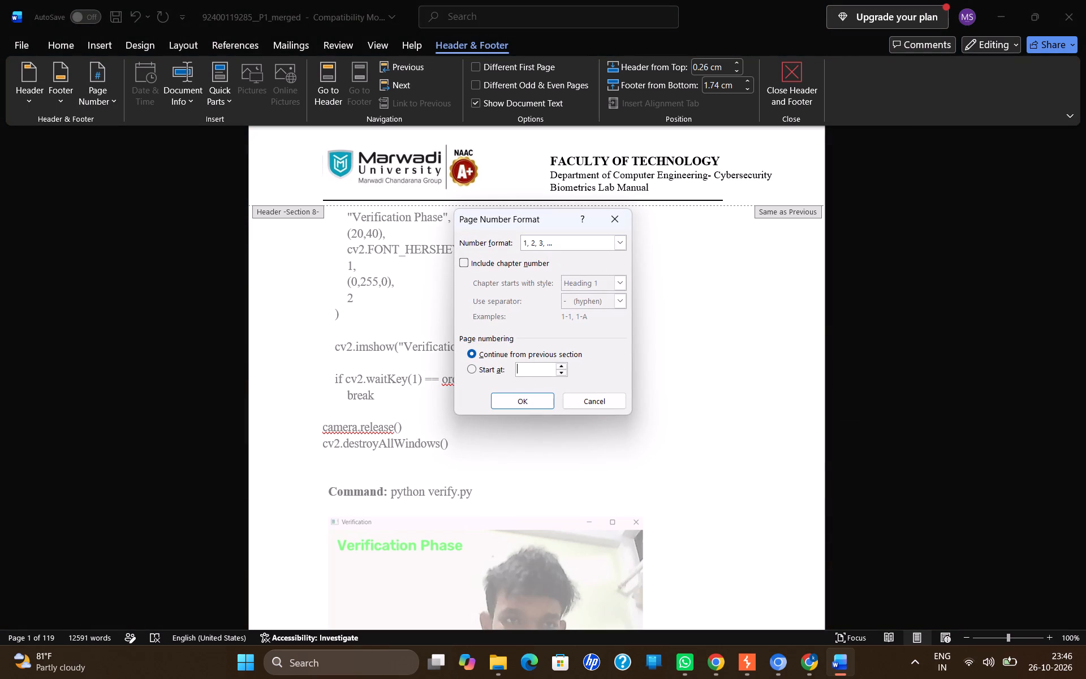
pyautogui.press('1')
pyautogui.click(516, 360)
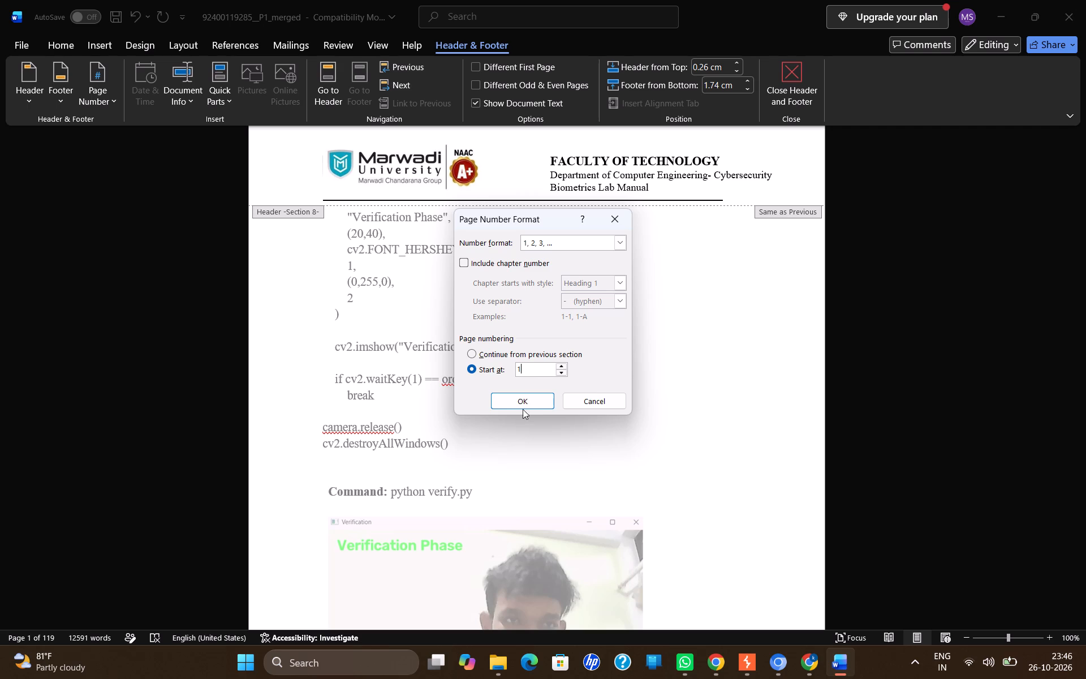
pyautogui.click(523, 406)
pyautogui.scroll(-1, 712, 400)
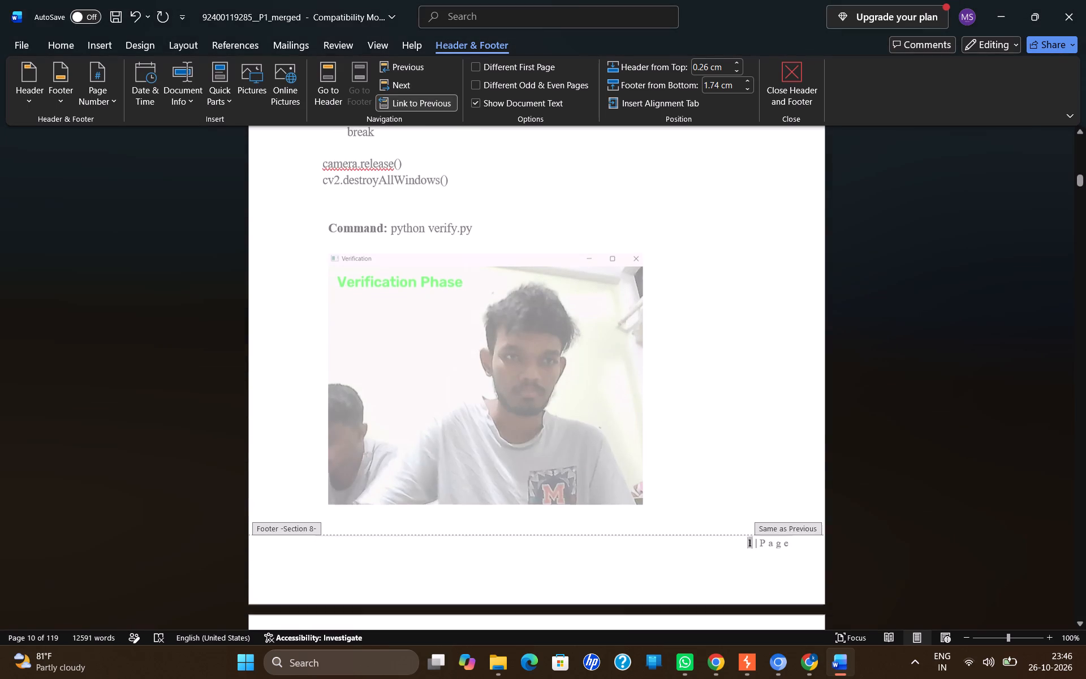
# Check the footers of sections 10 to 13, and undo the section 8 numbering restart and the section 1 Accent Bar 2 page number.
pyautogui.scroll(-8, 712, 400)
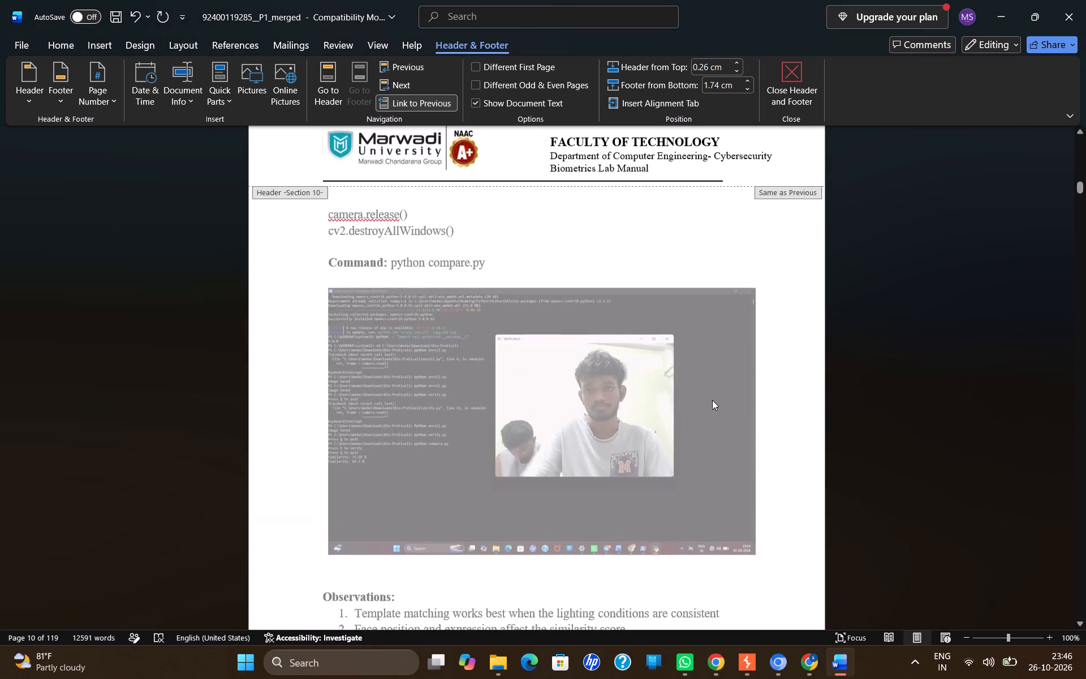
pyautogui.scroll(-7, 712, 400)
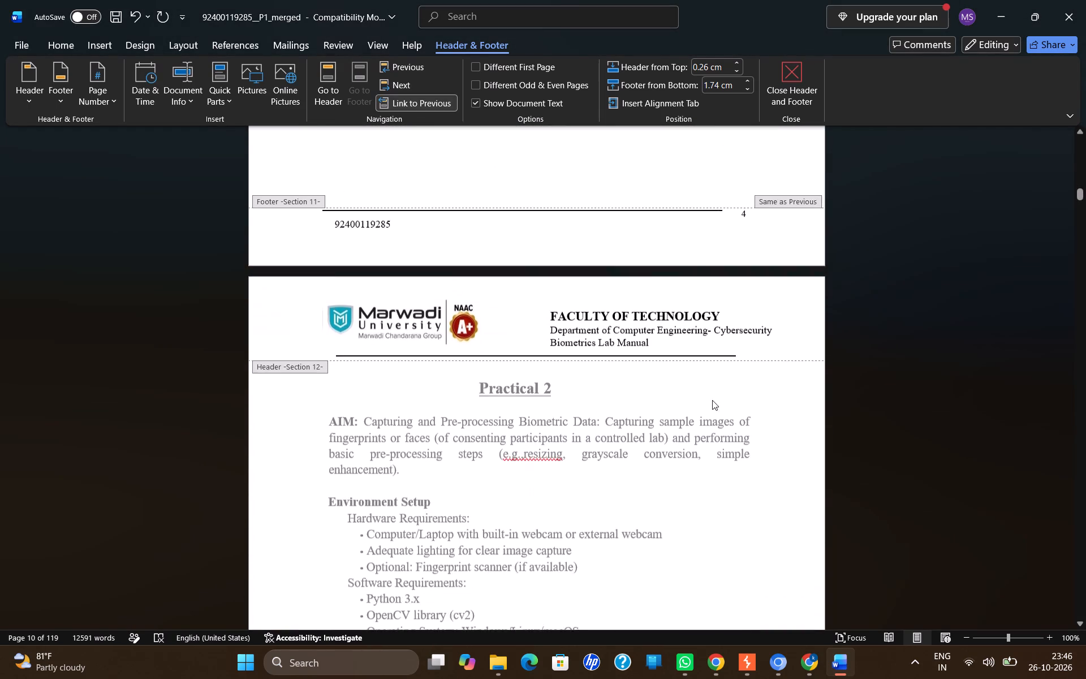
pyautogui.scroll(-3, 712, 400)
pyautogui.scroll(2, 712, 400)
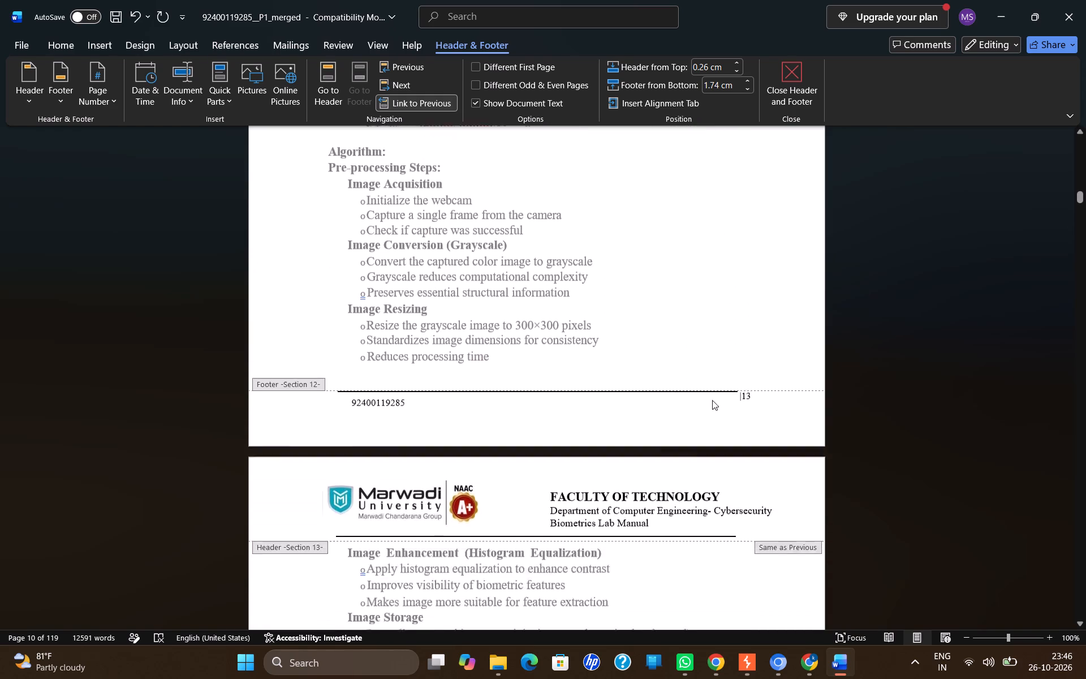
pyautogui.scroll(4, 712, 400)
pyautogui.hotkey('ctrl', 'z')
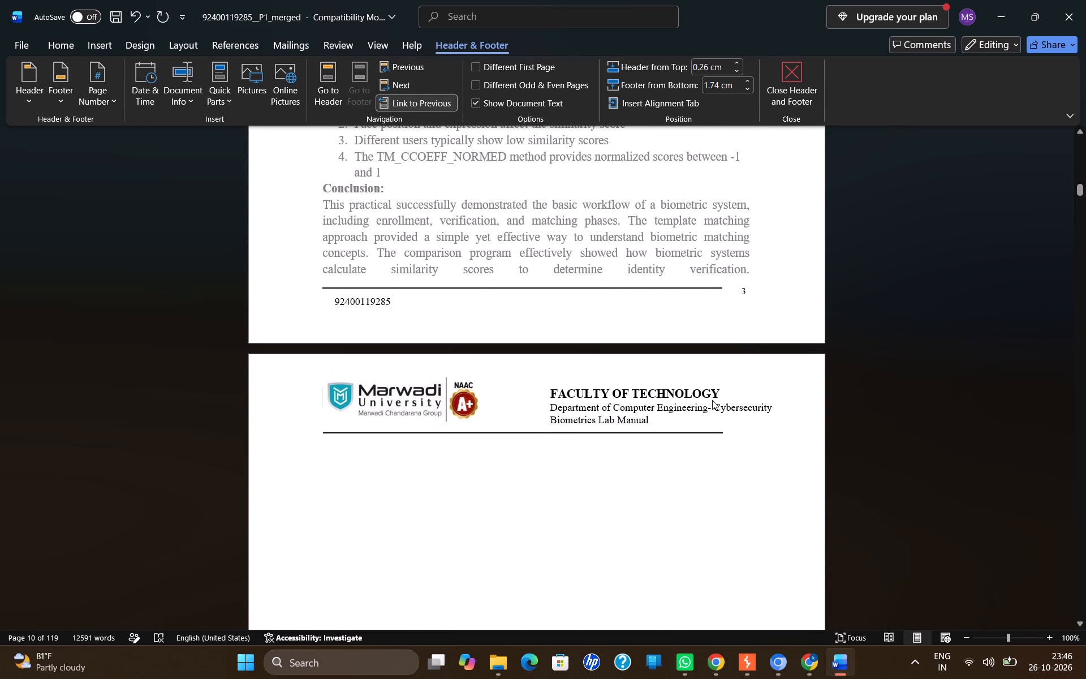
pyautogui.hotkey('ctrl', 'z')
pyautogui.press('z')
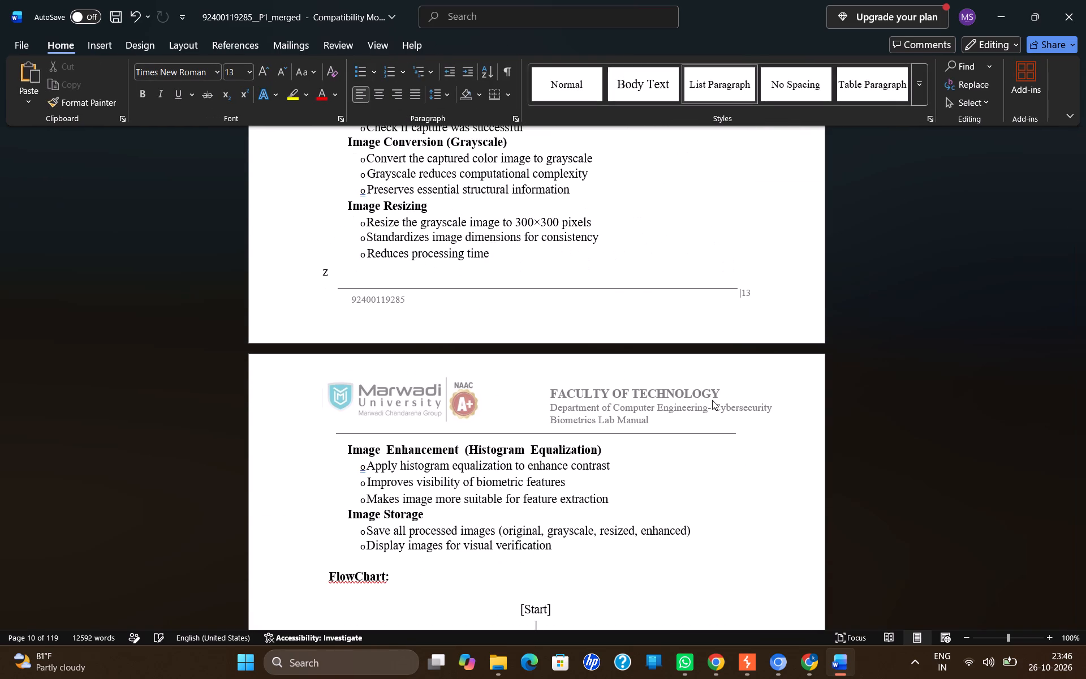
pyautogui.hotkey('ctrl', 'z')
# Examine the footer page numbers on the pages around the start of Practical 2.
pyautogui.scroll(-1, 712, 400)
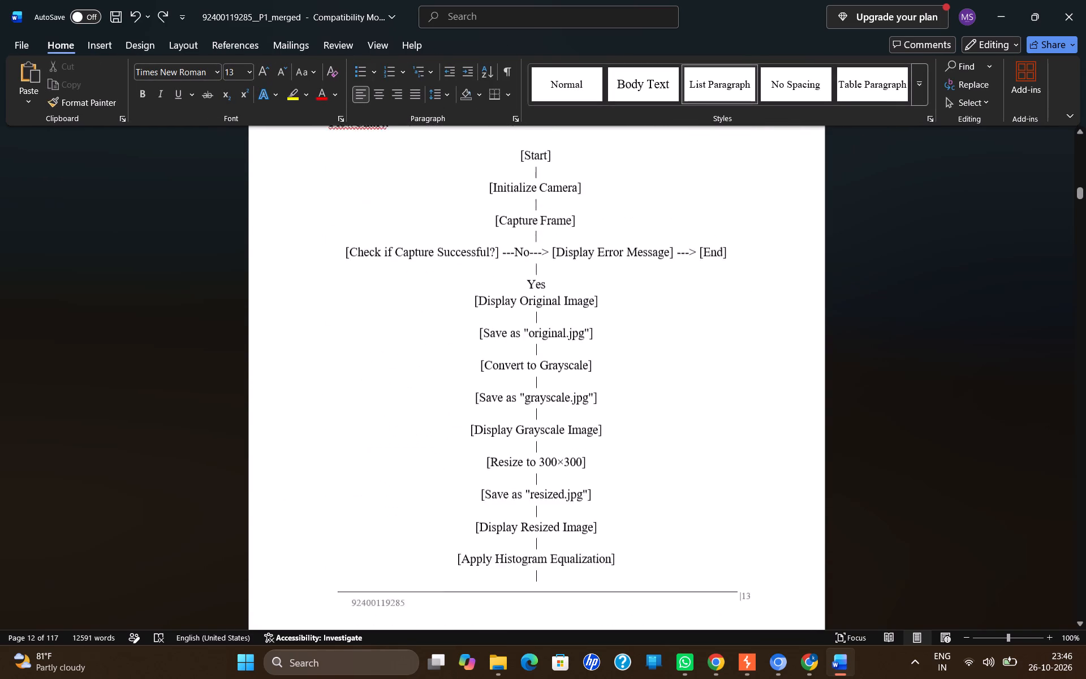
pyautogui.scroll(-2, 712, 400)
pyautogui.scroll(8, 712, 400)
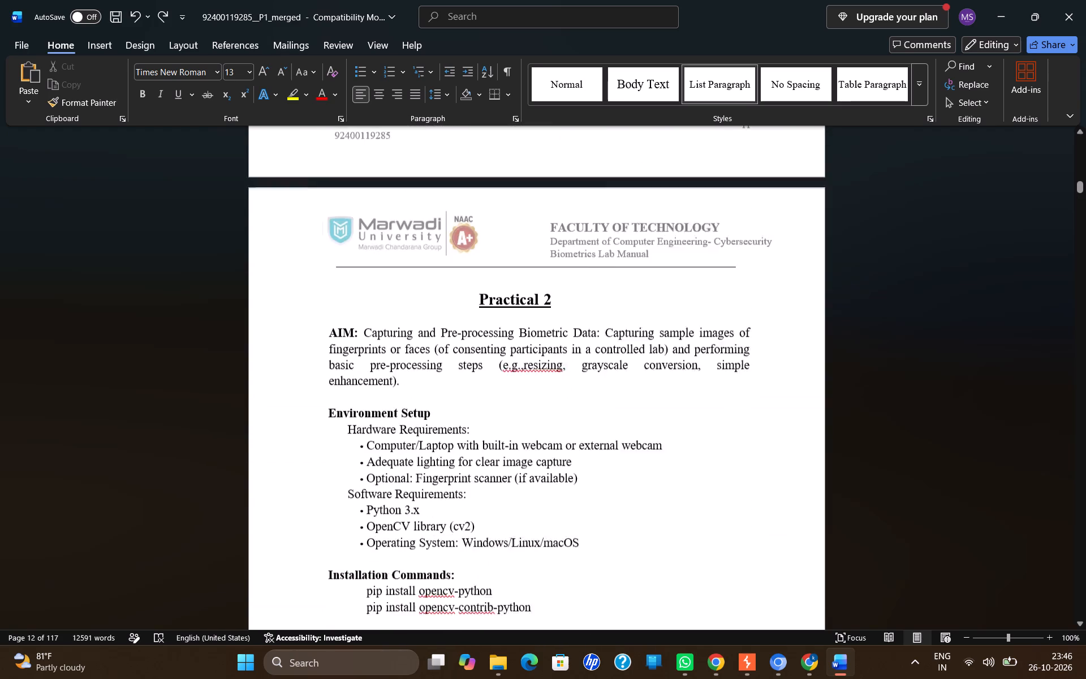
pyautogui.scroll(3, 712, 400)
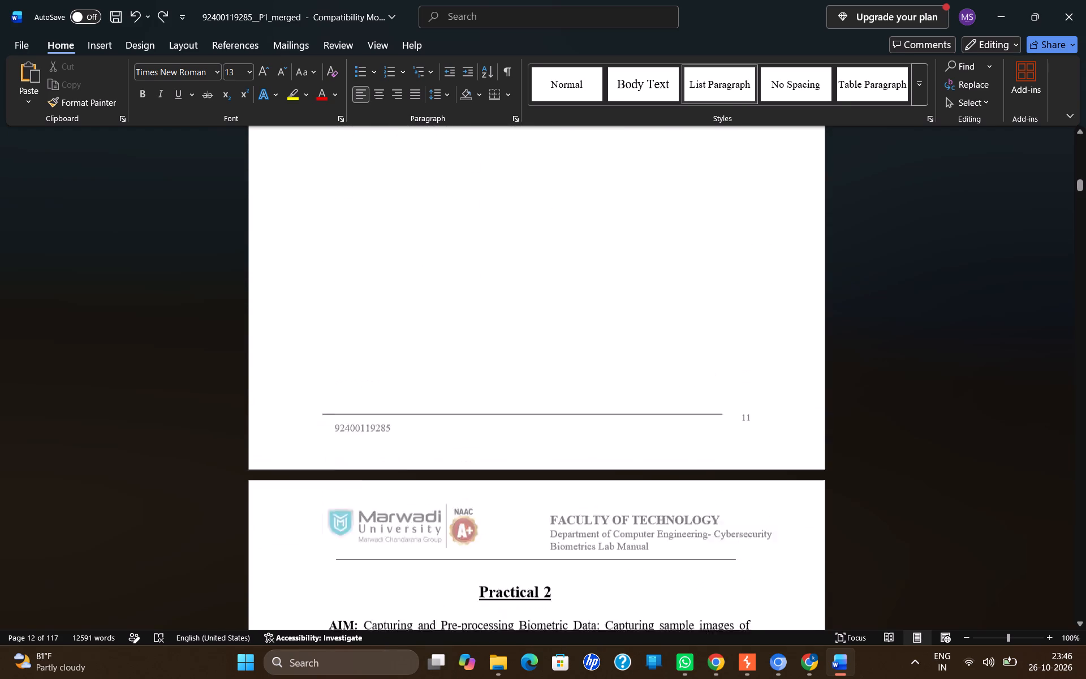
pyautogui.scroll(1, 712, 400)
pyautogui.hscroll(1, 712, 400)
pyautogui.scroll(-1, 712, 400)
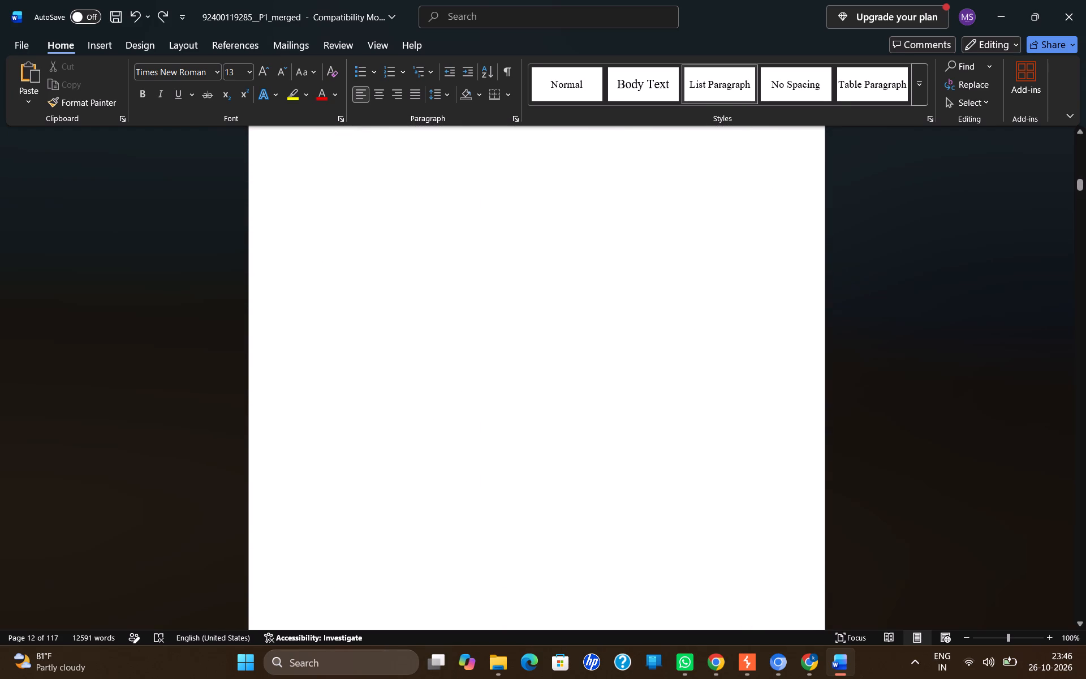
pyautogui.scroll(-3, 712, 400)
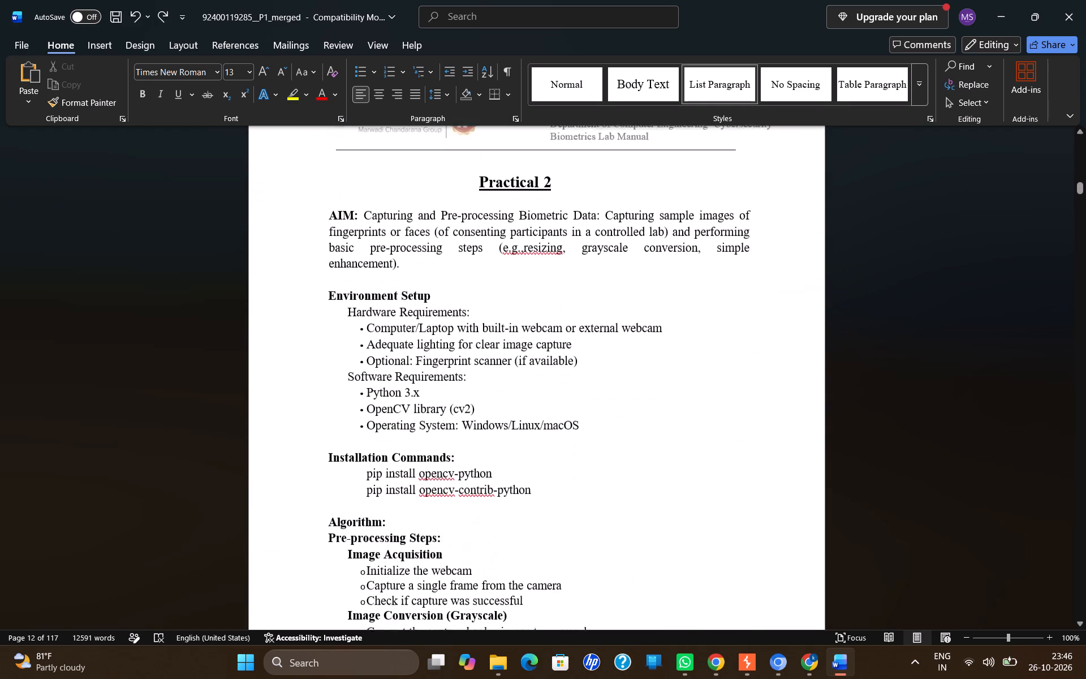
pyautogui.scroll(-1, 712, 400)
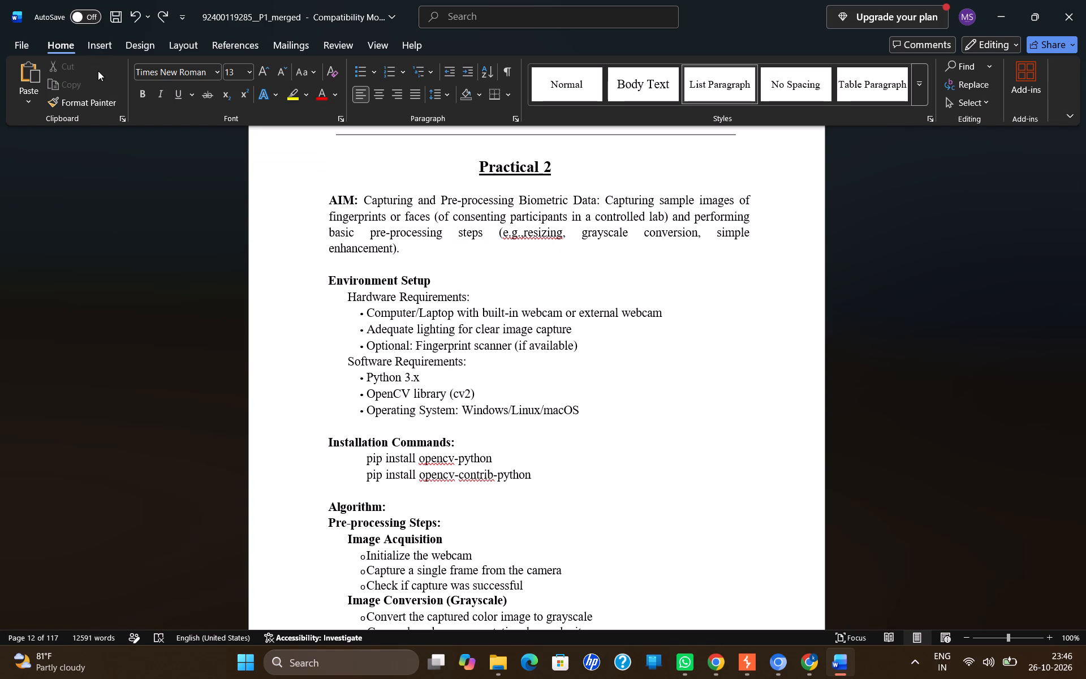
pyautogui.click(66, 120)
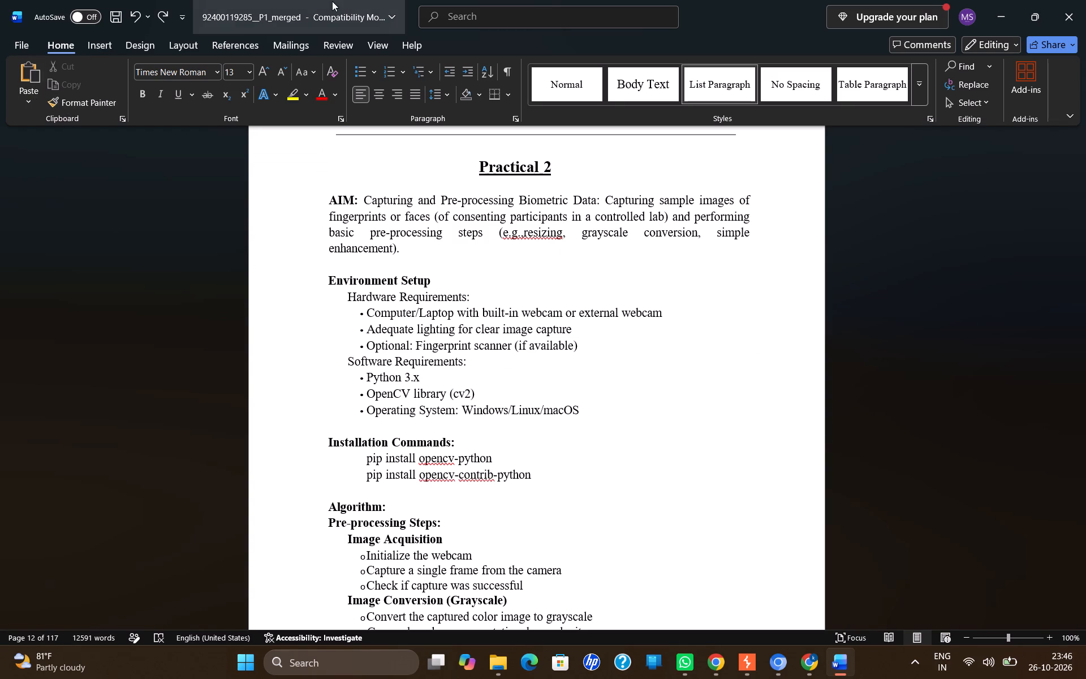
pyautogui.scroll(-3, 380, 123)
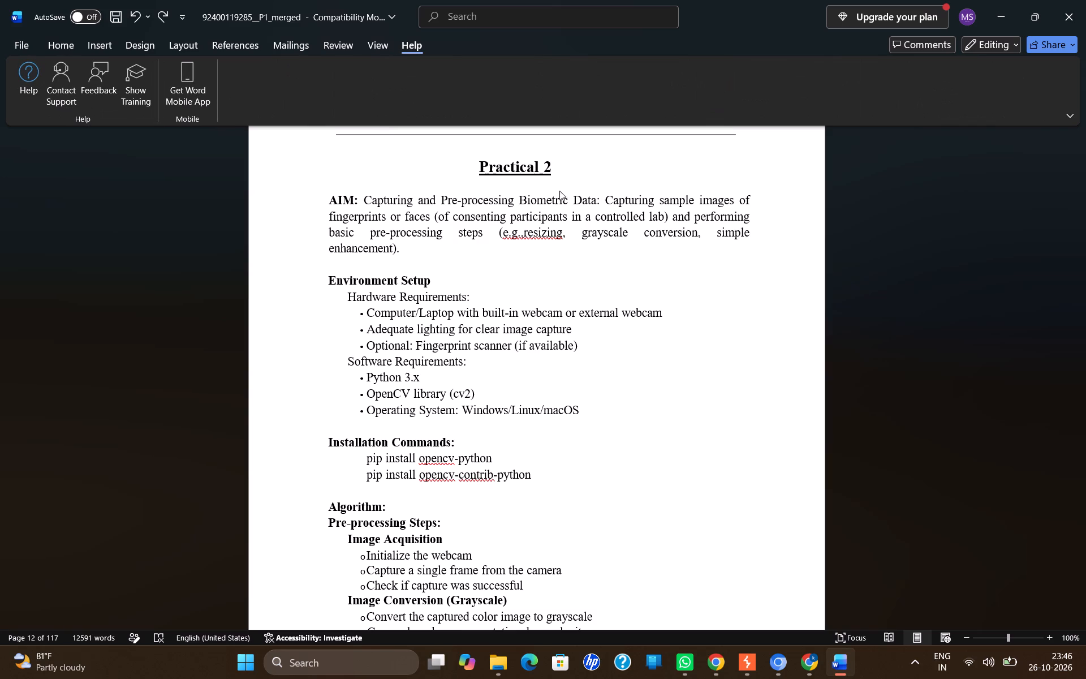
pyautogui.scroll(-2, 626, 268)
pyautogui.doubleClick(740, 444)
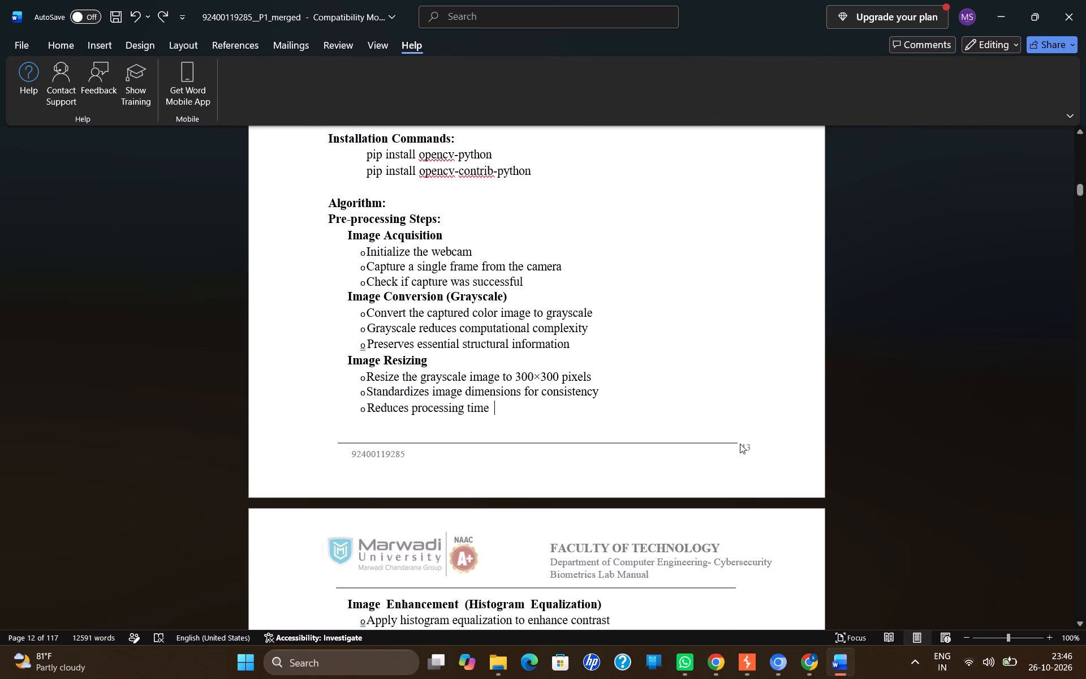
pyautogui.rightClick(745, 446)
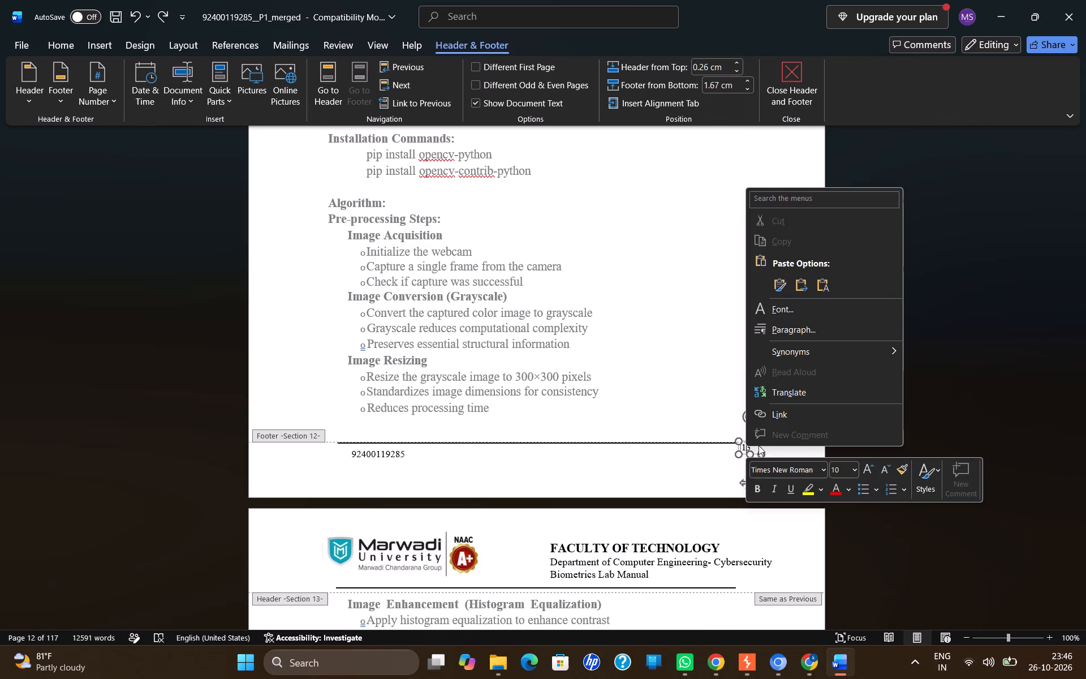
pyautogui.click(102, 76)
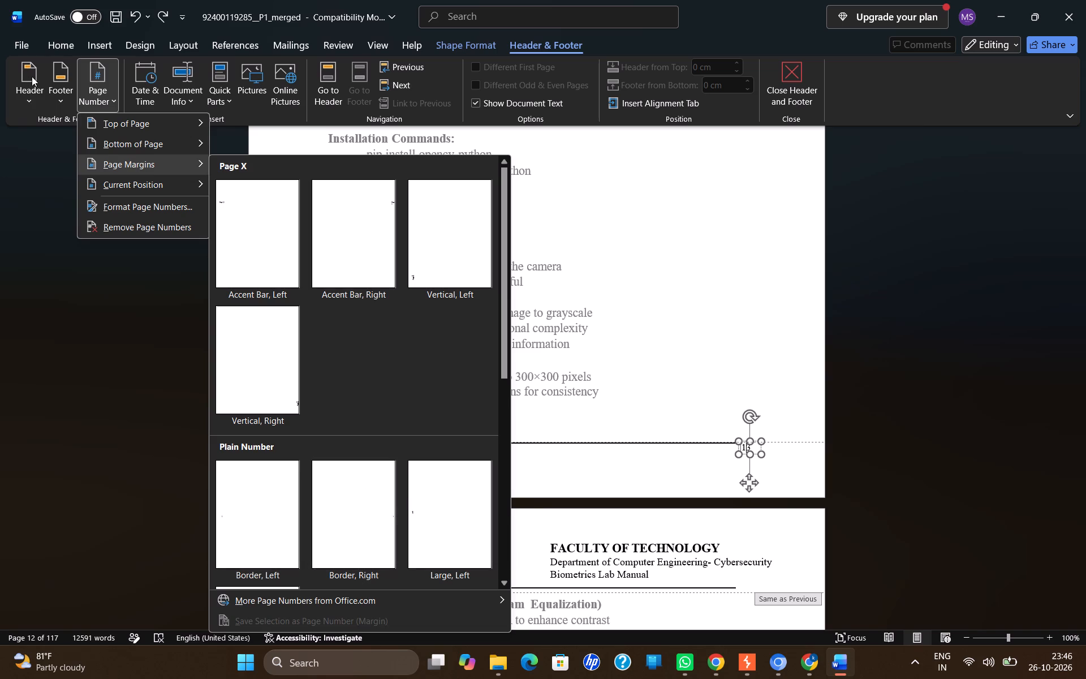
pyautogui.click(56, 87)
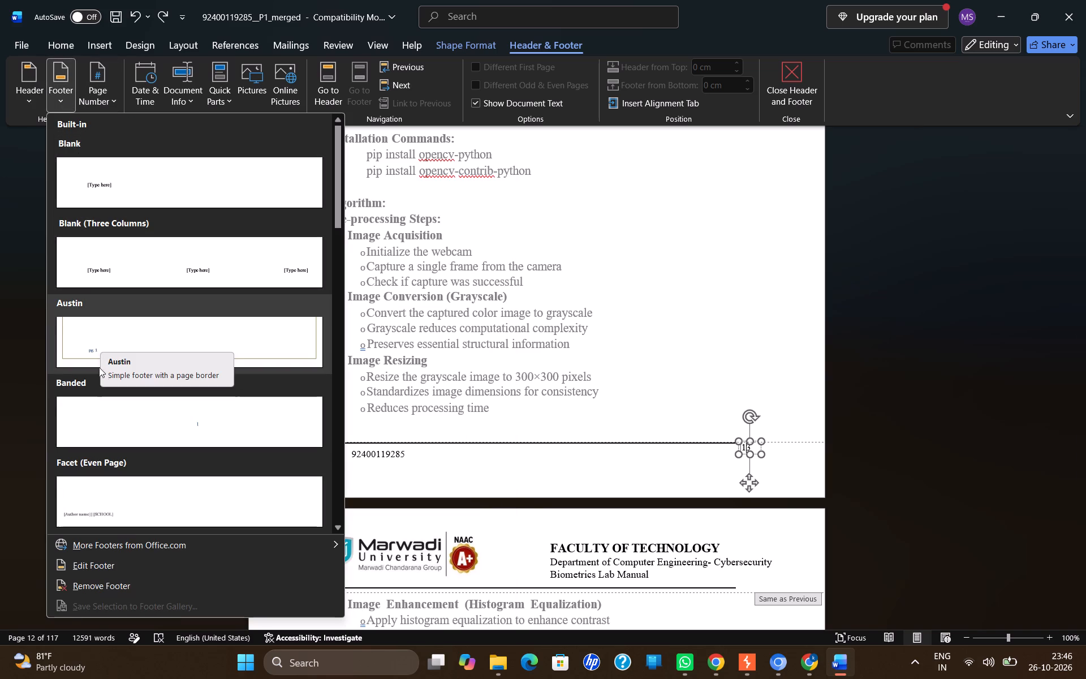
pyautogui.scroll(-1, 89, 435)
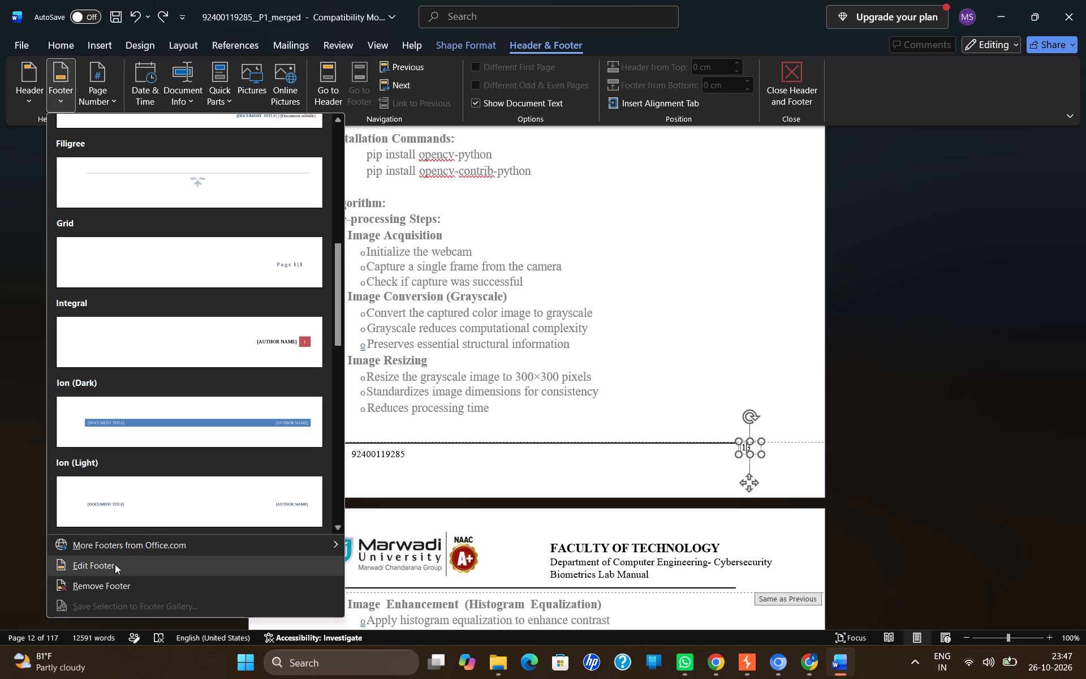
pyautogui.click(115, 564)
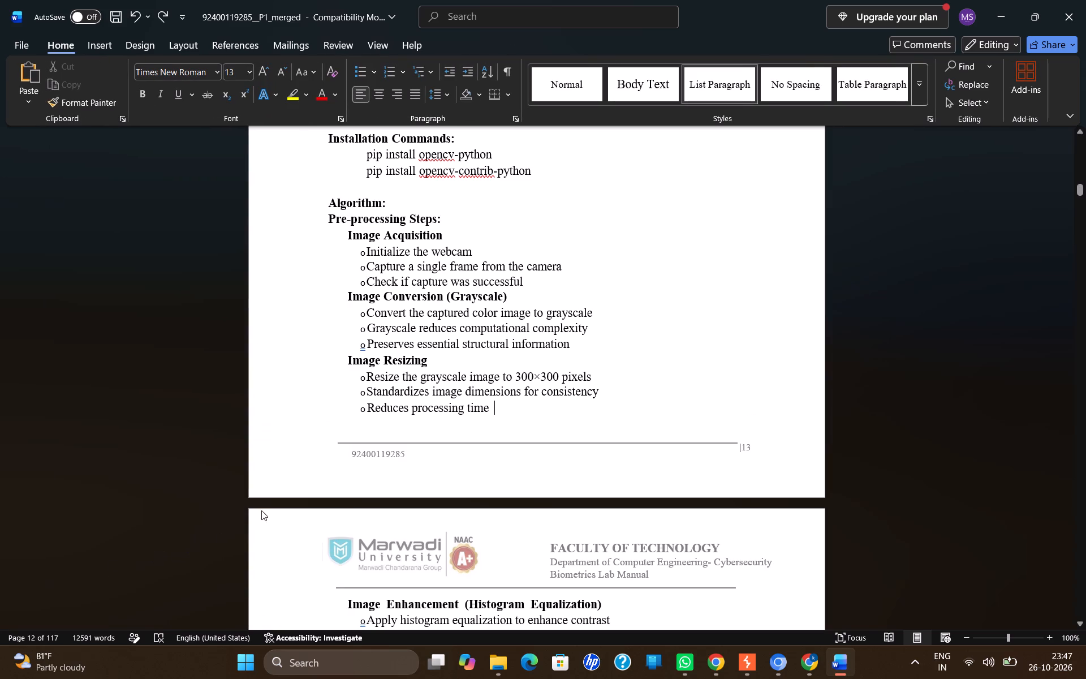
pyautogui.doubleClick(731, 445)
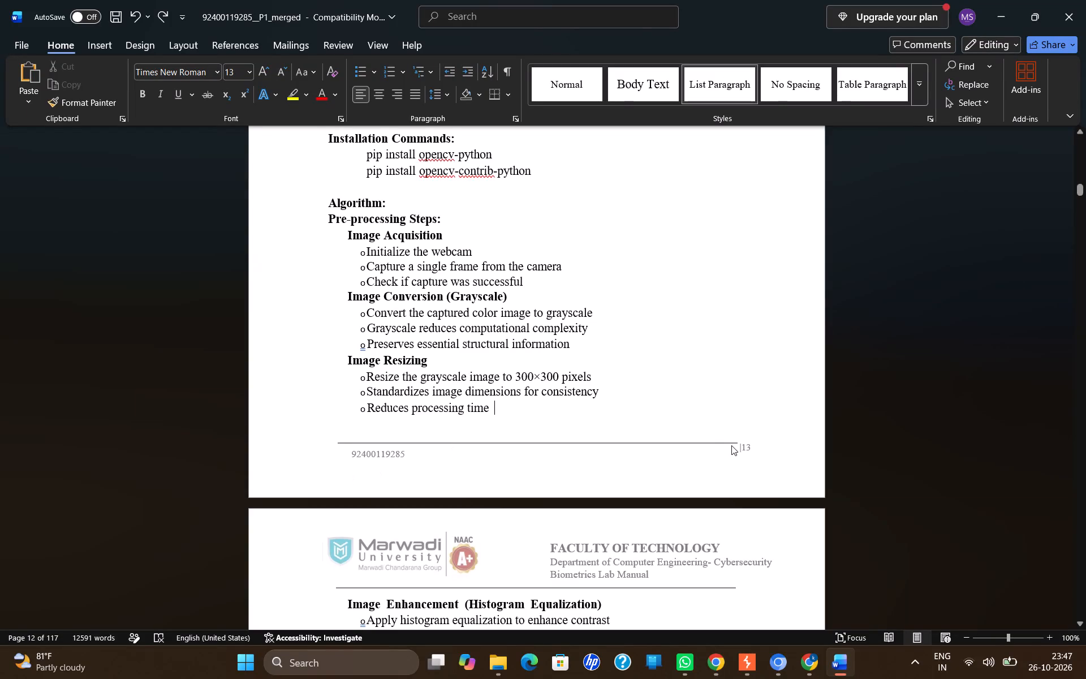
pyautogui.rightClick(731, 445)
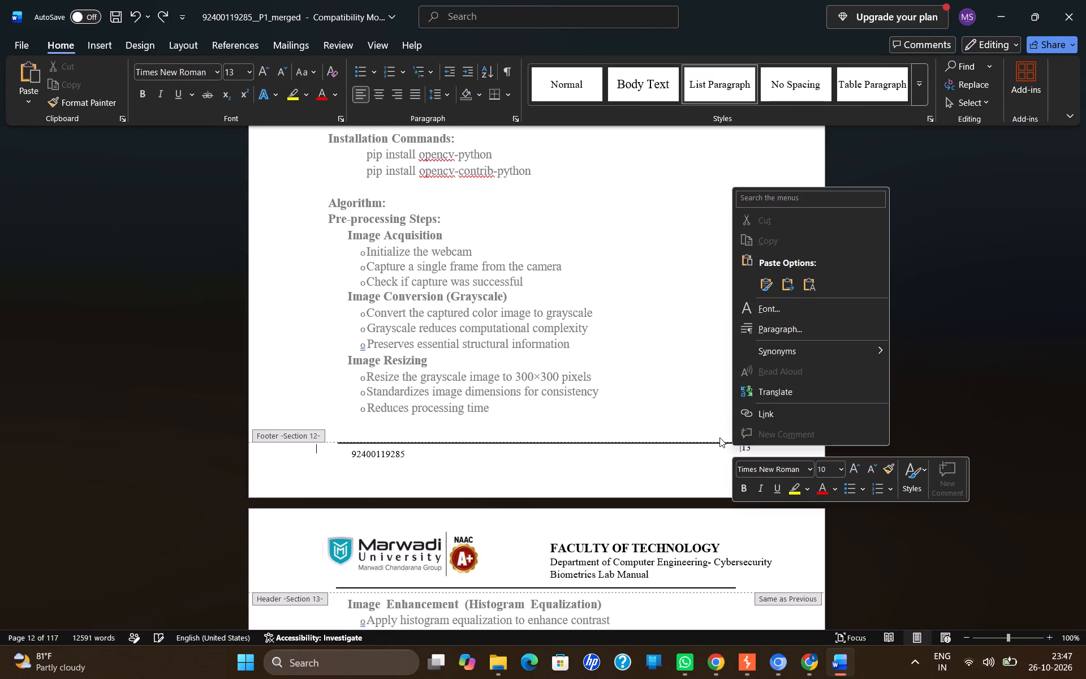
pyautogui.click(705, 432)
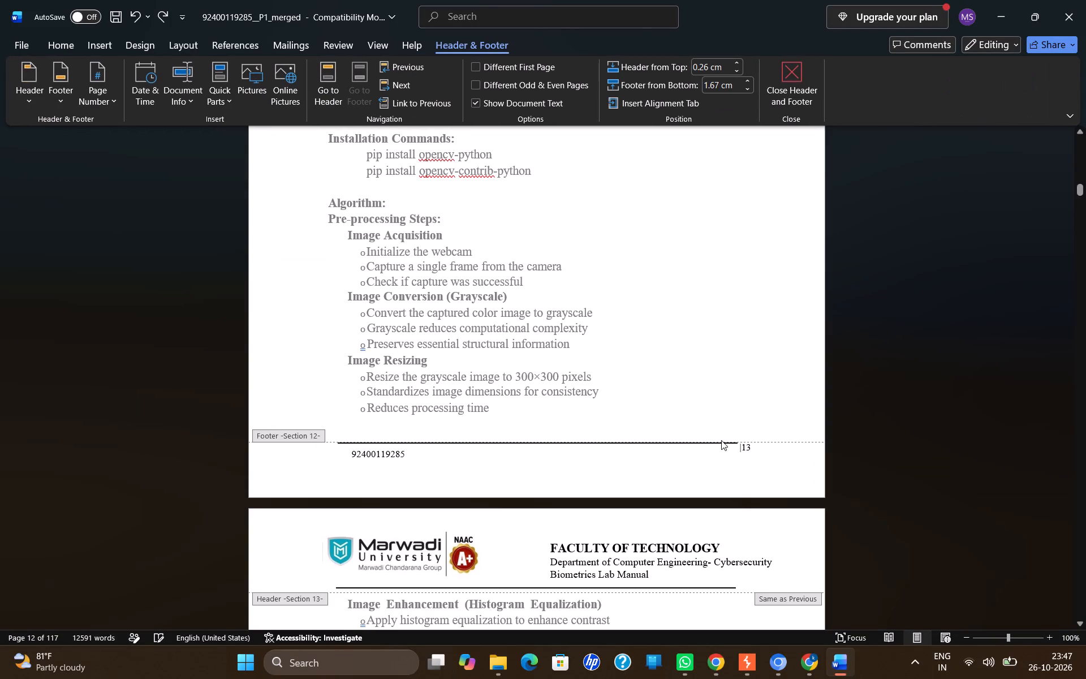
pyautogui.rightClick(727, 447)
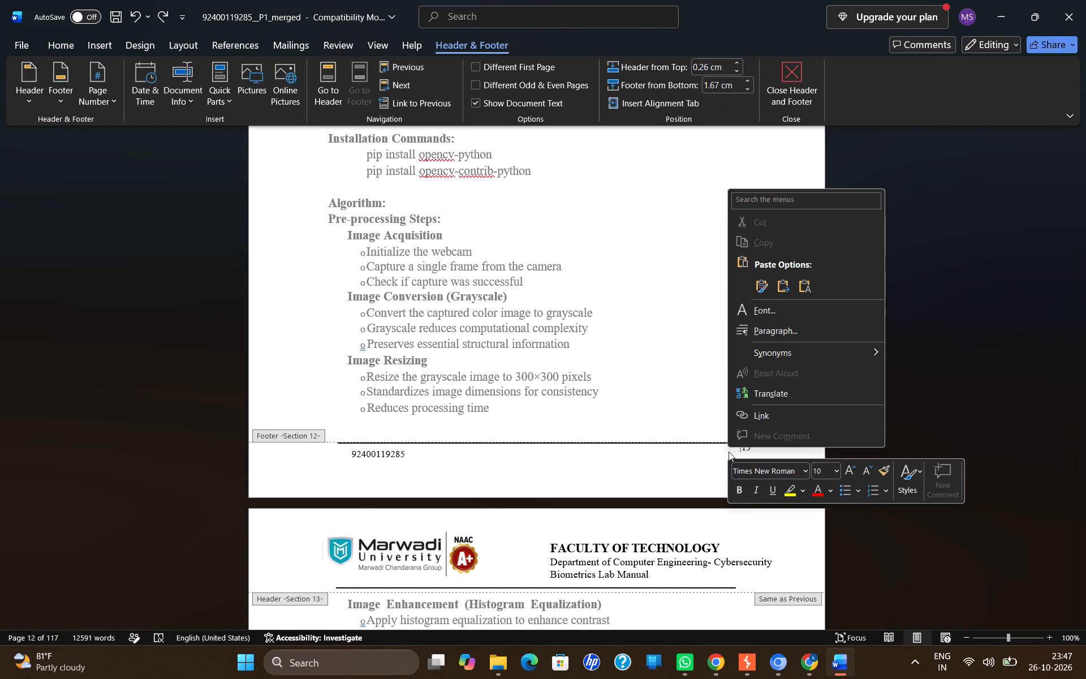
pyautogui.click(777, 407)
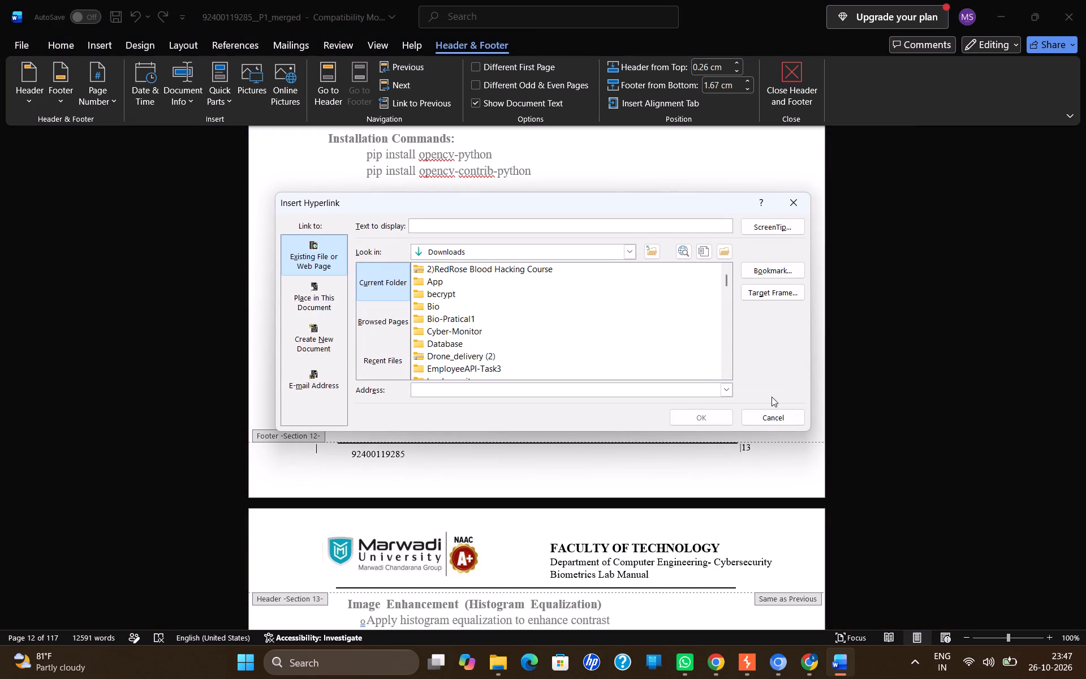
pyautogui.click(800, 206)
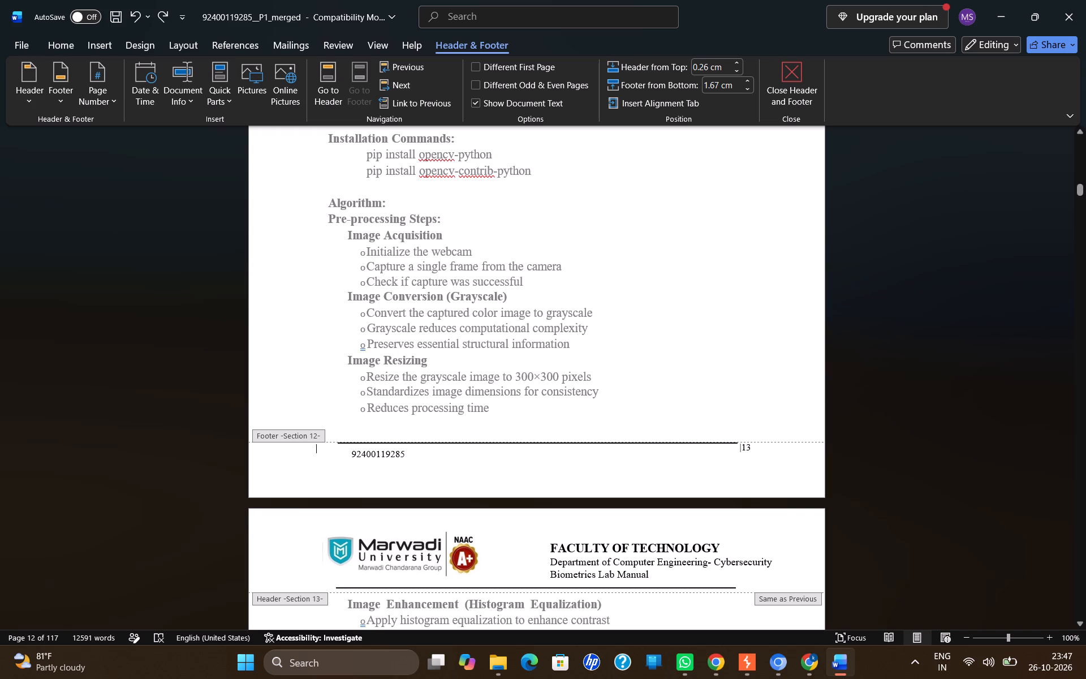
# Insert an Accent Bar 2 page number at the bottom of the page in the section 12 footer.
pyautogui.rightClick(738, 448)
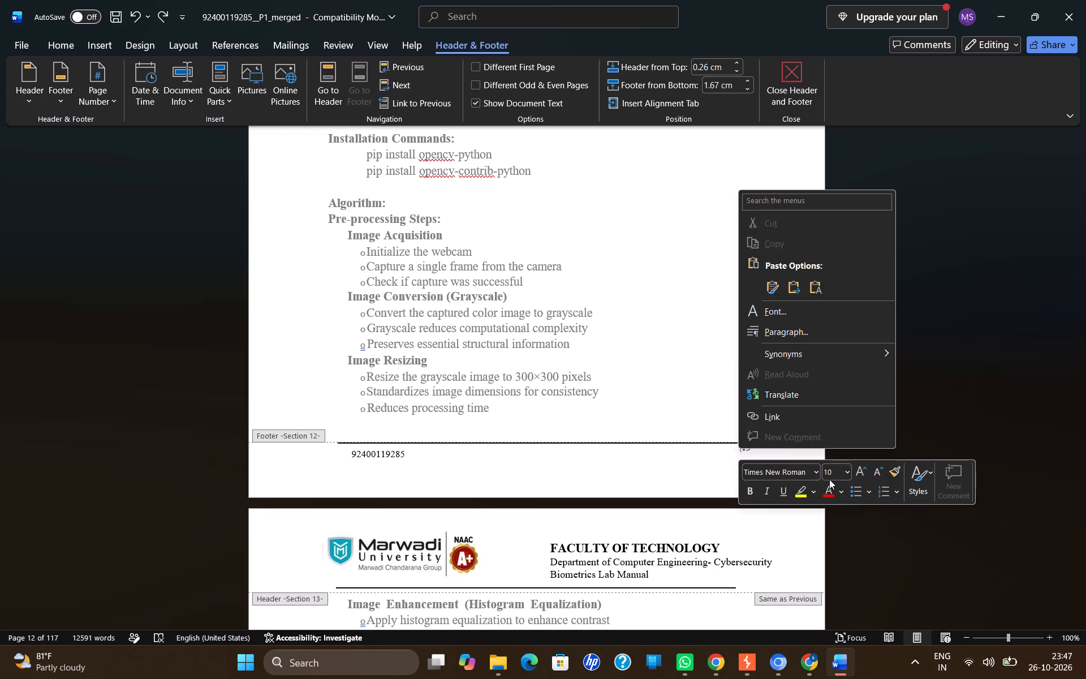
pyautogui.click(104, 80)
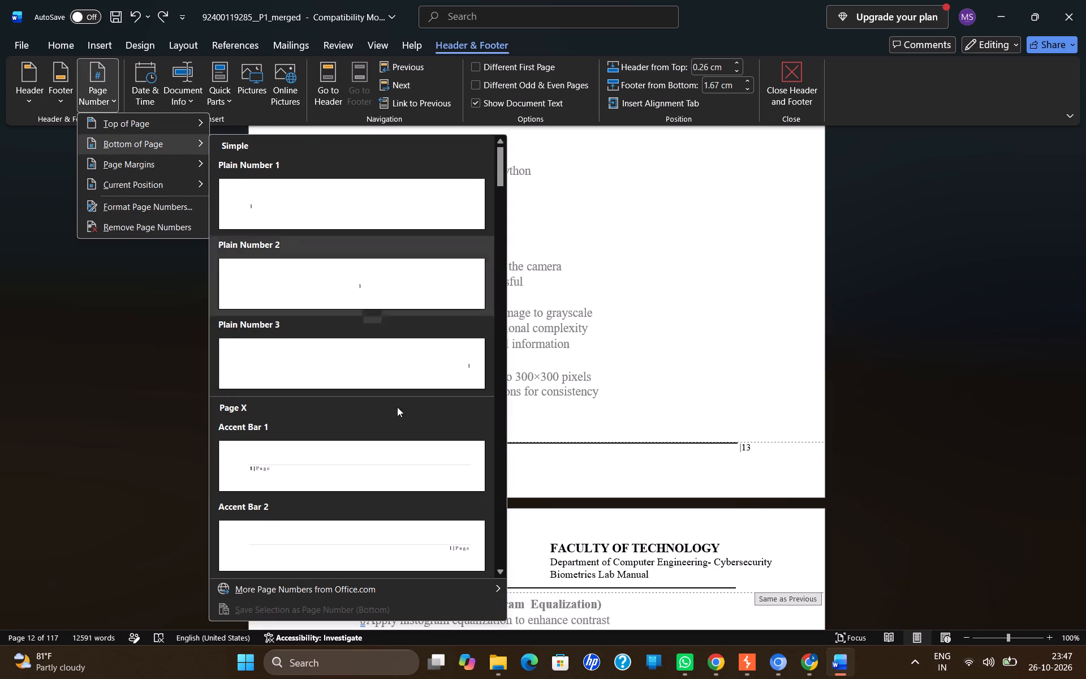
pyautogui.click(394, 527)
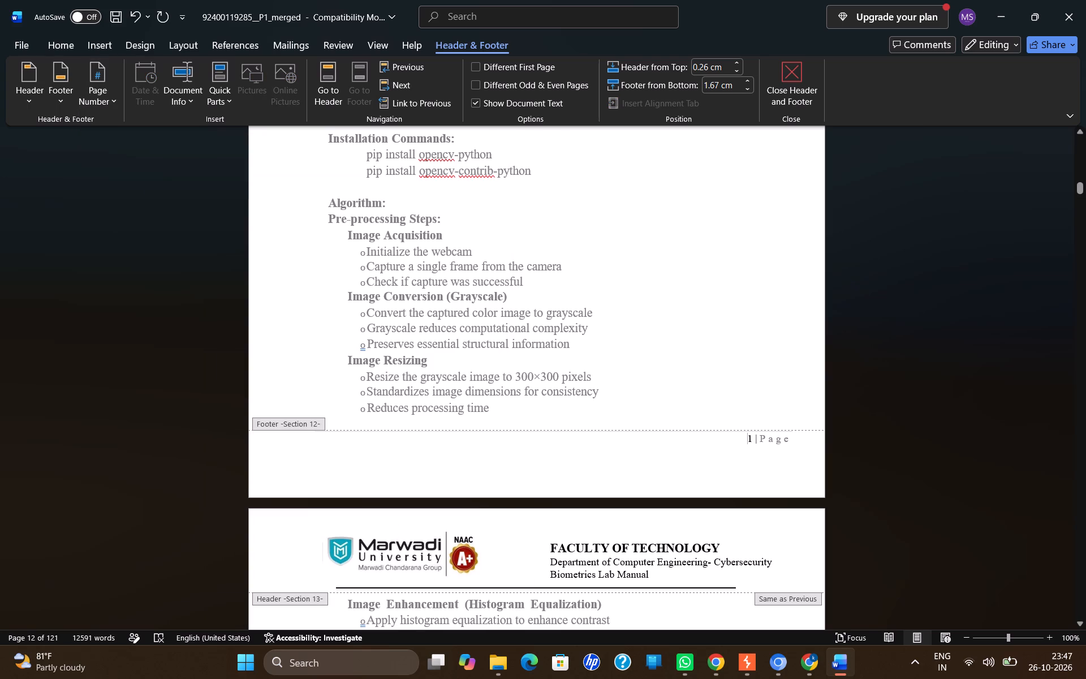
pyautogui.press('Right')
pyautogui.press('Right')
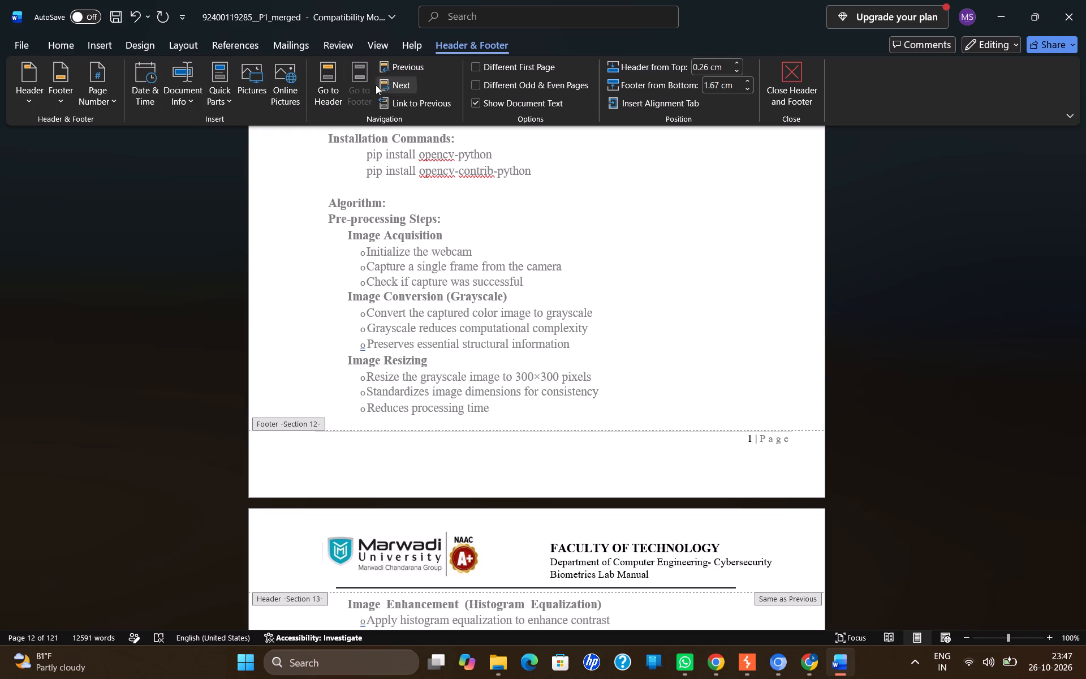
# Link the section 12 footer to the previous section, replacing its own content, and compare it with the section 11 footer.
pyautogui.click(419, 100)
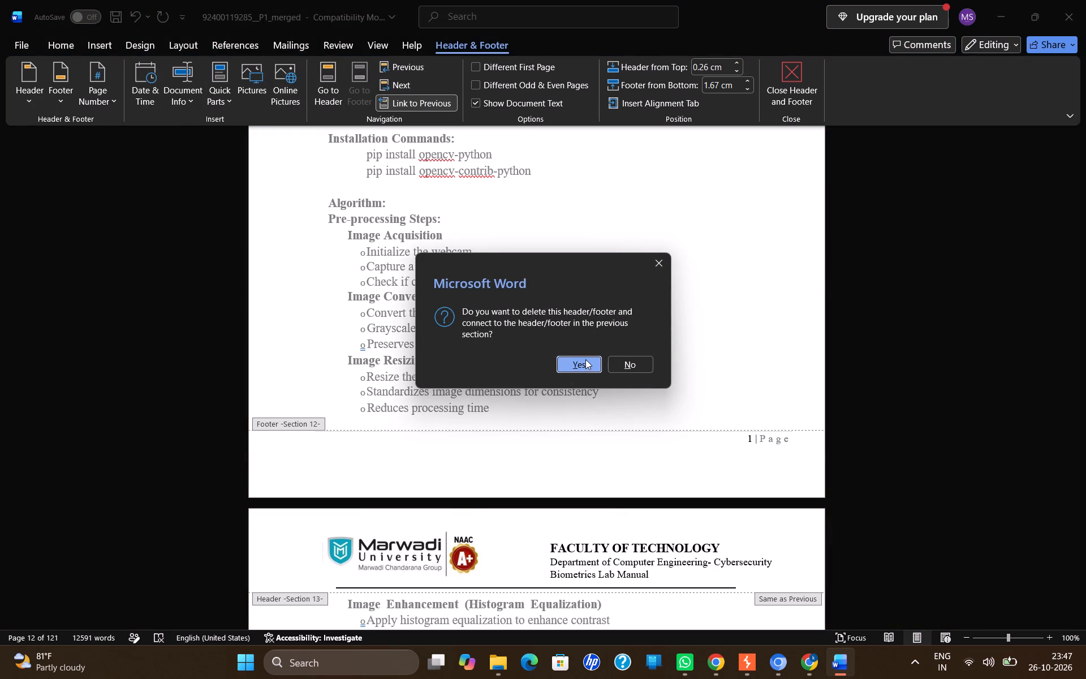
pyautogui.click(585, 359)
pyautogui.scroll(1, 696, 386)
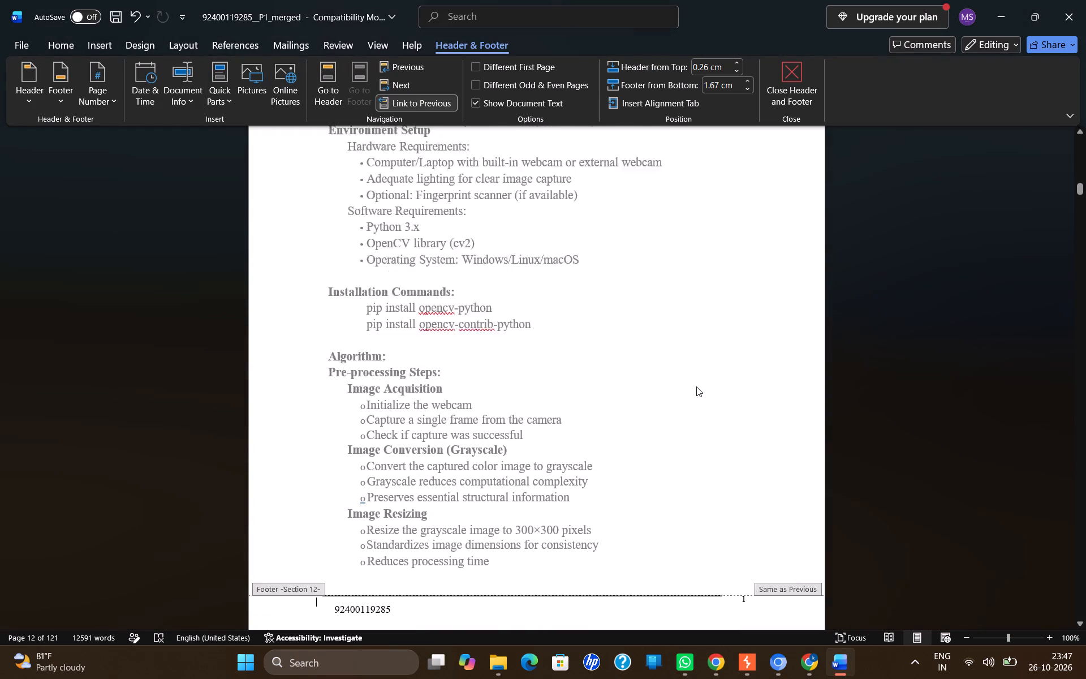
pyautogui.scroll(2, 696, 386)
pyautogui.scroll(-1, 696, 386)
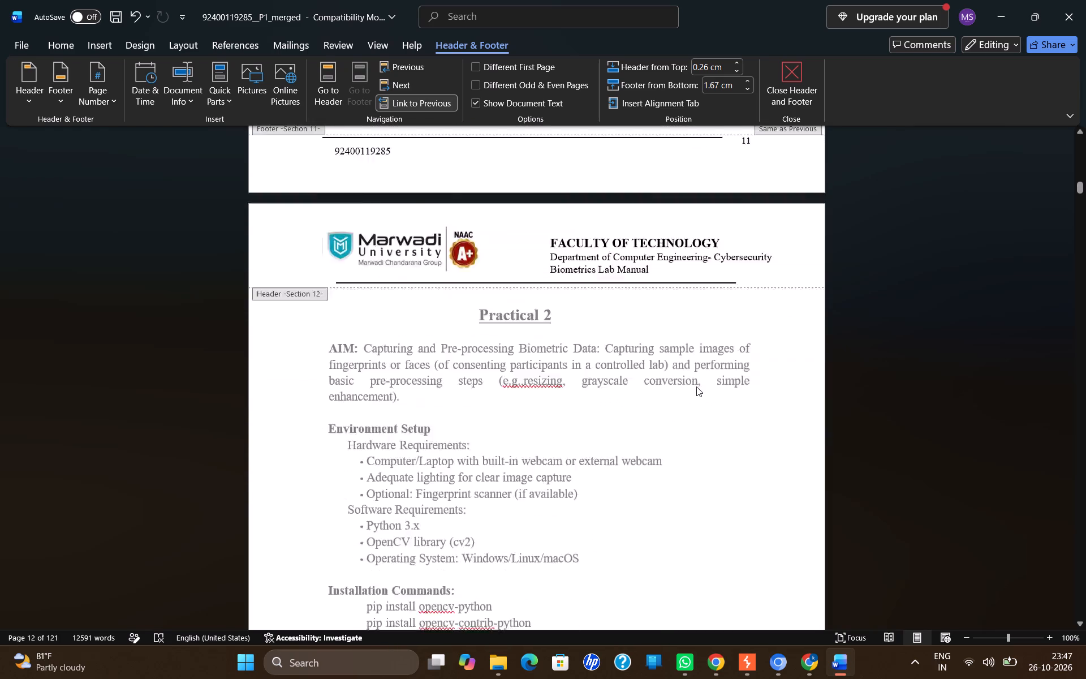
pyautogui.scroll(-1, 696, 386)
# Add a 2 after the 1 in the section 12 footer's page number box so it reads 12, and check the following page.
pyautogui.click(751, 355)
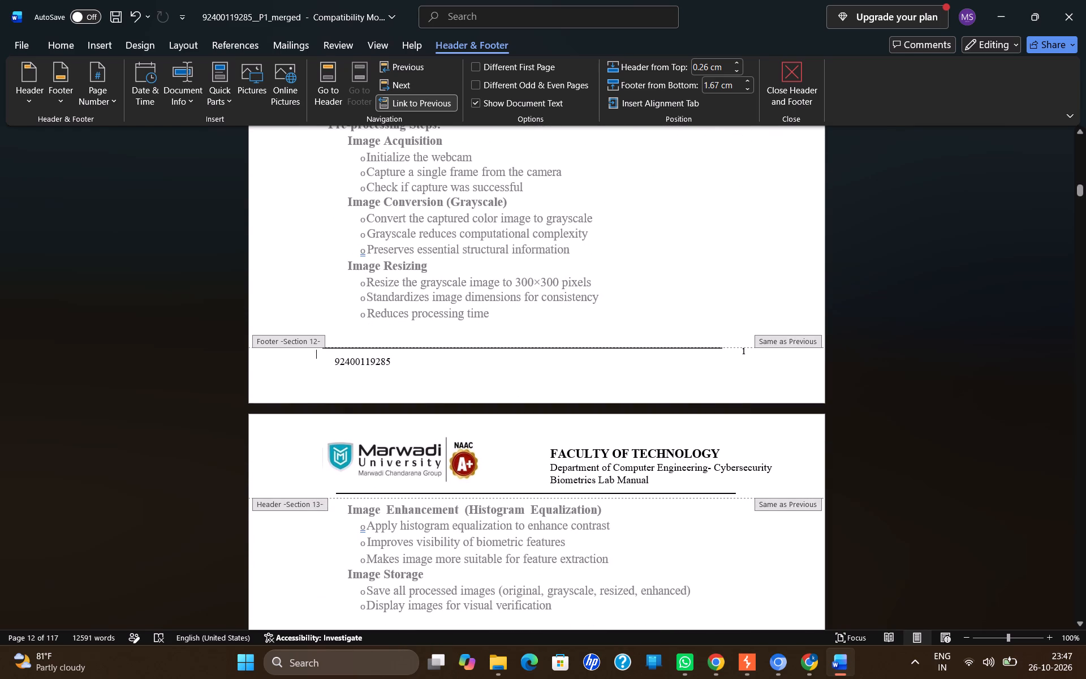
pyautogui.press('2')
pyautogui.scroll(-1, 751, 355)
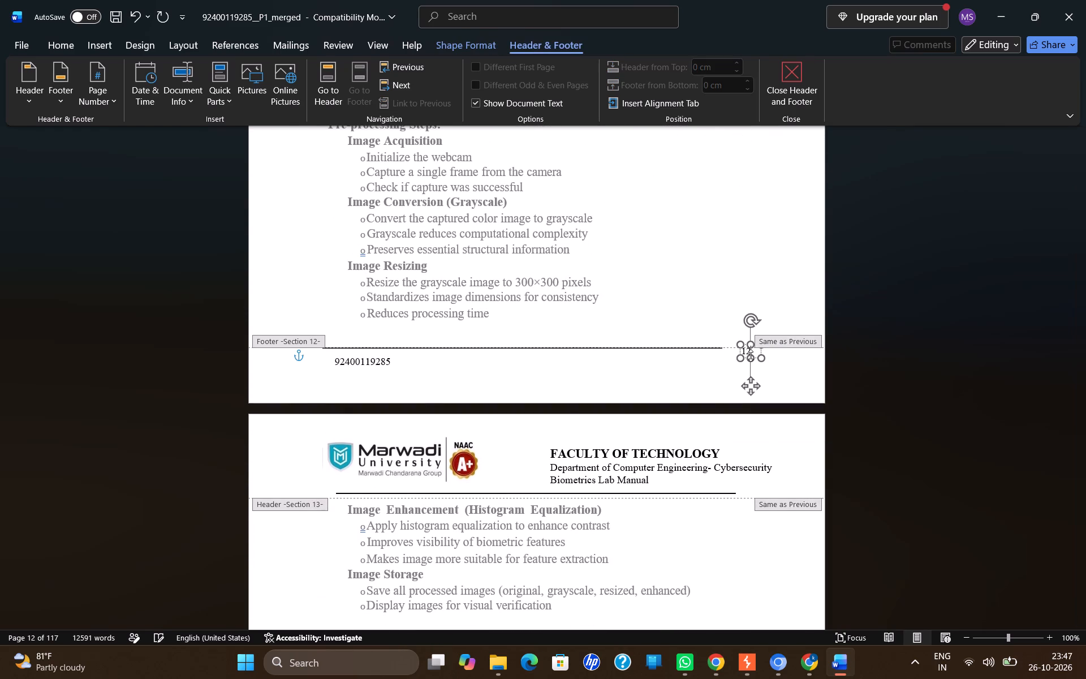
pyautogui.scroll(-2, 751, 355)
pyautogui.scroll(2, 751, 355)
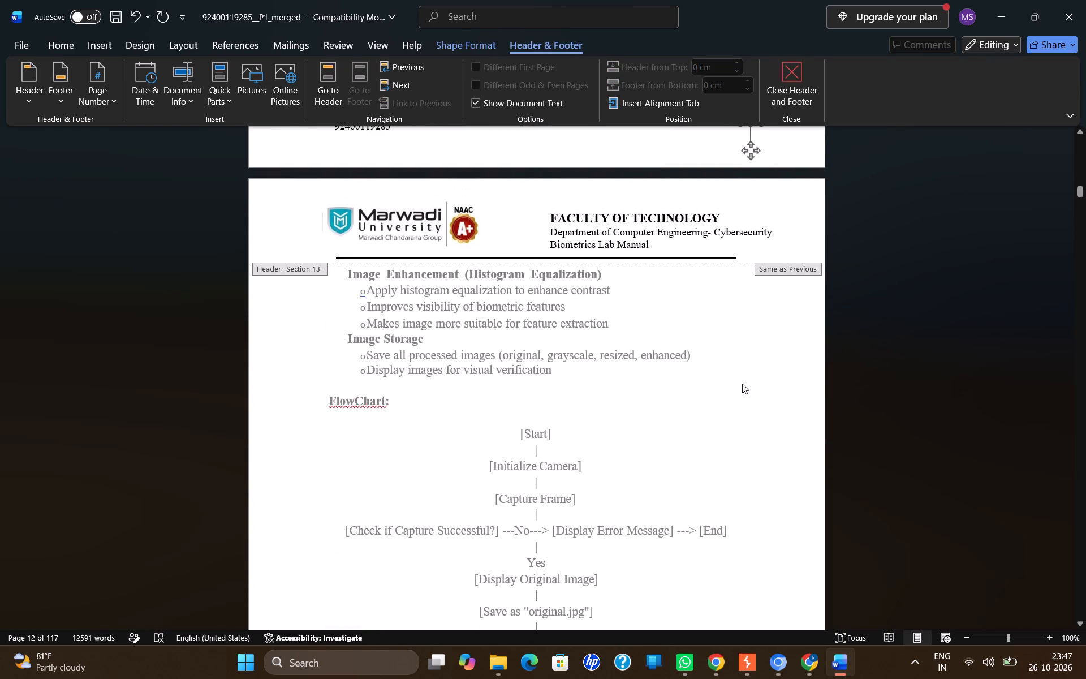
# Leave footer editing and examine the footer page numbers on the Practical 2 pages following section 12.
pyautogui.doubleClick(742, 385)
pyautogui.scroll(-2, 742, 385)
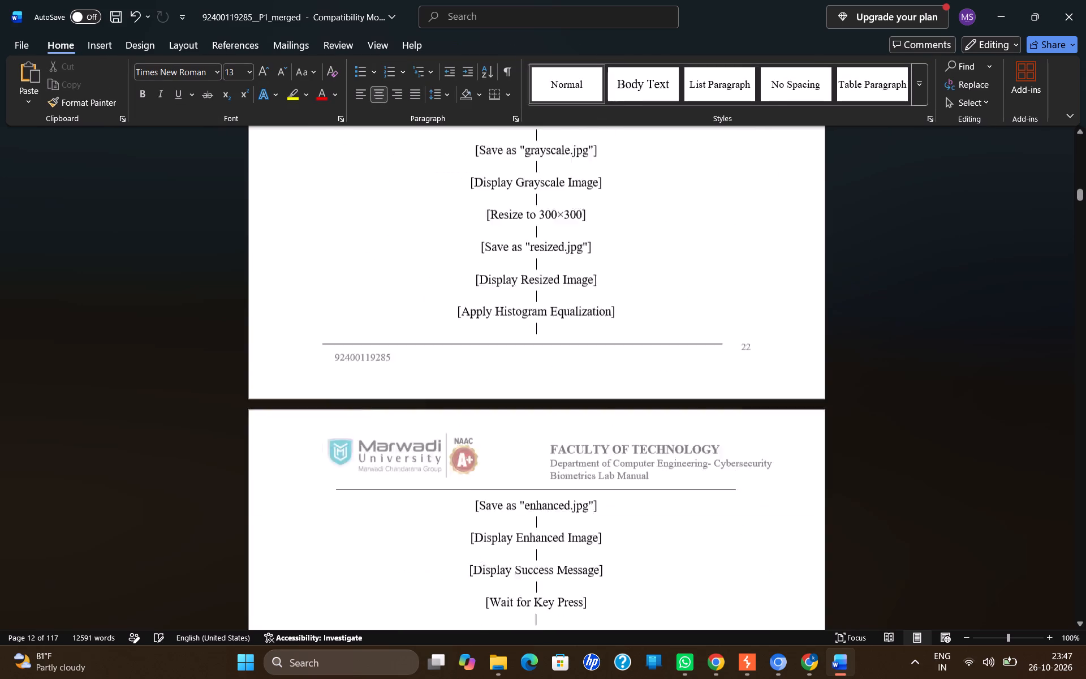
pyautogui.scroll(-2, 742, 385)
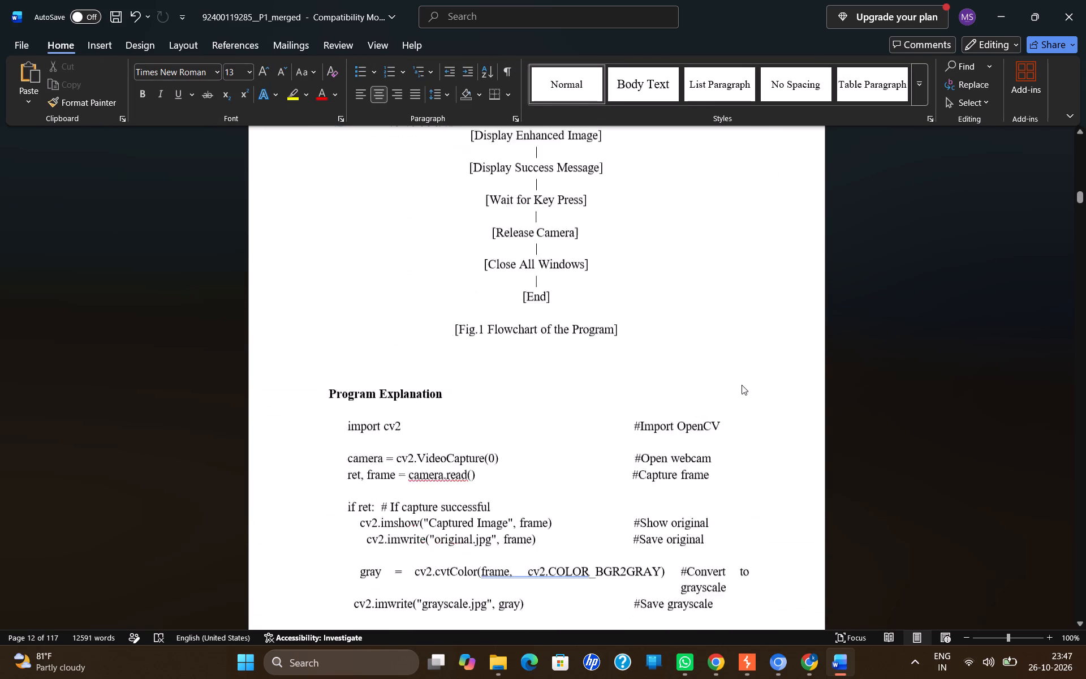
pyautogui.scroll(-1, 742, 385)
pyautogui.scroll(1, 742, 385)
pyautogui.scroll(-6, 742, 385)
pyautogui.scroll(1, 742, 385)
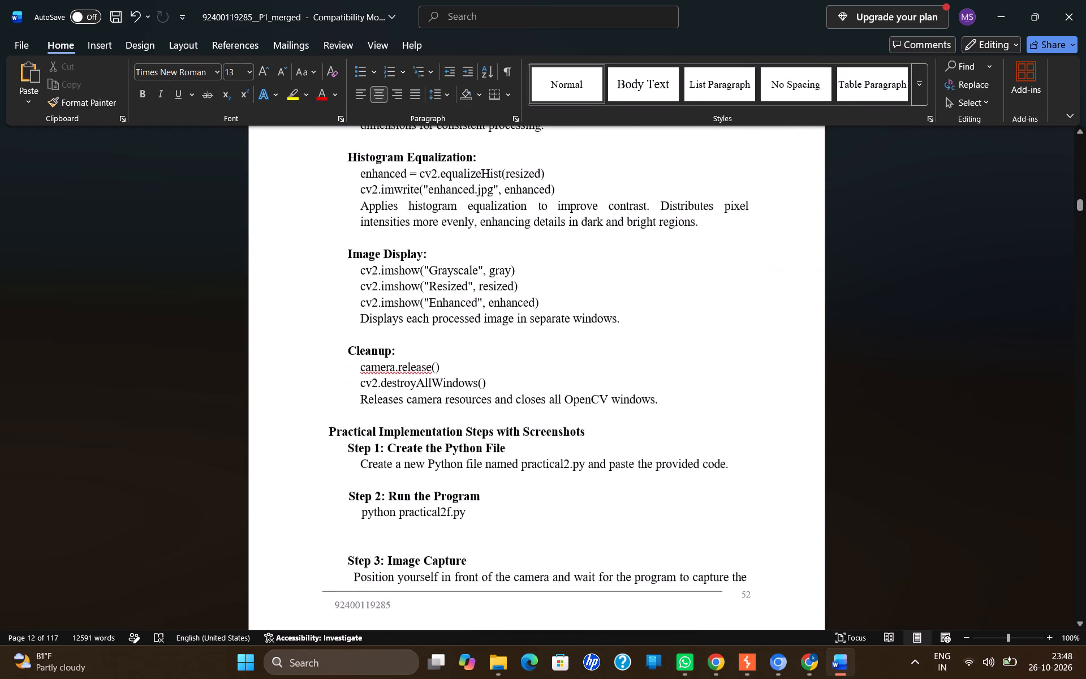
pyautogui.scroll(5, 742, 385)
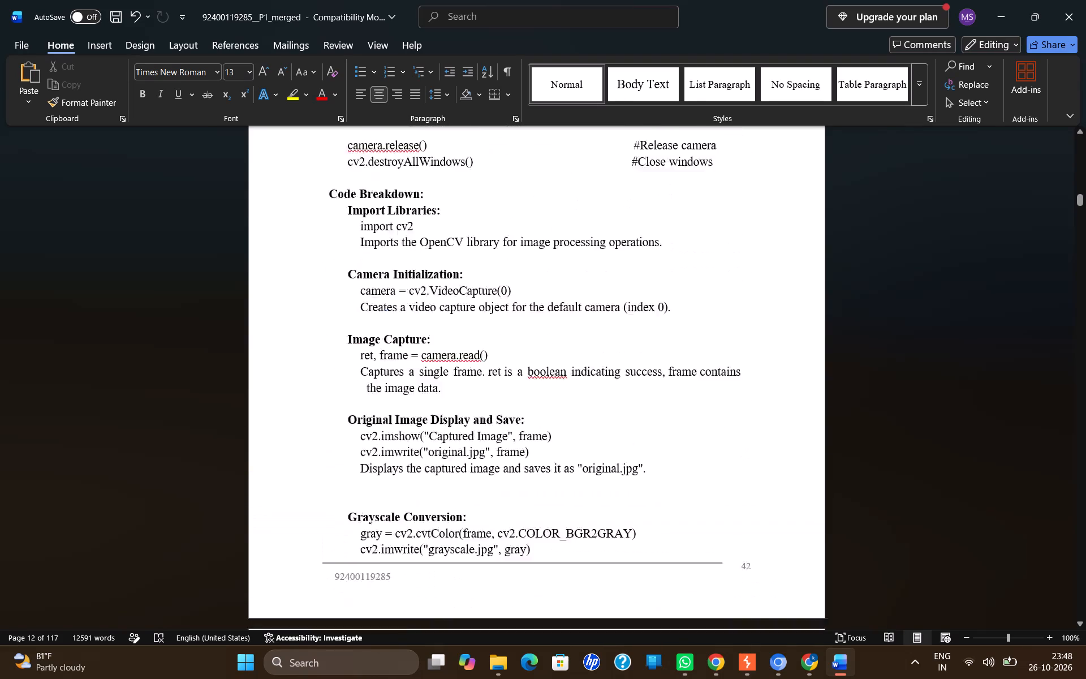
pyautogui.scroll(5, 742, 385)
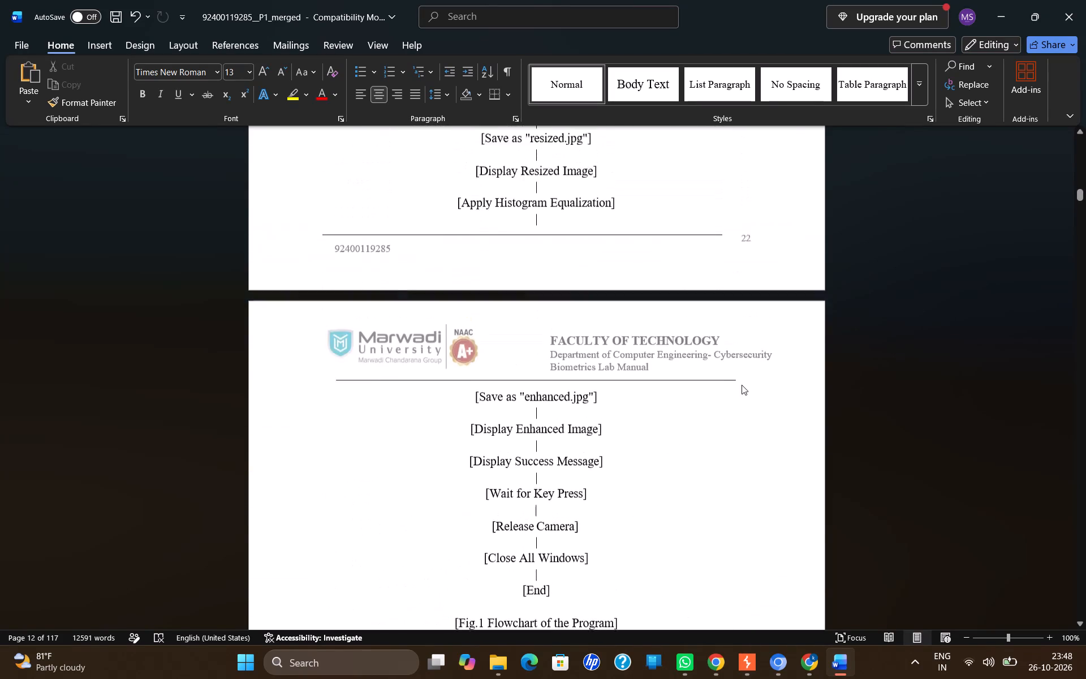
pyautogui.scroll(8, 742, 385)
pyautogui.scroll(-1, 742, 385)
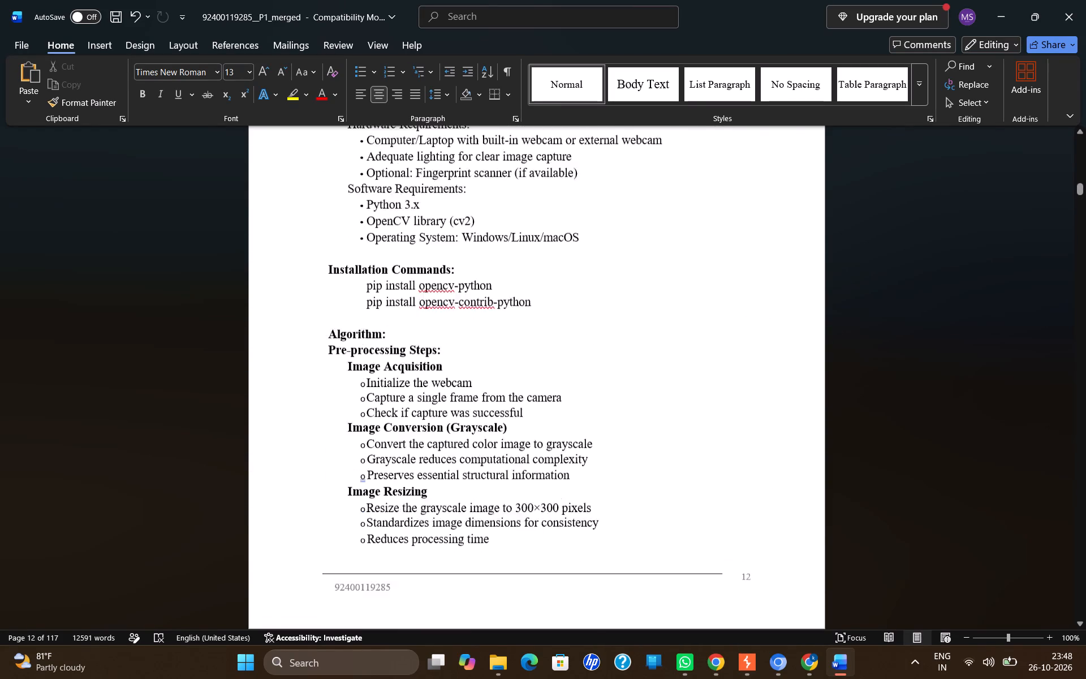
pyautogui.scroll(-7, 742, 385)
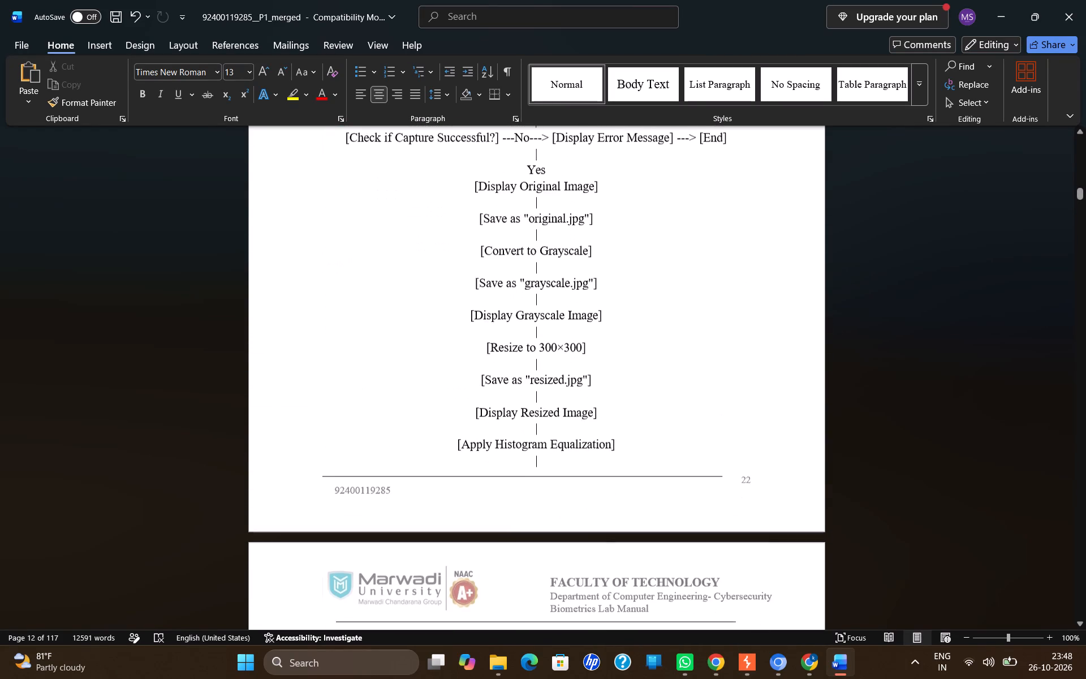
pyautogui.scroll(-1, 742, 385)
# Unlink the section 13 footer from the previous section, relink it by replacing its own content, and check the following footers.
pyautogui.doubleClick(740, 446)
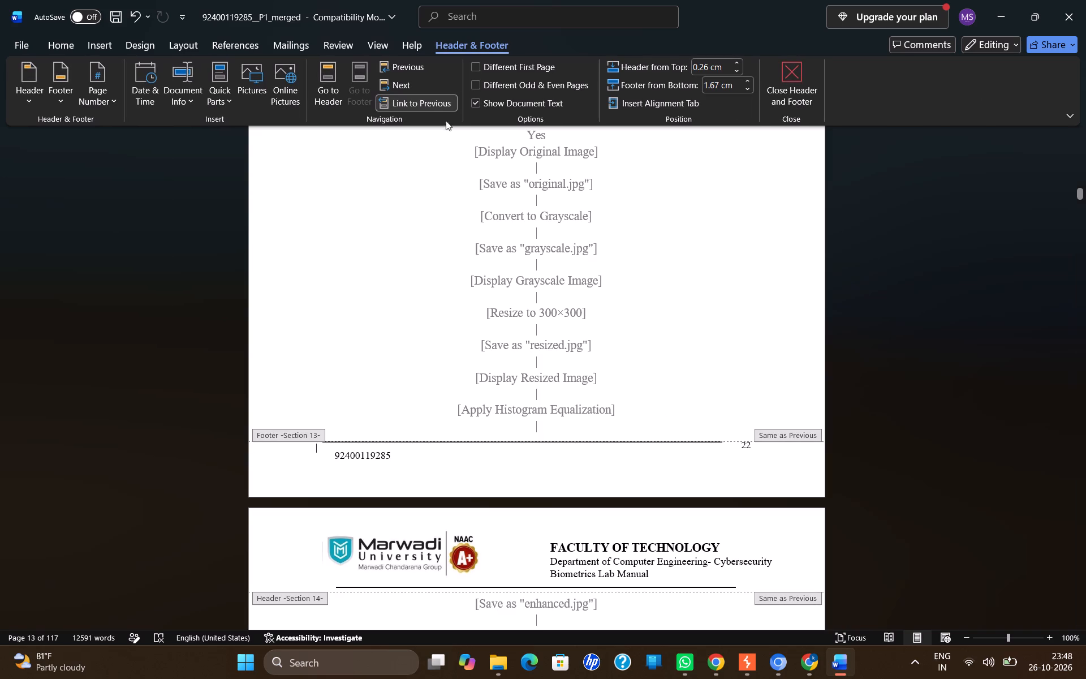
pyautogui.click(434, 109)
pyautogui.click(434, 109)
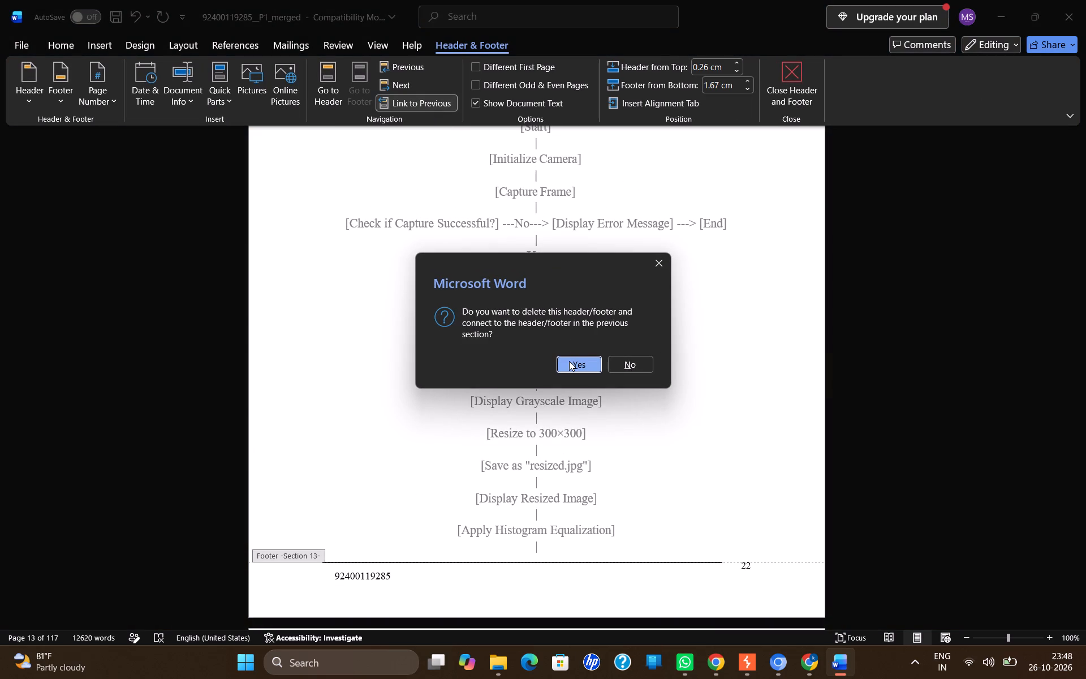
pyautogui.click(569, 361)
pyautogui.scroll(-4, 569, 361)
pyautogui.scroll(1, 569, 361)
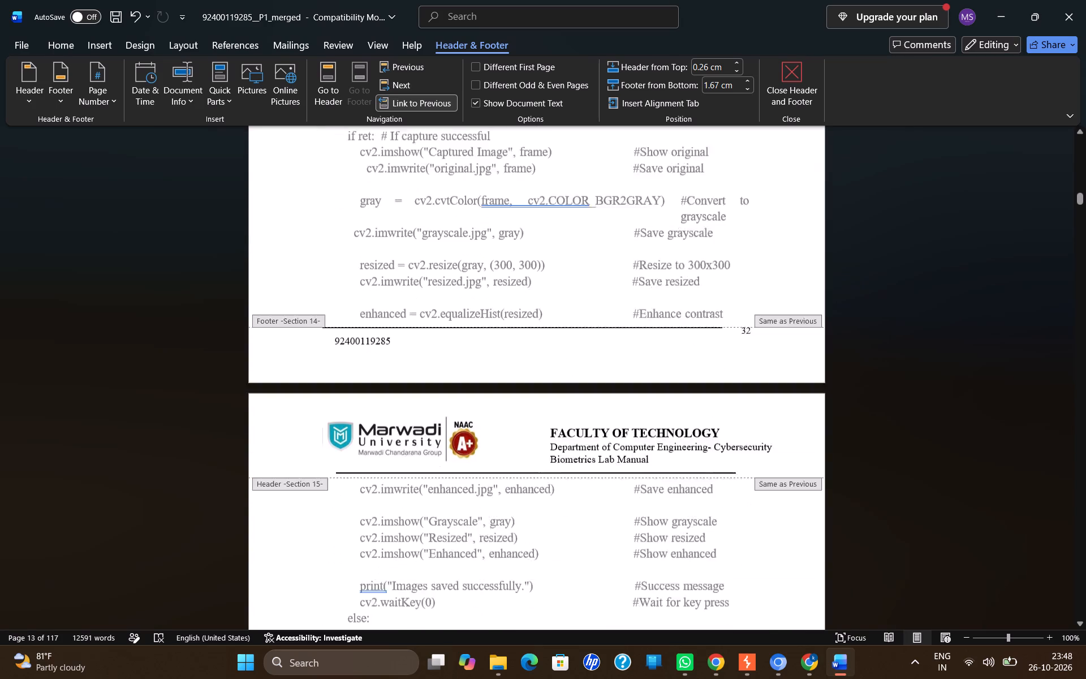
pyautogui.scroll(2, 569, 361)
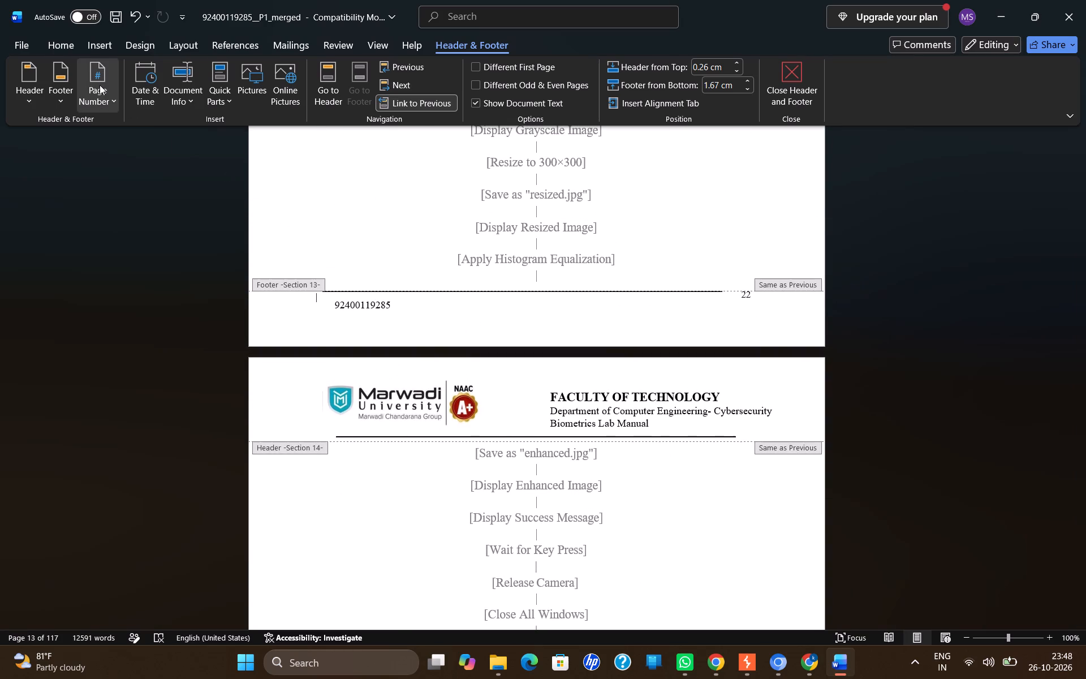
# Check section 13's page number format settings and compare the footer page numbers of sections 12 and 13.
pyautogui.click(104, 98)
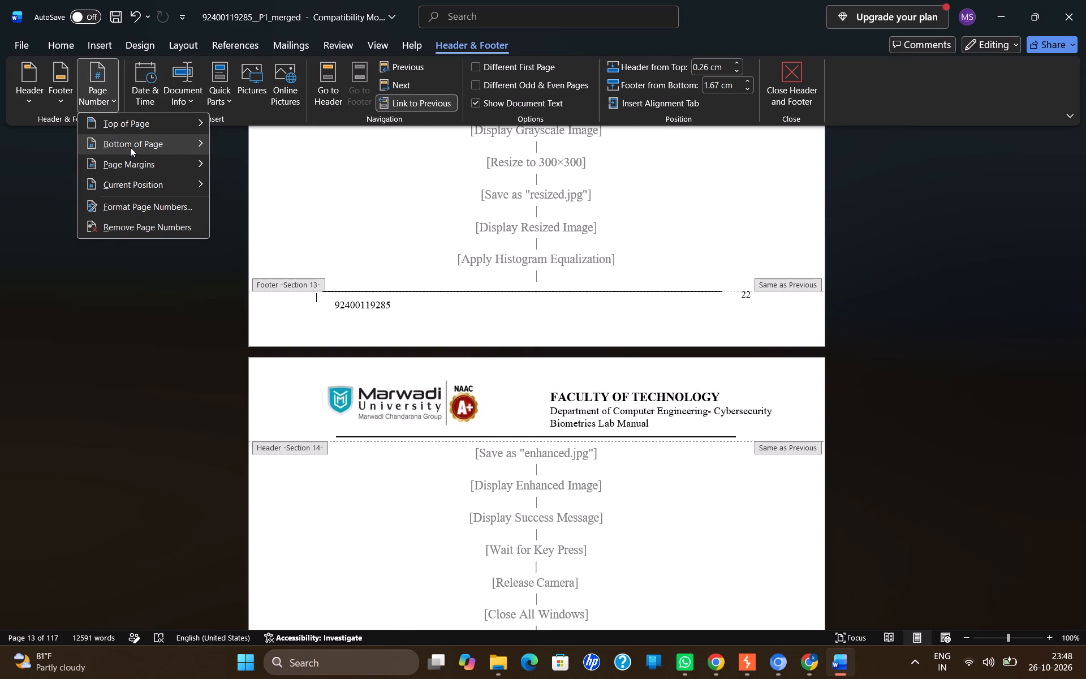
pyautogui.click(140, 205)
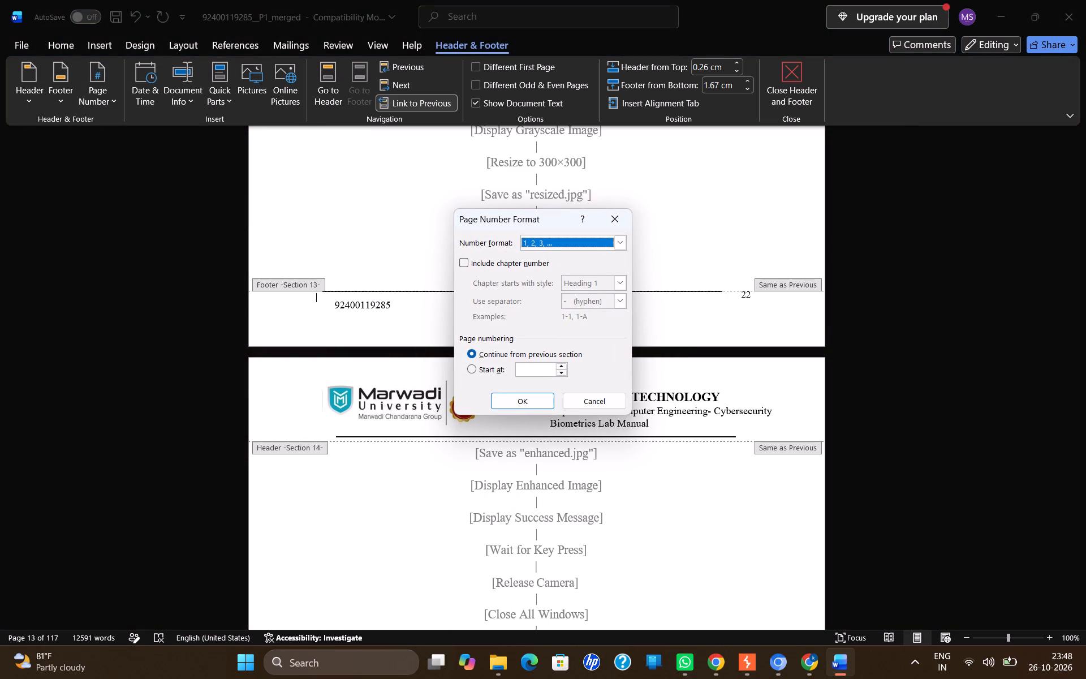
pyautogui.click(617, 220)
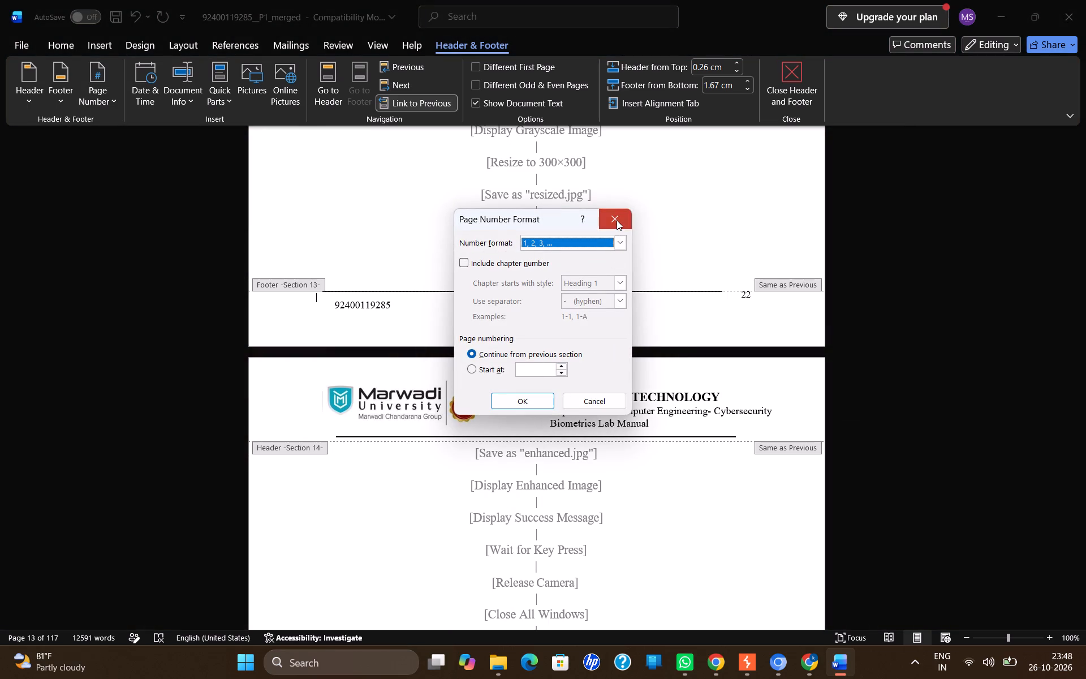
pyautogui.scroll(3, 686, 228)
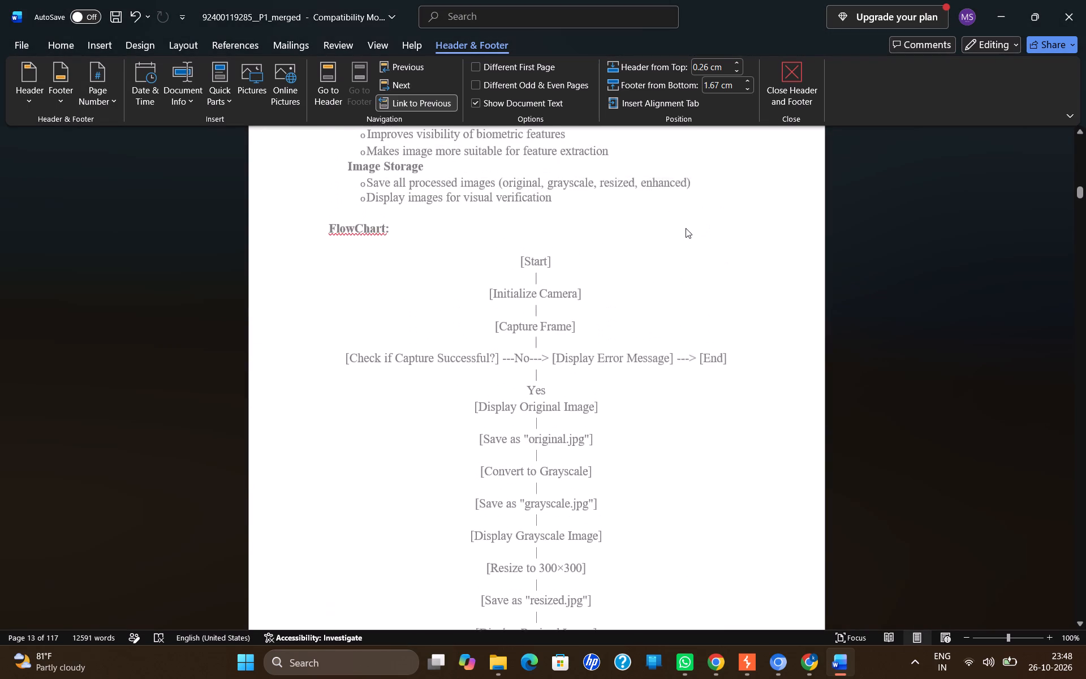
pyautogui.scroll(2, 686, 228)
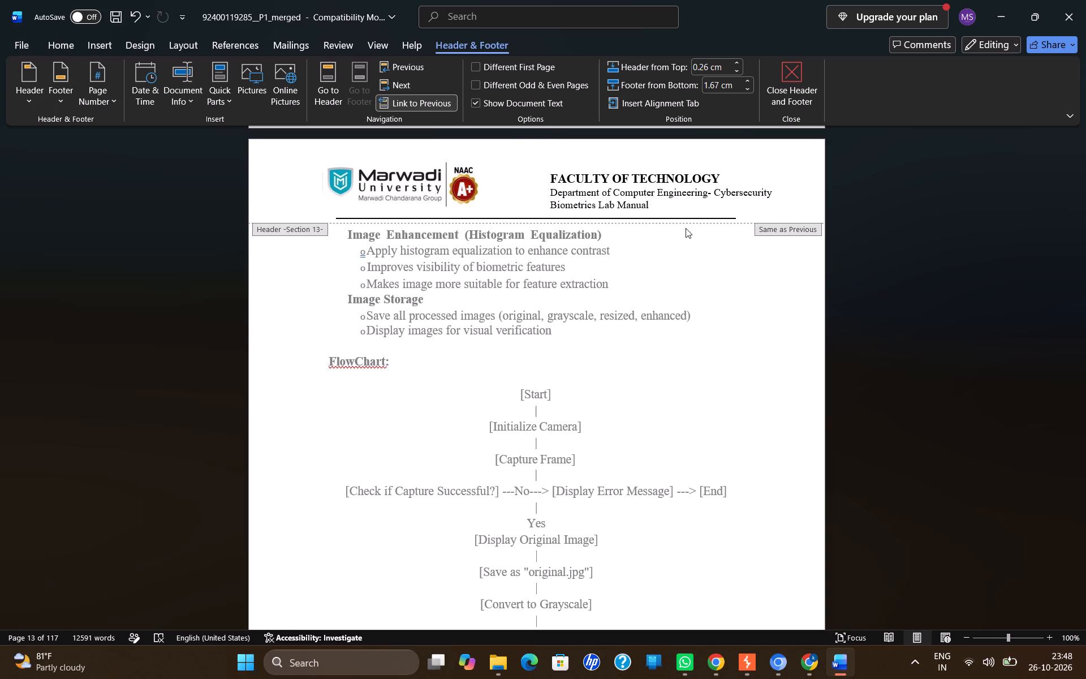
pyautogui.scroll(1, 686, 228)
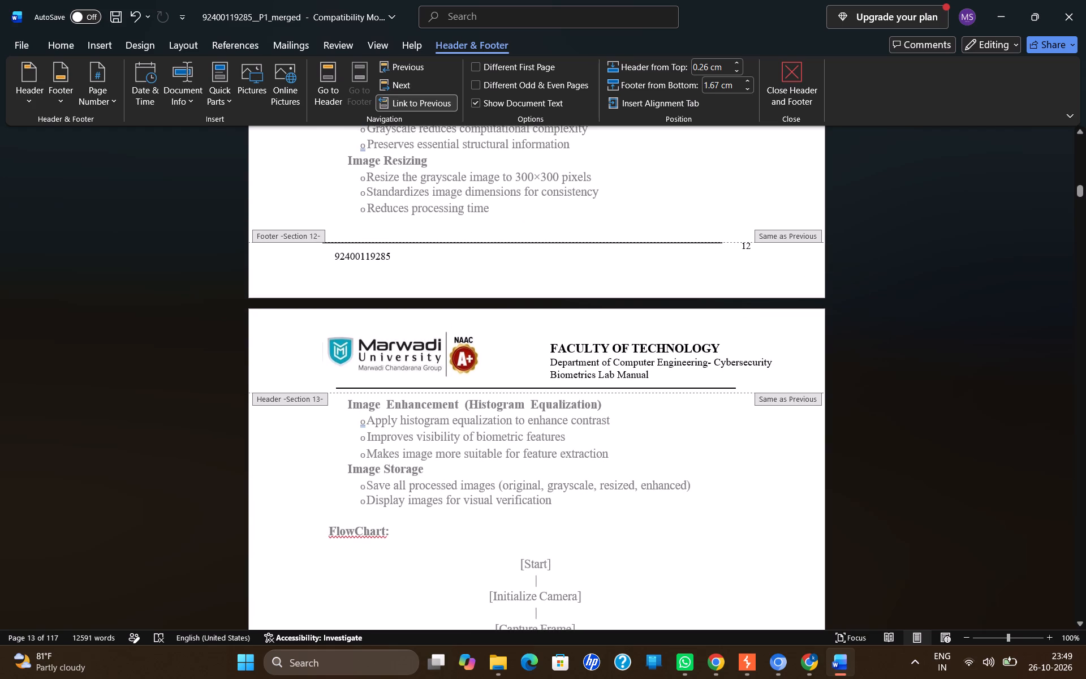
pyautogui.scroll(-3, 726, 264)
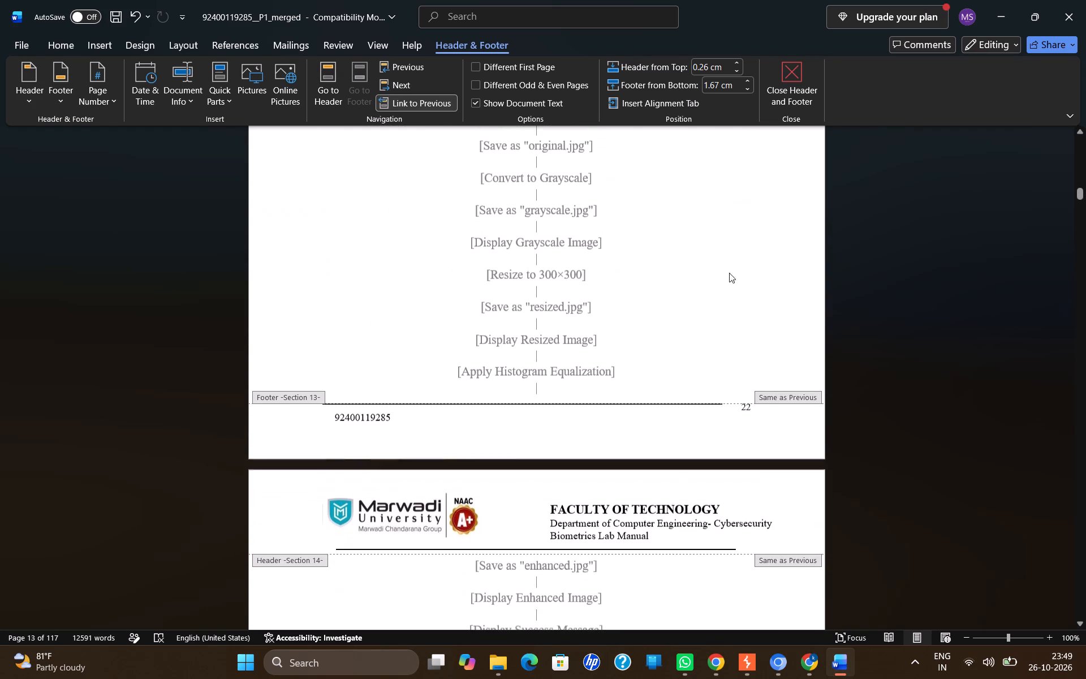
pyautogui.scroll(3, 748, 408)
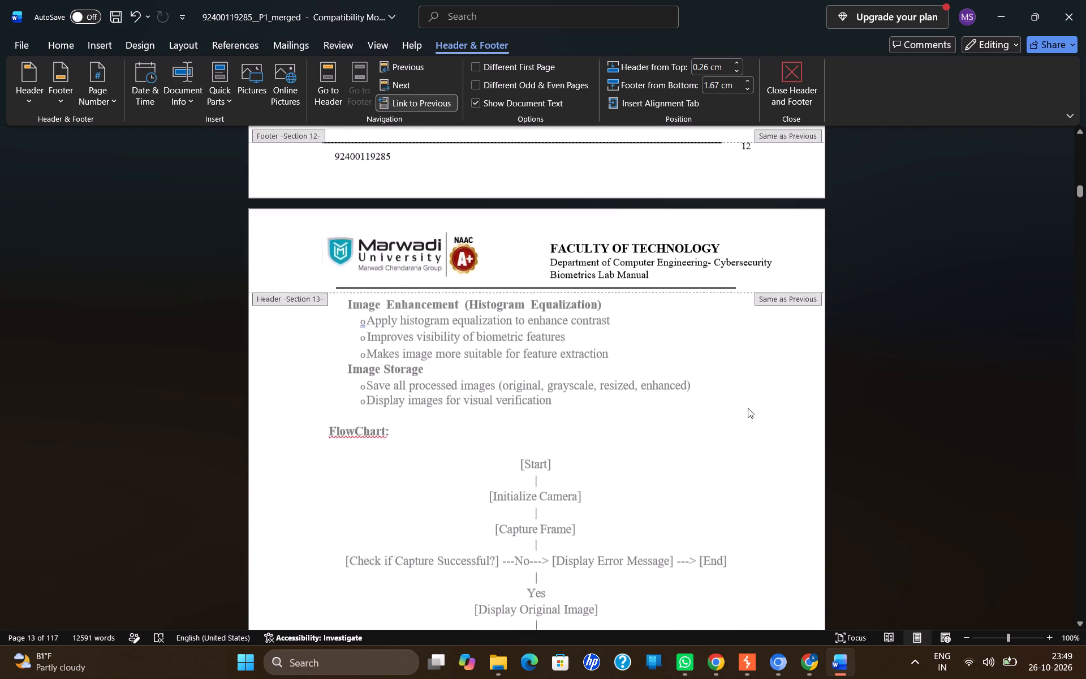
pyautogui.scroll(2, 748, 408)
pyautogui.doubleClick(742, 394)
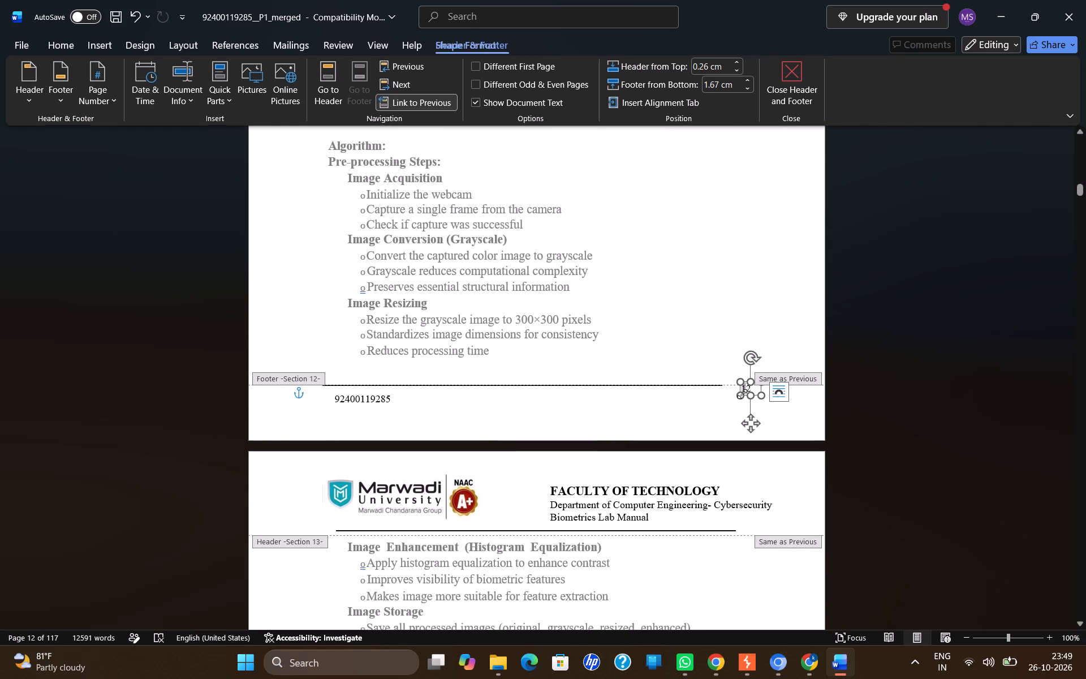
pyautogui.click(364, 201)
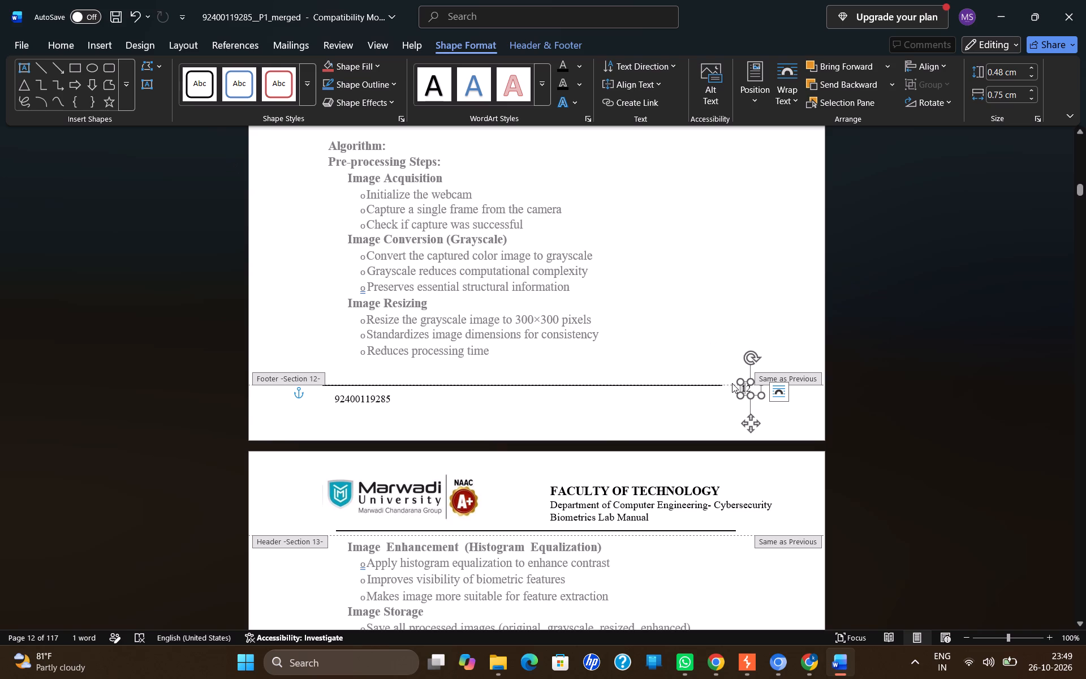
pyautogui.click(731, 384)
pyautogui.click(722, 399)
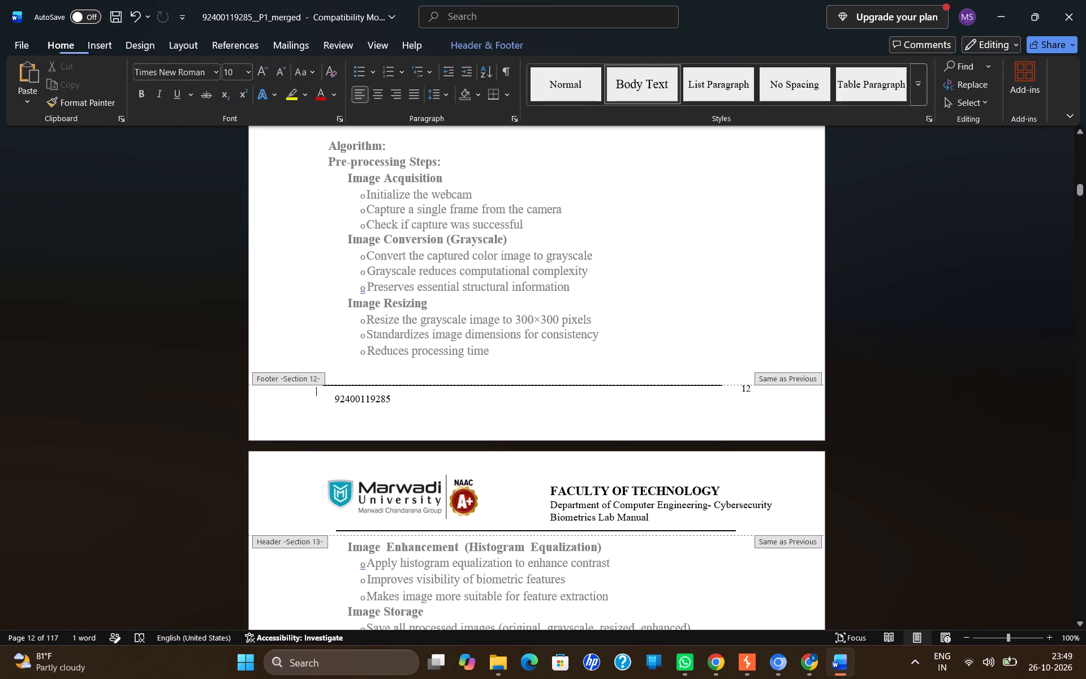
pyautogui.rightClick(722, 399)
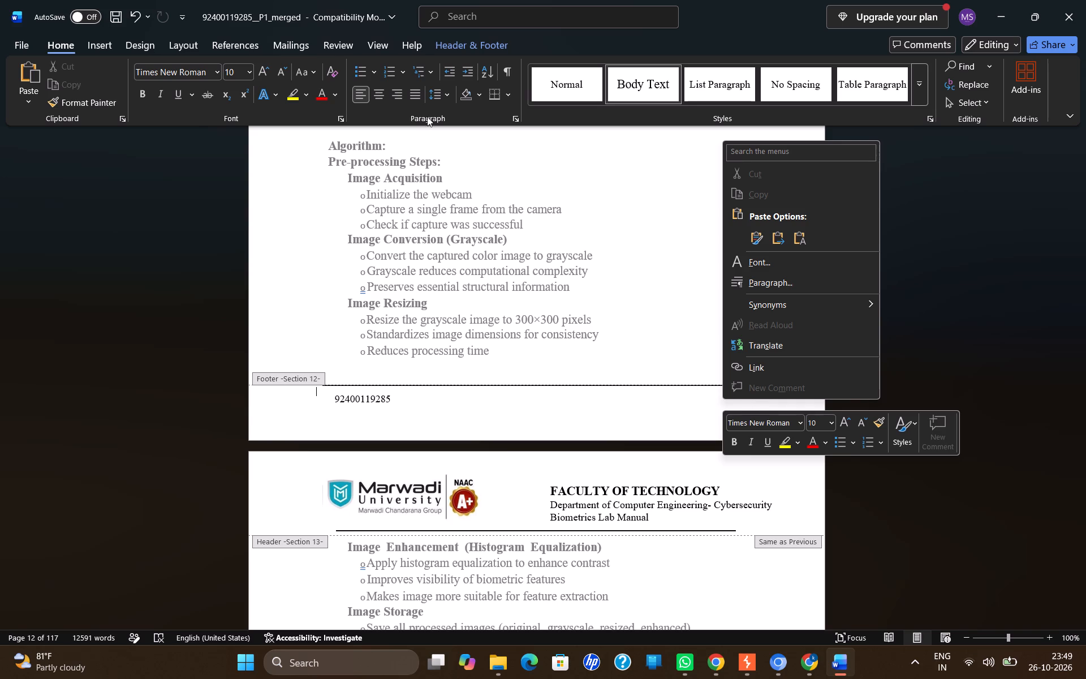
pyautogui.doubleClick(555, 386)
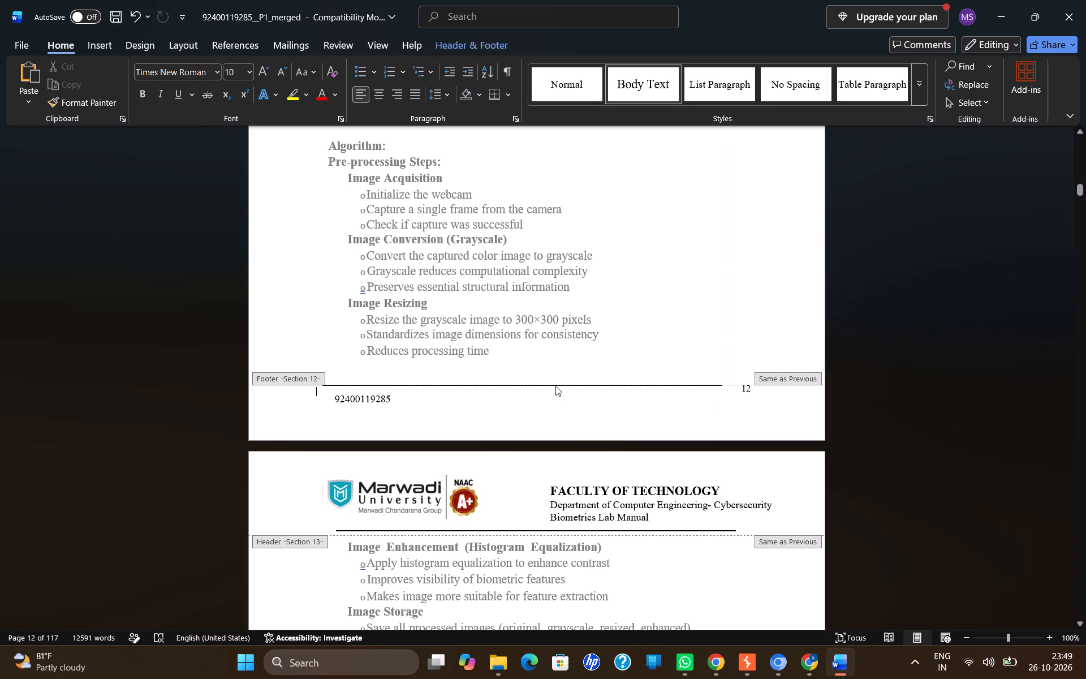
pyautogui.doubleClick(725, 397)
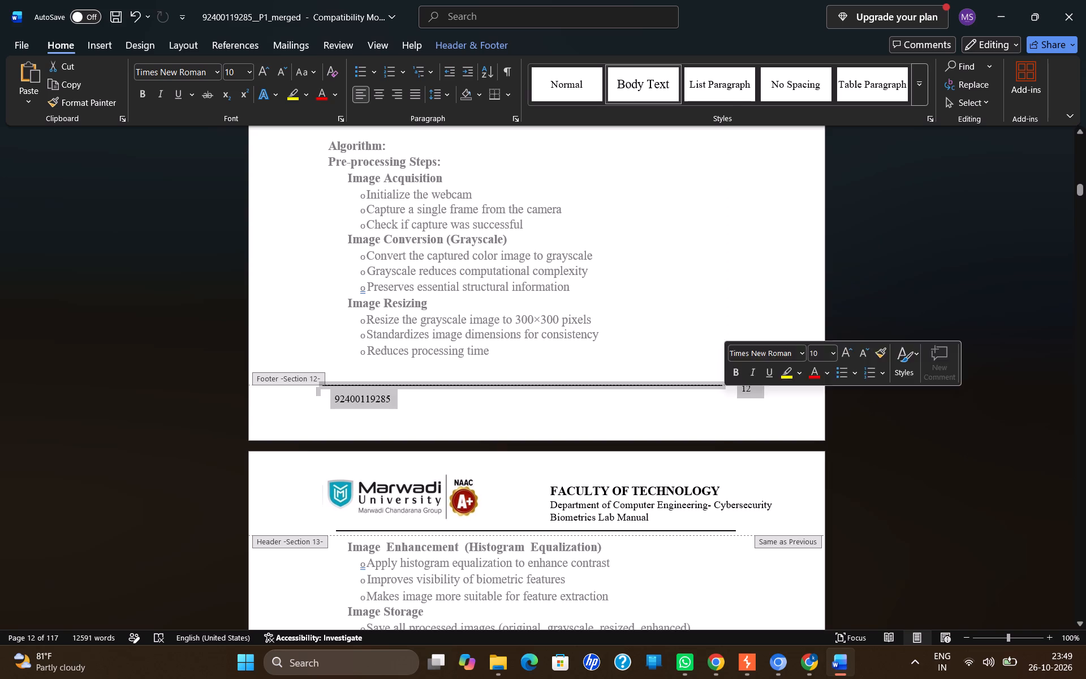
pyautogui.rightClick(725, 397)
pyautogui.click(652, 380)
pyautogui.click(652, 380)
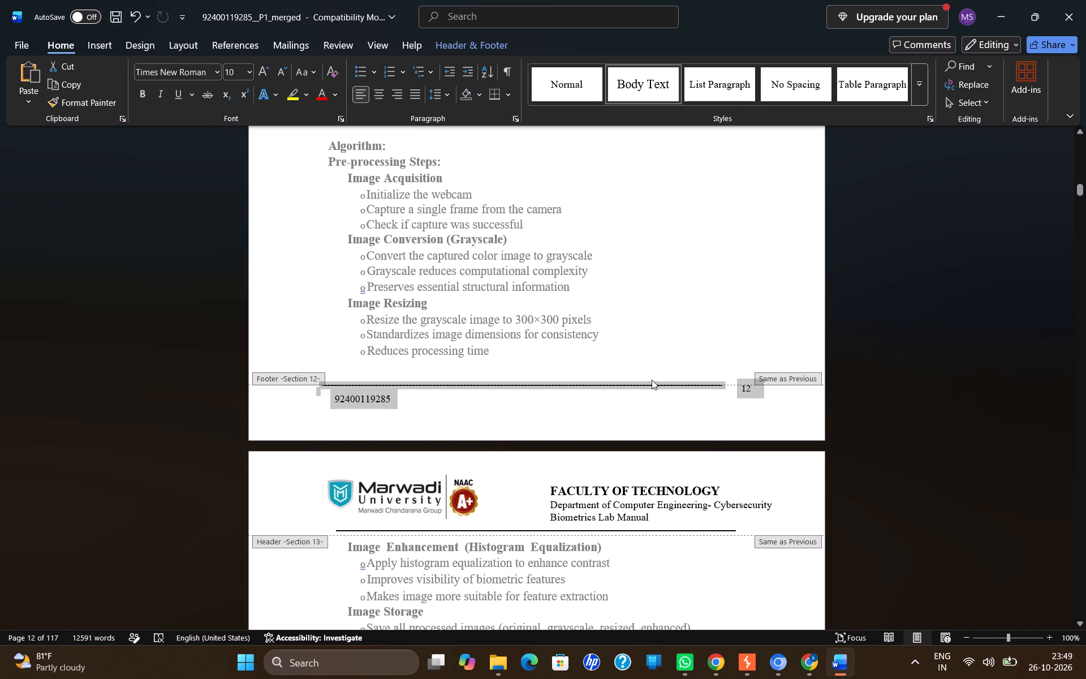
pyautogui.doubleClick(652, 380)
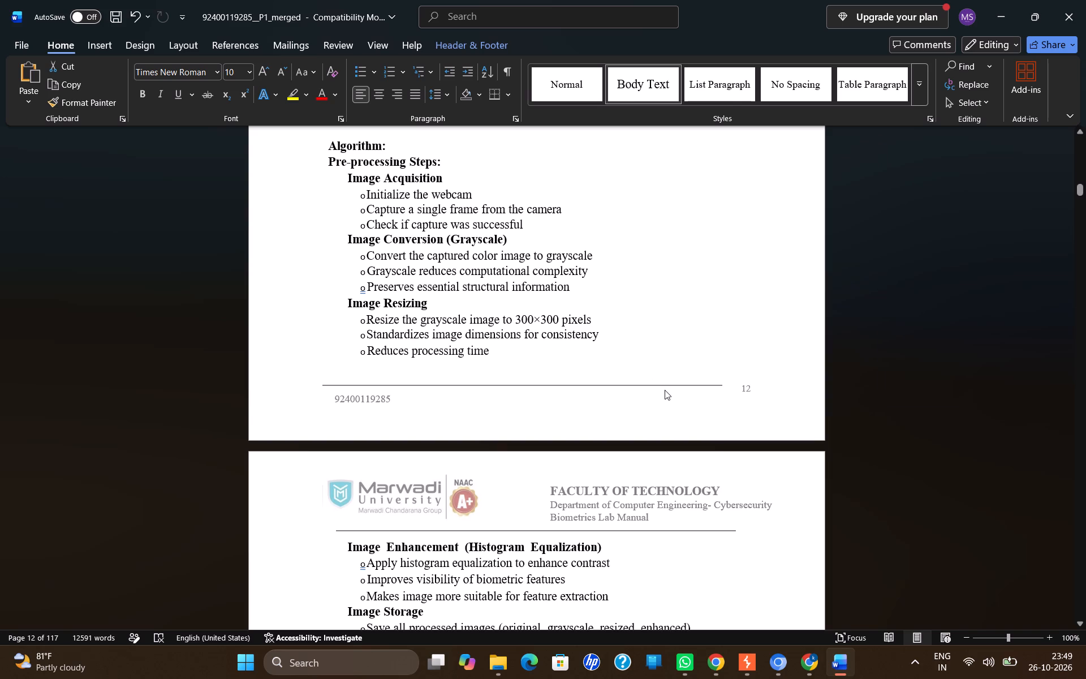
# Set section 12's page numbering to start at 12 and check the footer numbers in sections 13 and 14.
pyautogui.doubleClick(665, 390)
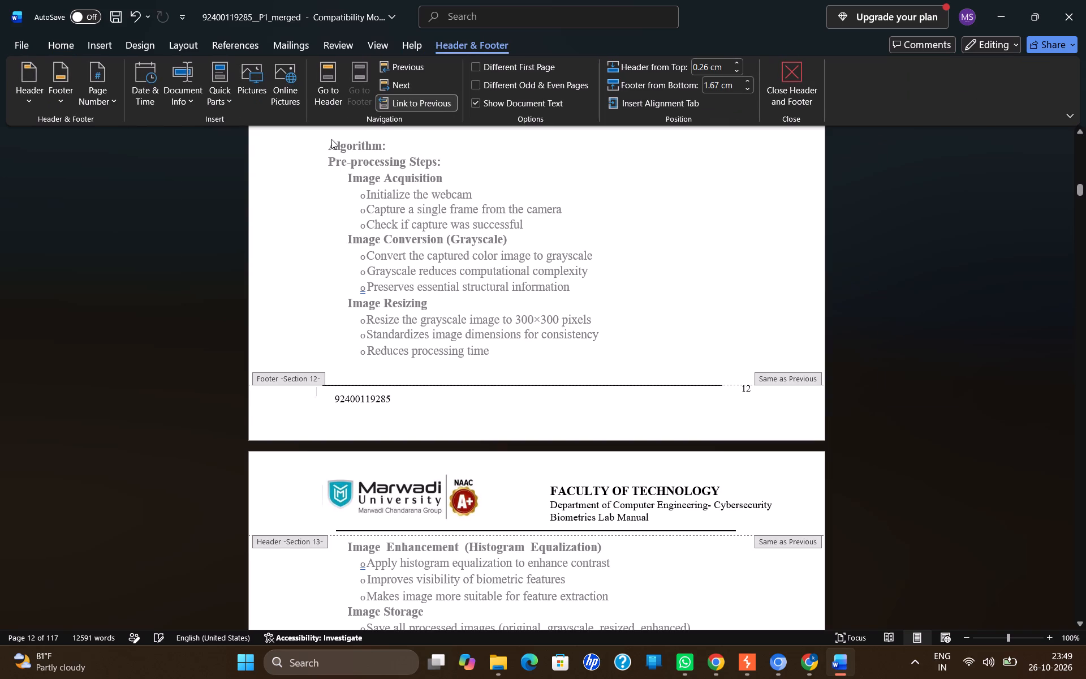
pyautogui.click(109, 89)
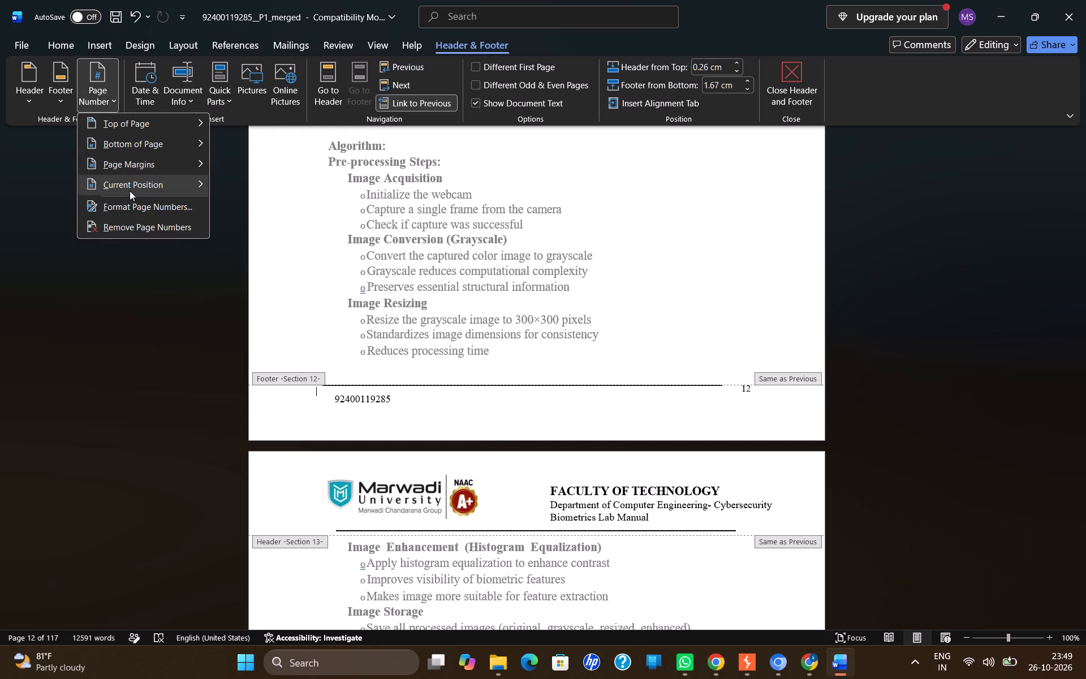
pyautogui.click(132, 207)
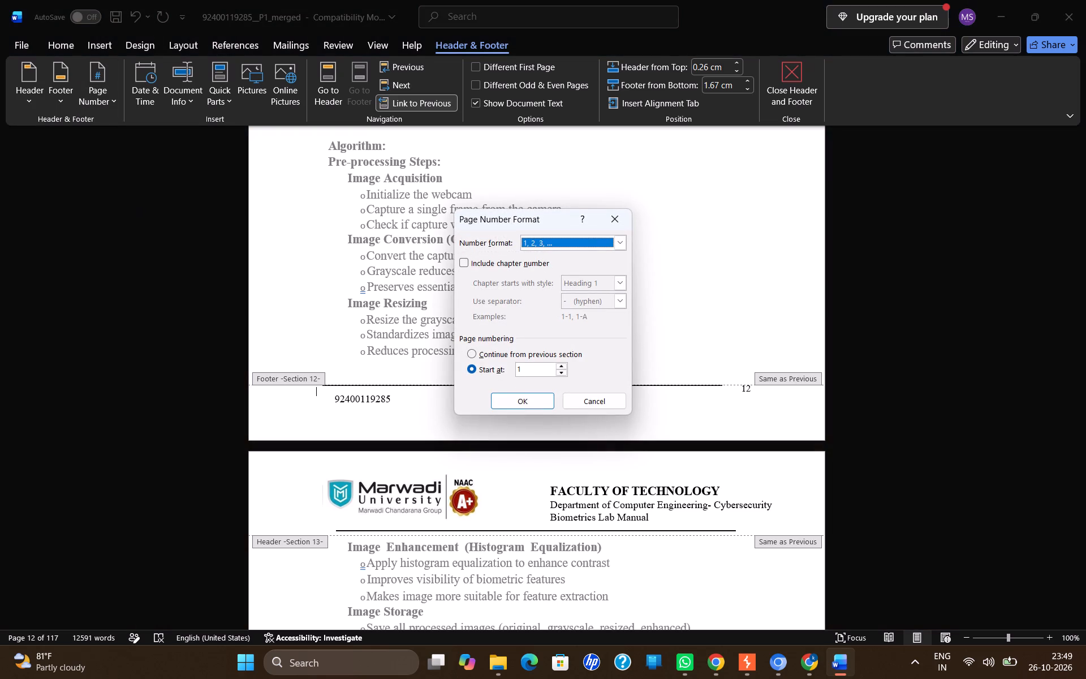
pyautogui.click(532, 367)
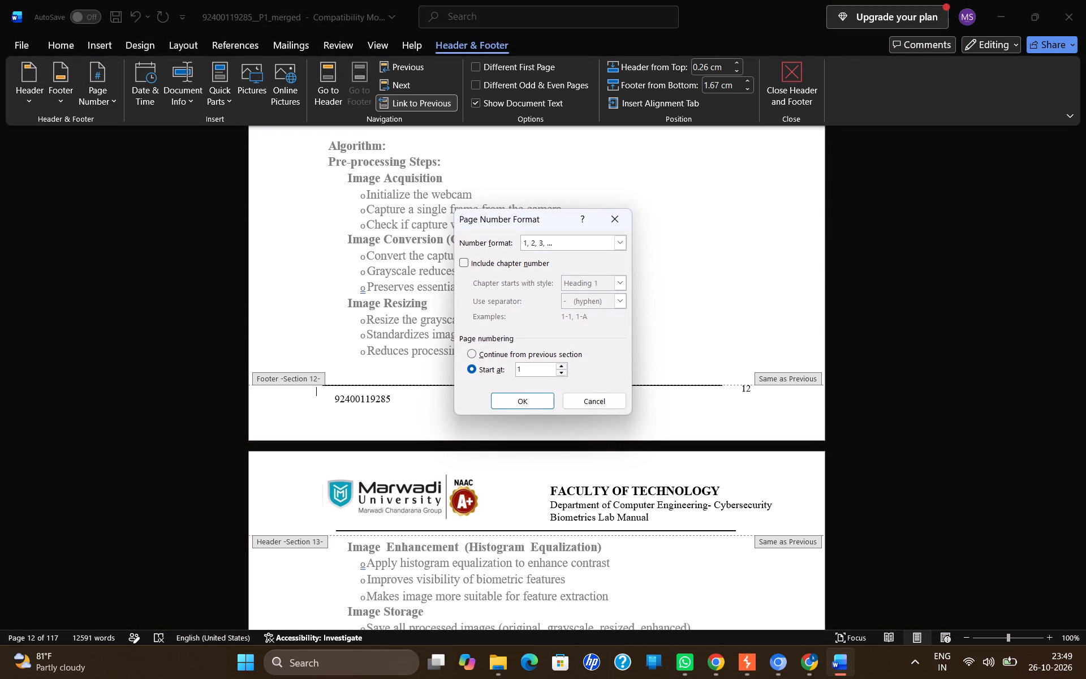
pyautogui.press('2')
pyautogui.click(532, 403)
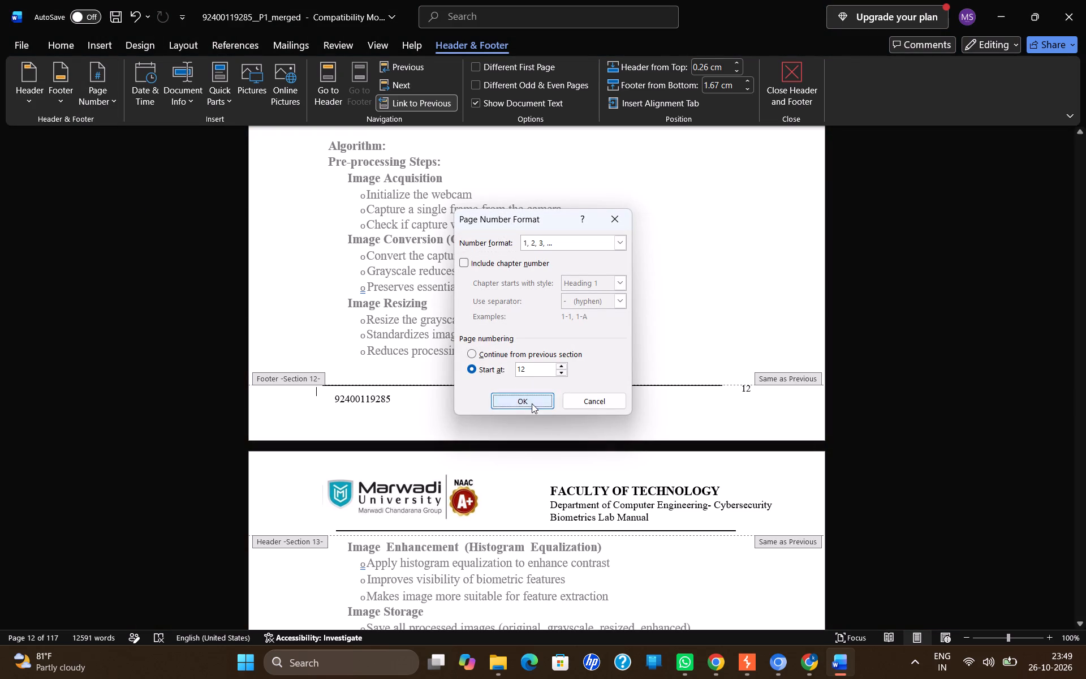
pyautogui.scroll(-3, 532, 403)
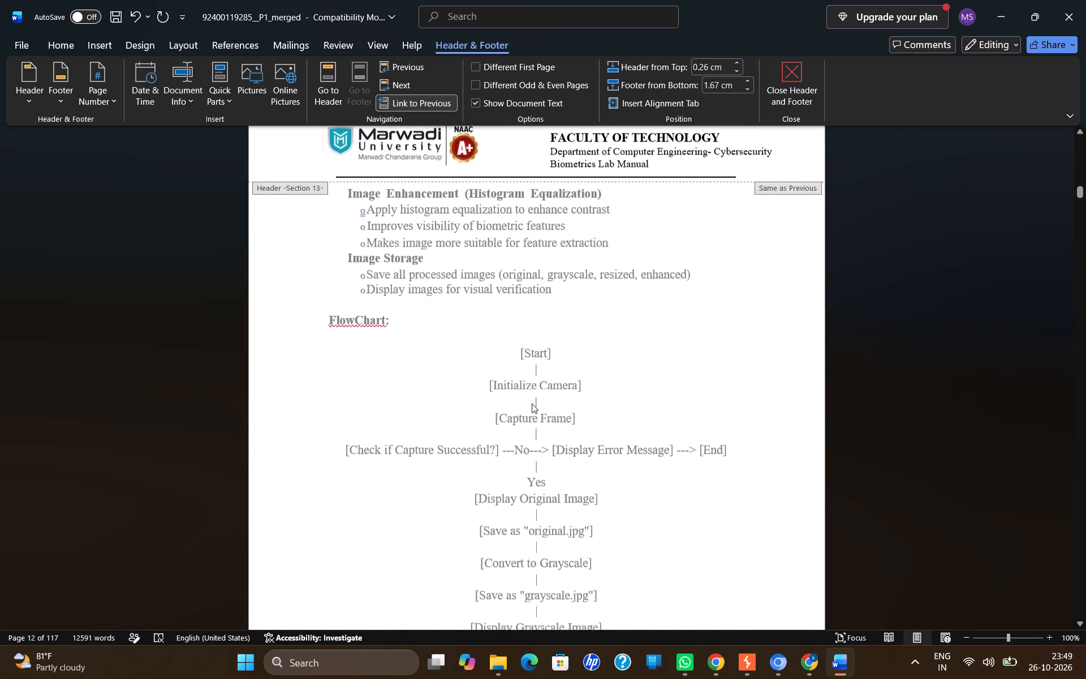
pyautogui.scroll(-5, 532, 403)
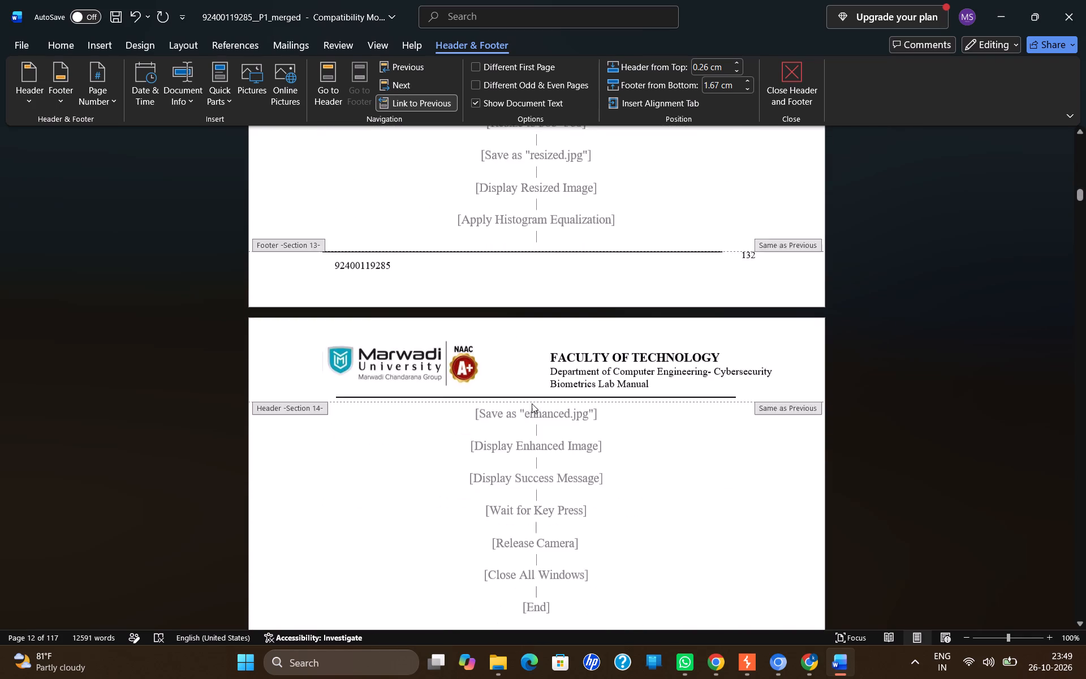
pyautogui.scroll(-3, 532, 403)
pyautogui.scroll(2, 532, 403)
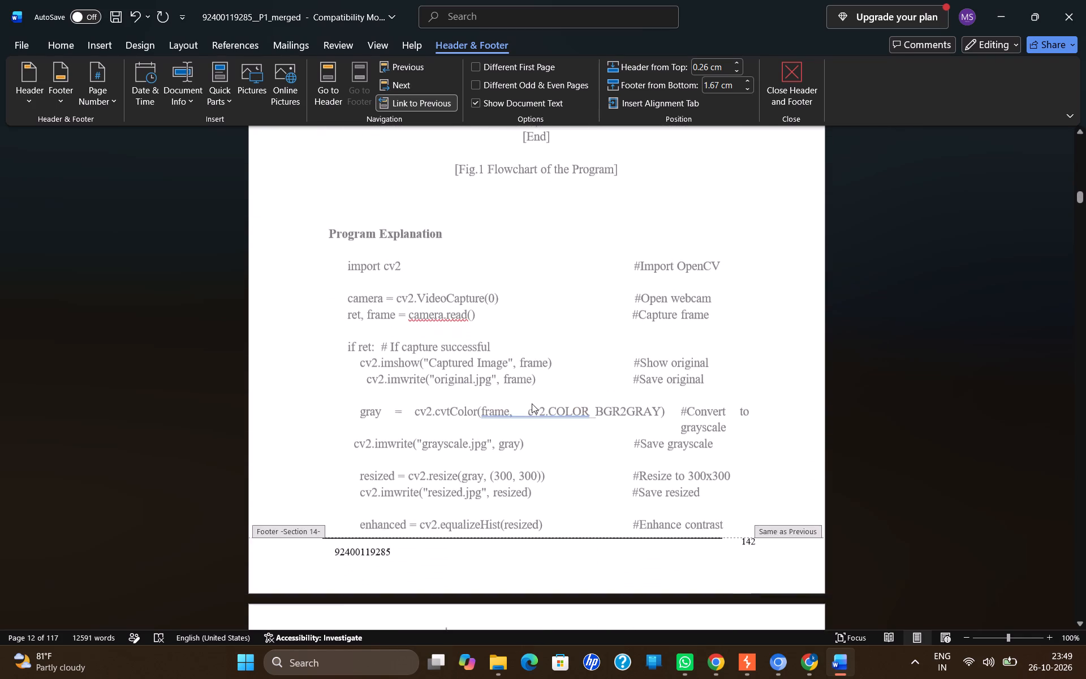
# Delete the stray trailing 2 from the page number in the section 13 footer and leave footer editing.
pyautogui.scroll(2, 532, 403)
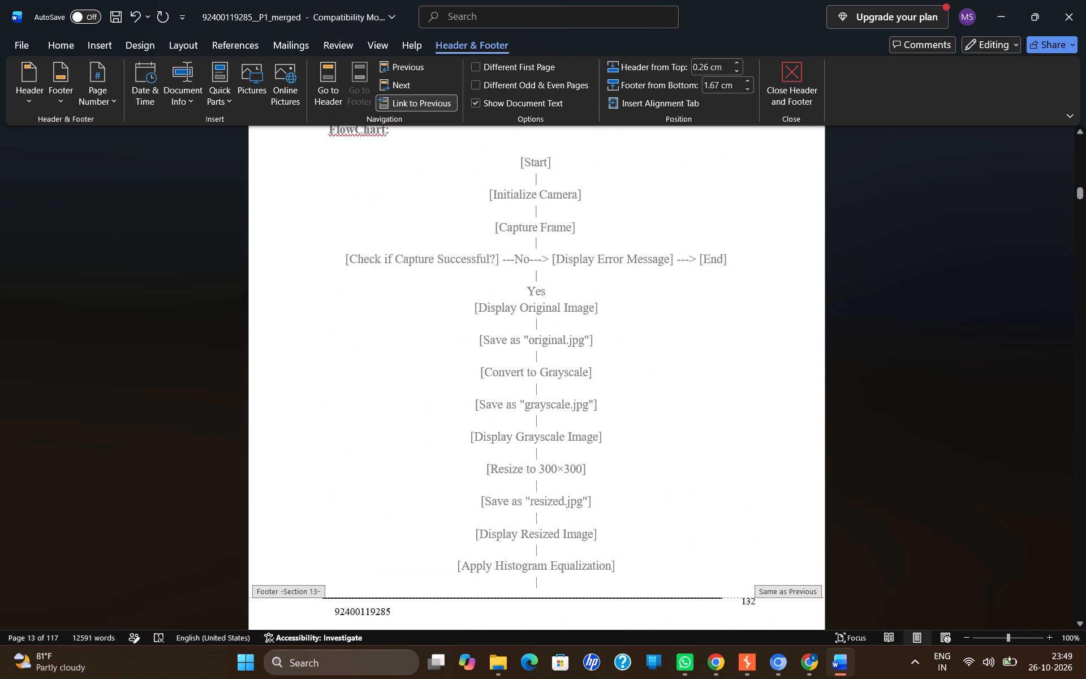
pyautogui.click(760, 604)
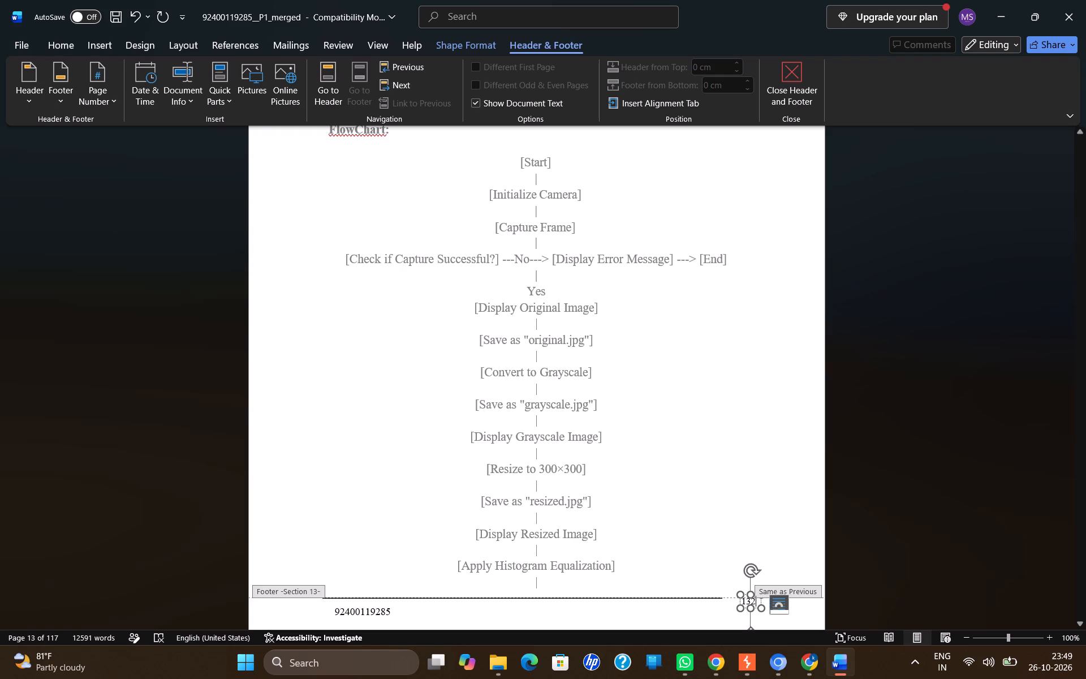
pyautogui.press('BackSpace')
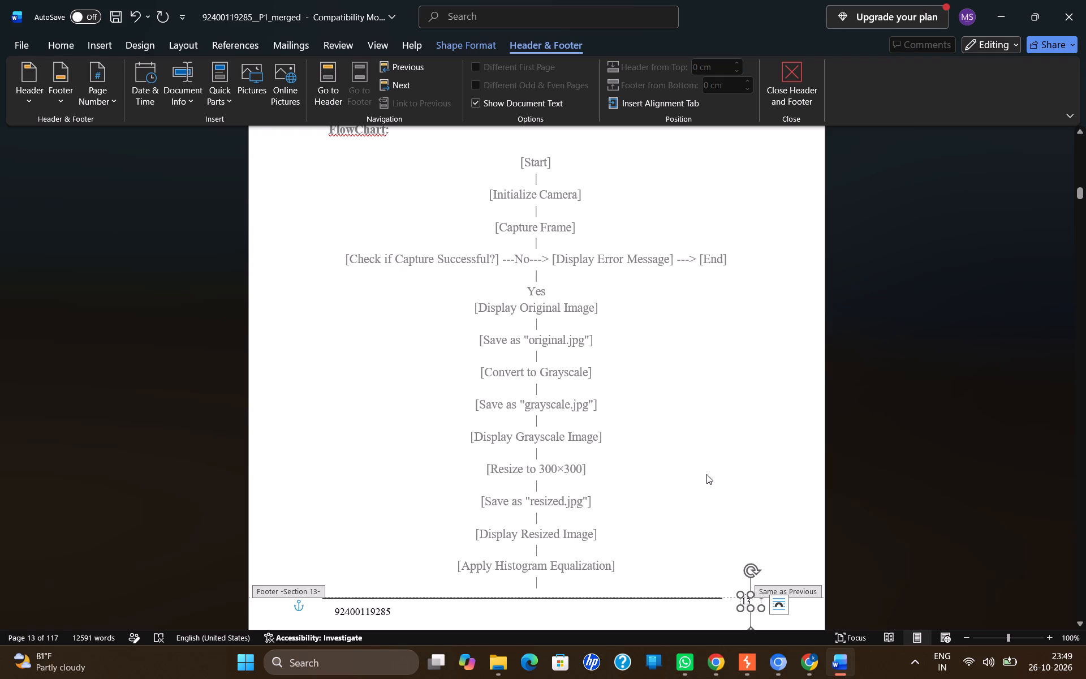
pyautogui.doubleClick(706, 474)
# Examine the footer page numbers through the rest of Practical 2 and onto the first pages of Practical 3.
pyautogui.scroll(-12, 706, 474)
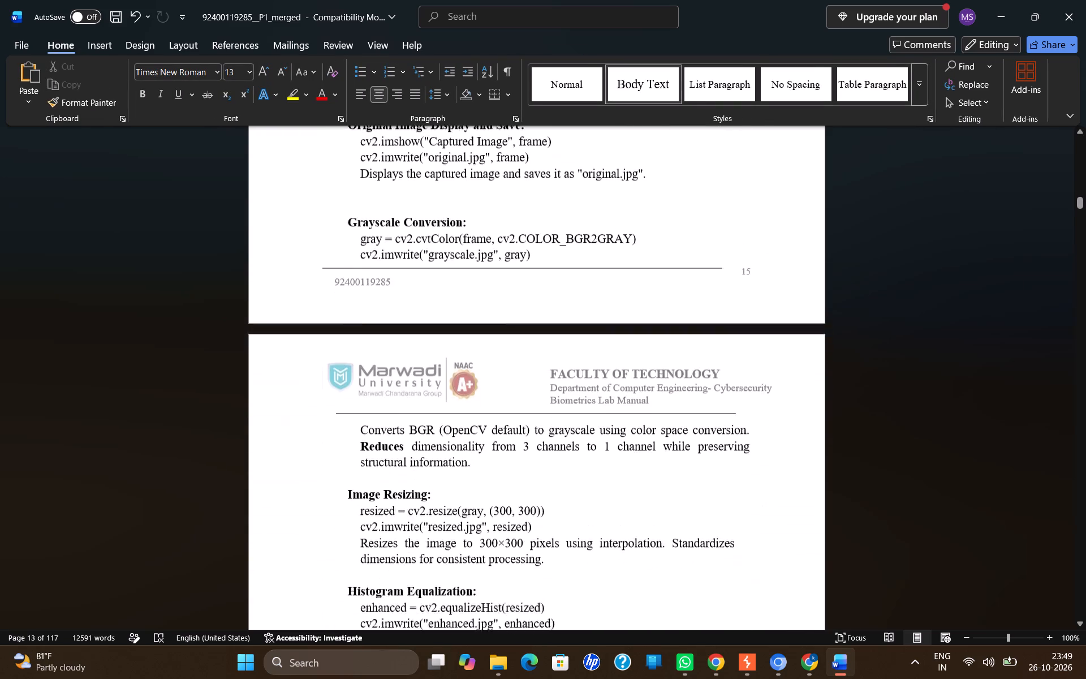
pyautogui.scroll(-8, 706, 474)
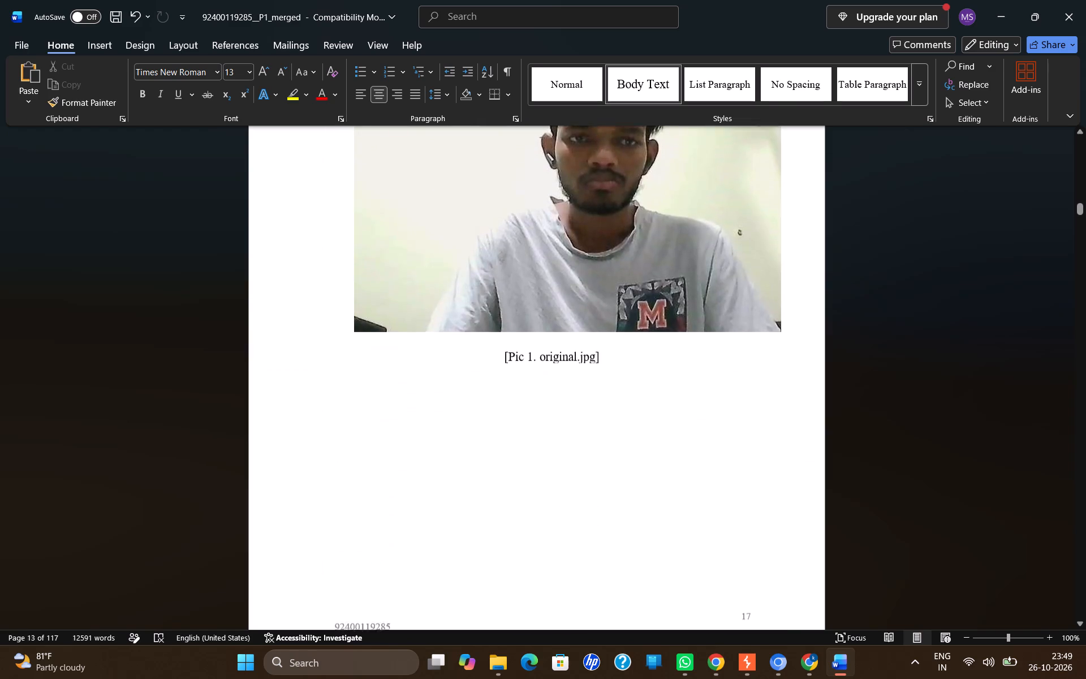
pyautogui.scroll(-6, 706, 474)
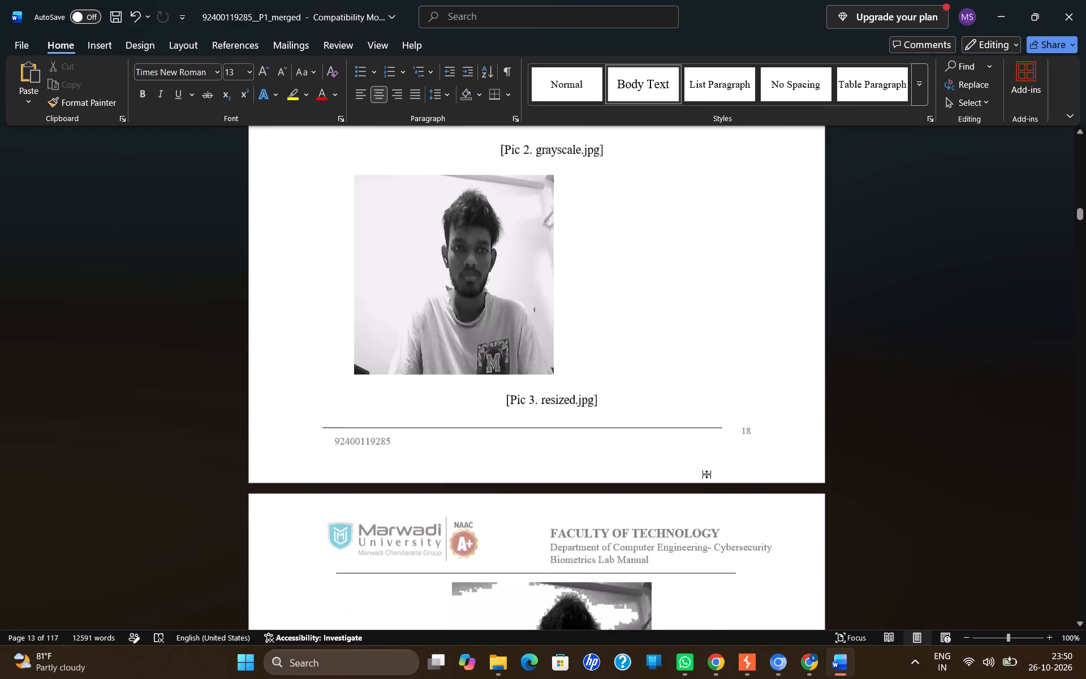
pyautogui.scroll(-4, 706, 474)
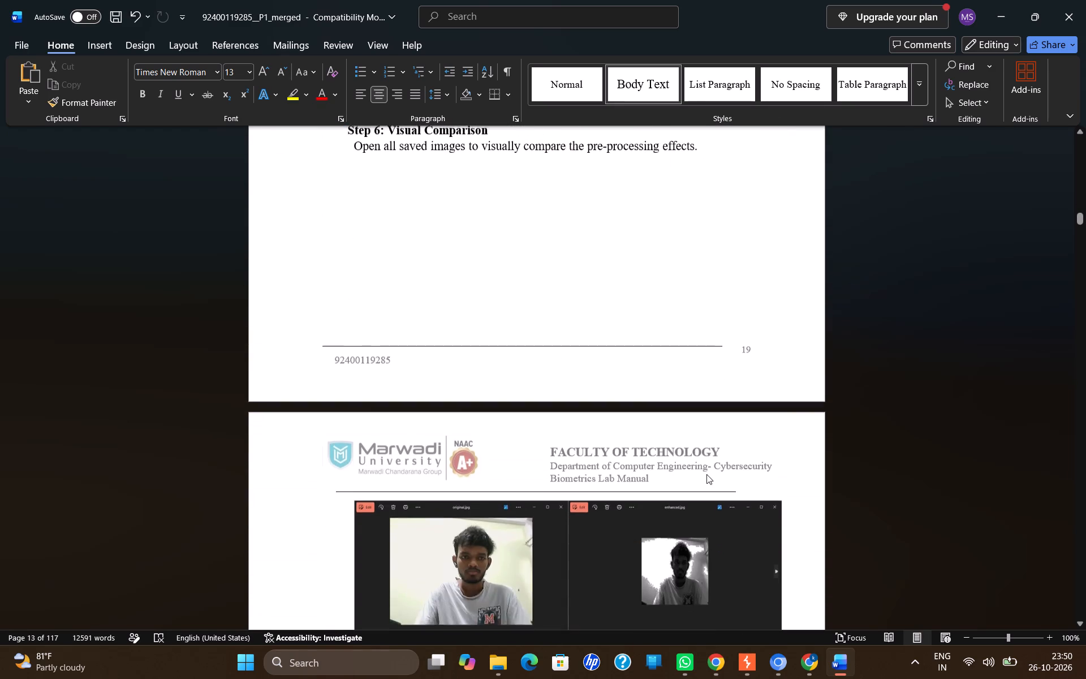
pyautogui.scroll(-4, 706, 474)
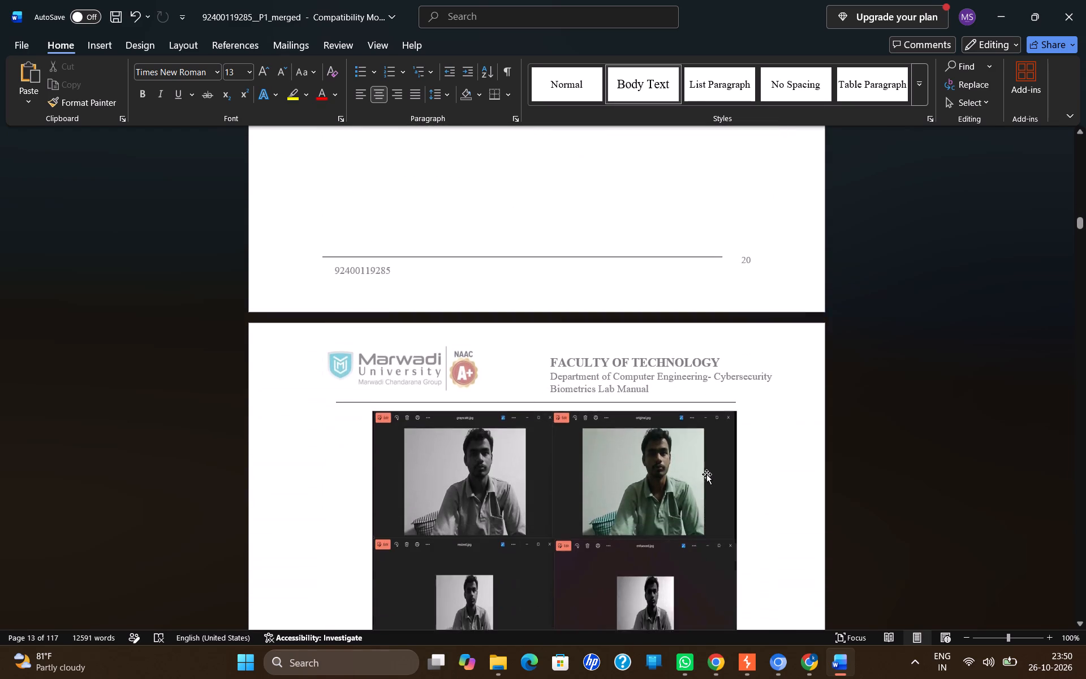
pyautogui.scroll(-4, 706, 474)
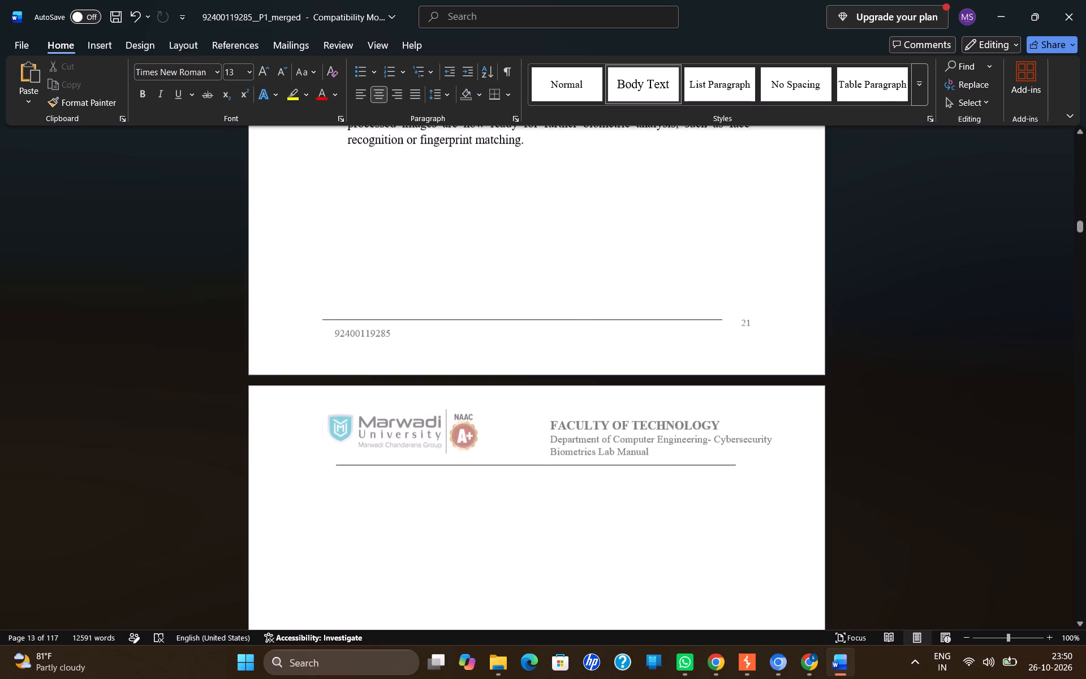
pyautogui.scroll(-5, 706, 474)
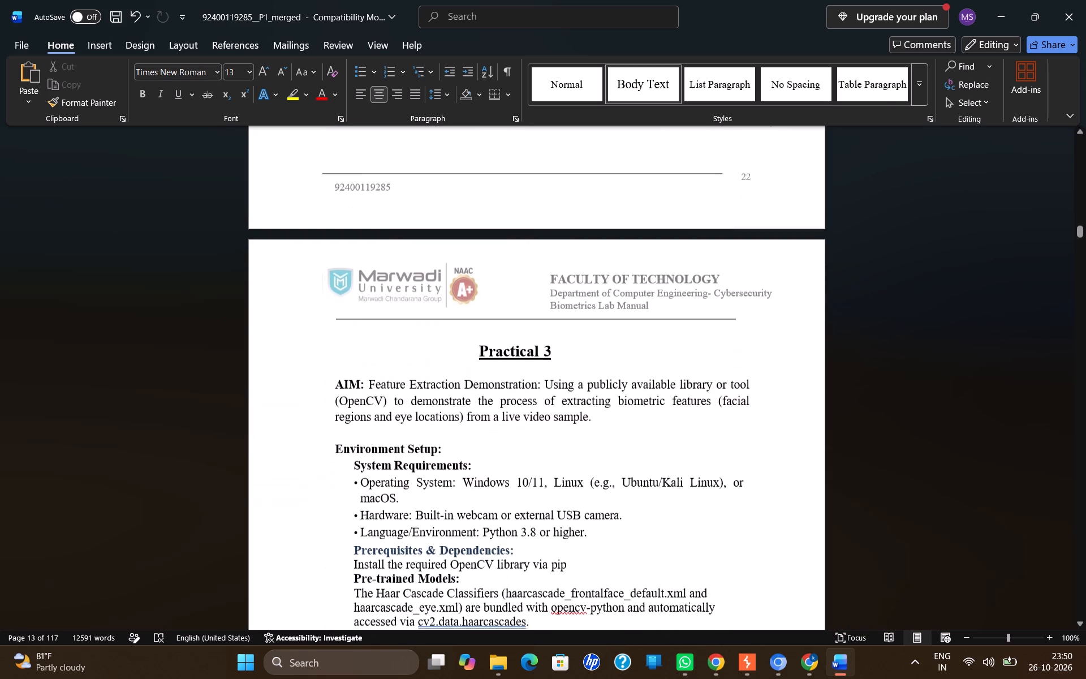
pyautogui.scroll(-2, 706, 474)
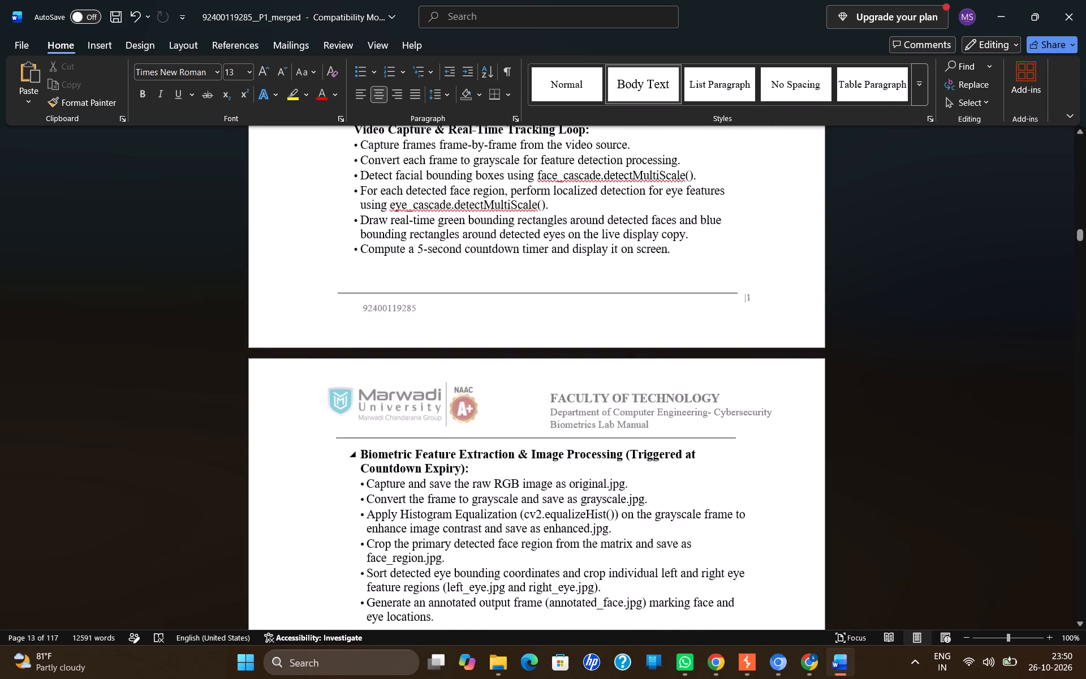
pyautogui.scroll(5, 706, 474)
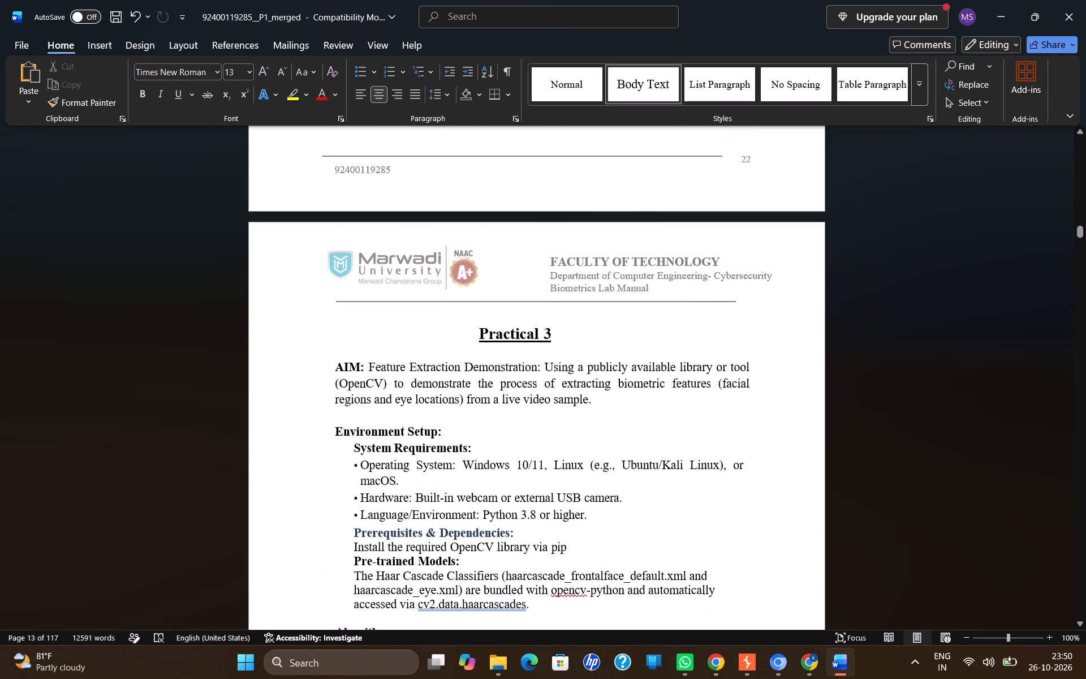
# Set the page numbering of section 23, on the first page of Practical 3, to start at 23.
pyautogui.scroll(-3, 706, 474)
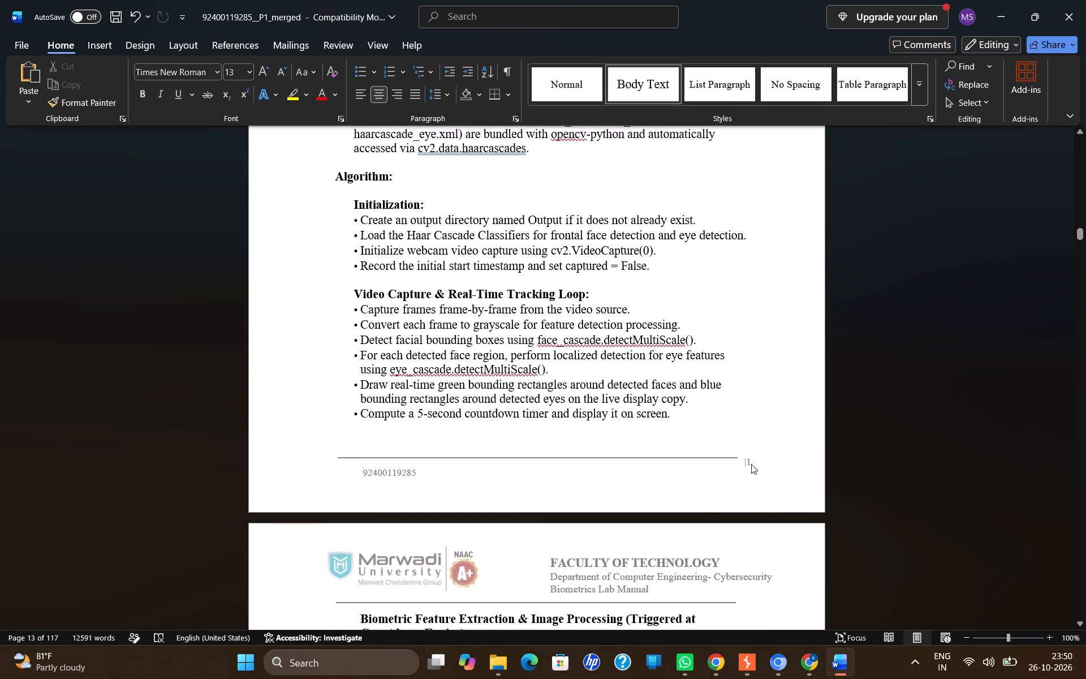
pyautogui.doubleClick(751, 464)
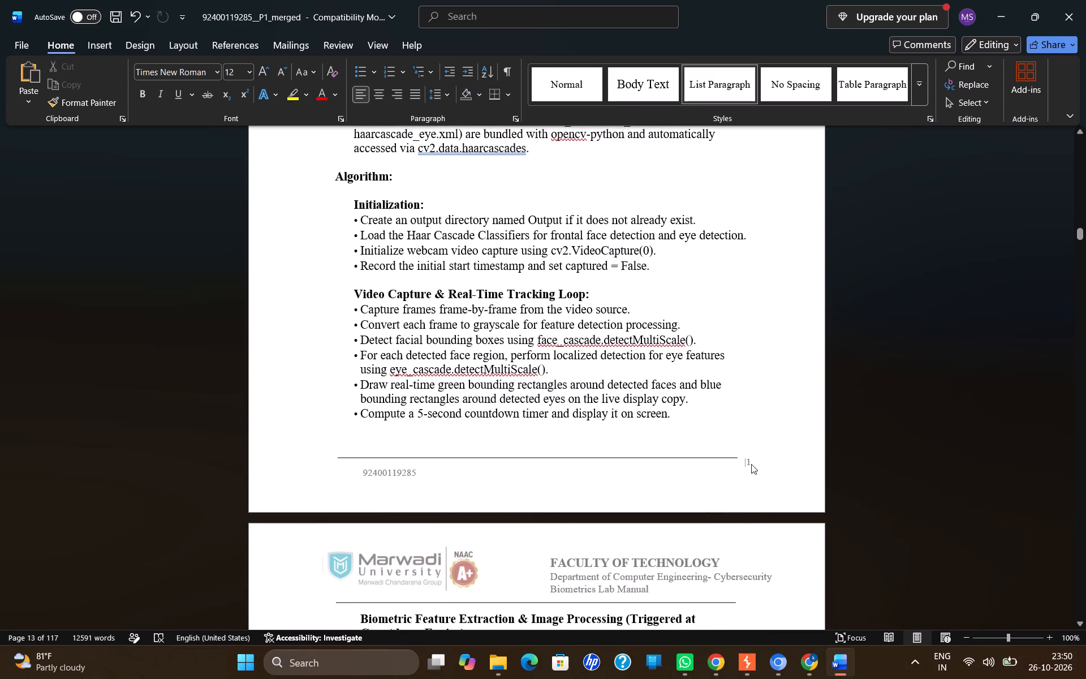
pyautogui.click(752, 461)
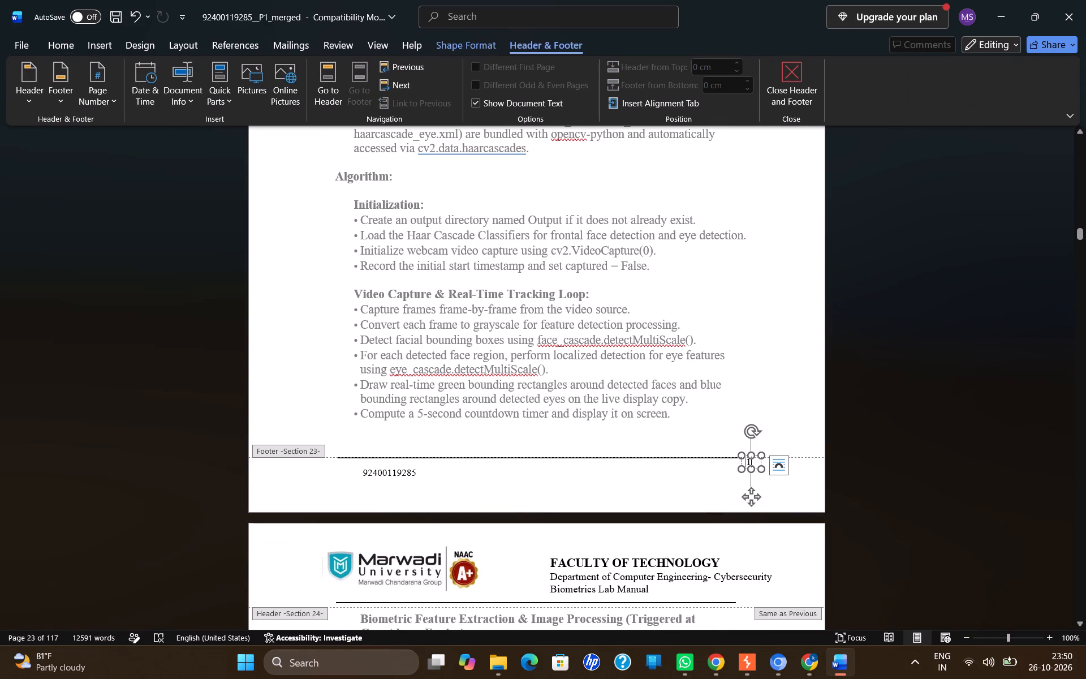
pyautogui.press('BackSpace')
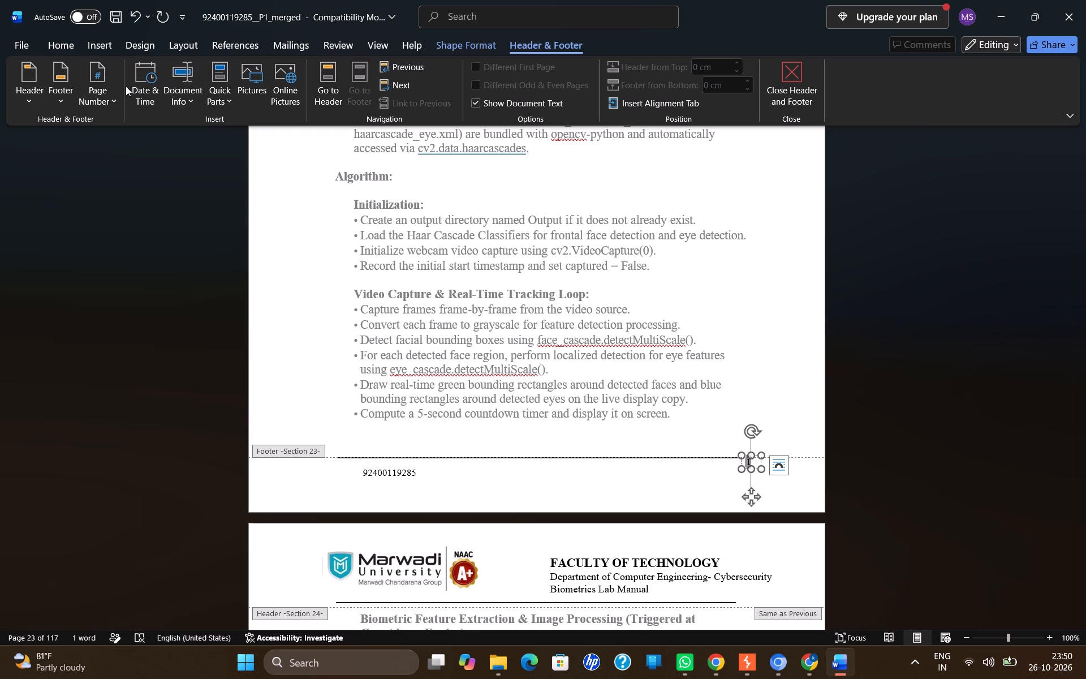
pyautogui.click(107, 94)
pyautogui.click(126, 206)
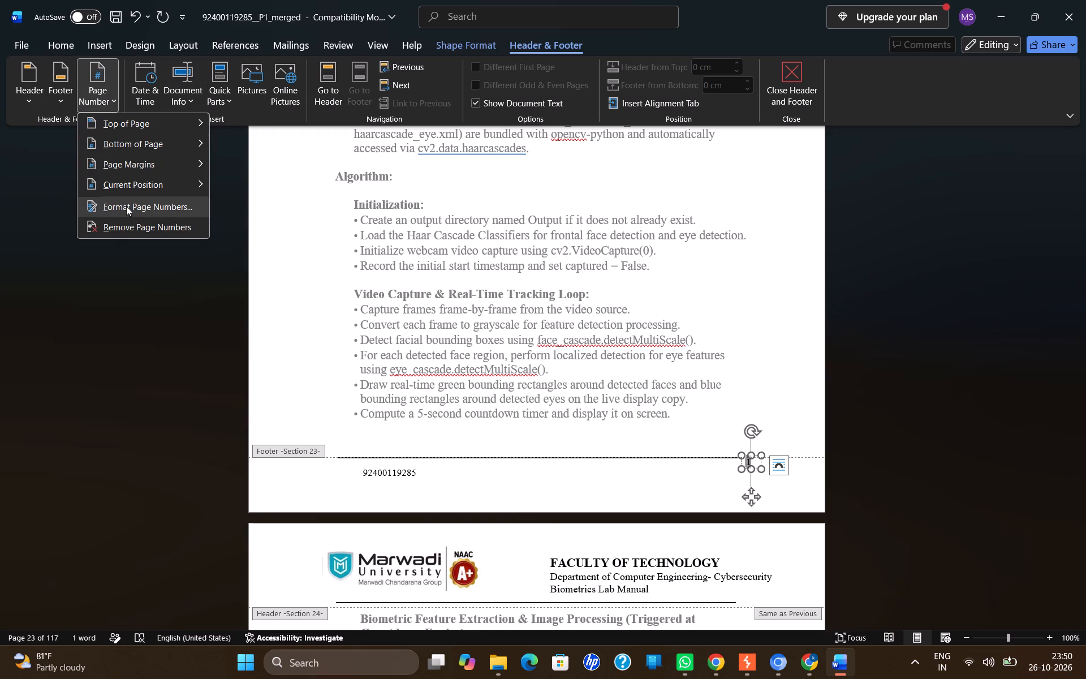
pyautogui.click(531, 368)
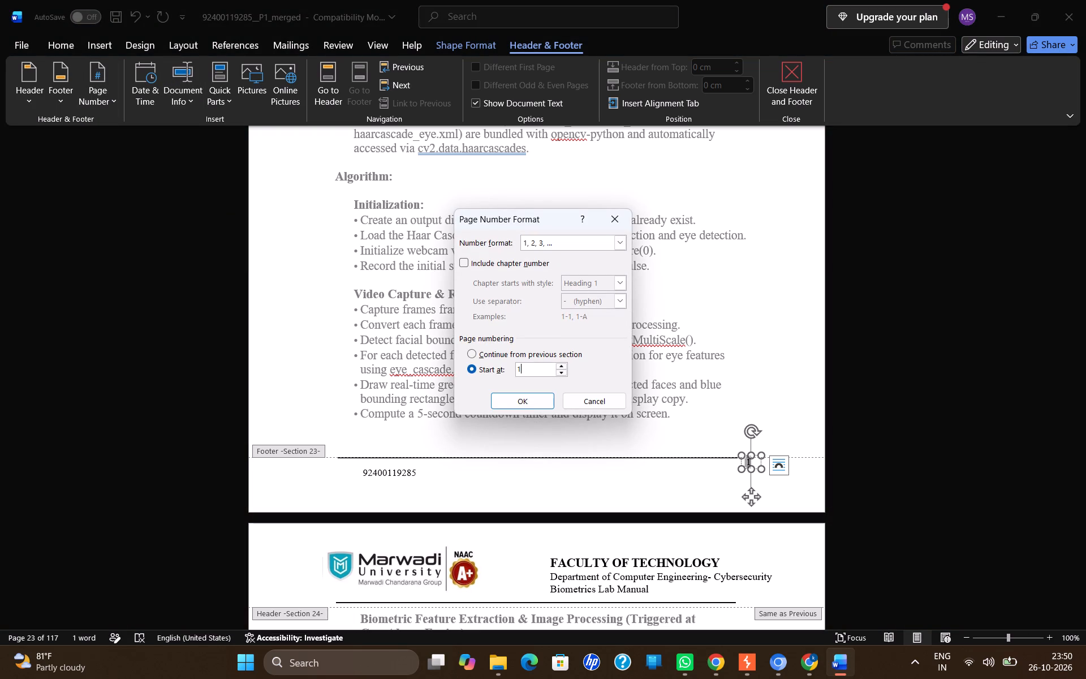
pyautogui.press('BackSpace')
pyautogui.write('23')
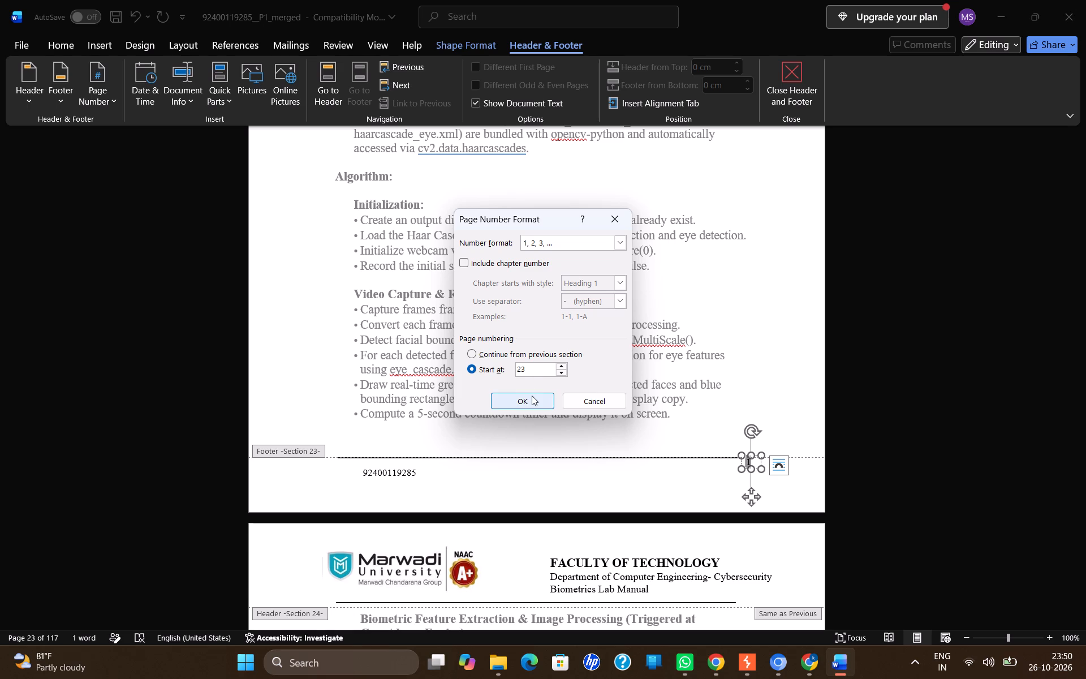
pyautogui.click(532, 396)
# Examine the footer page numbers on the remaining Practical 3 pages up to the start of Practical 4.
pyautogui.scroll(-2, 585, 320)
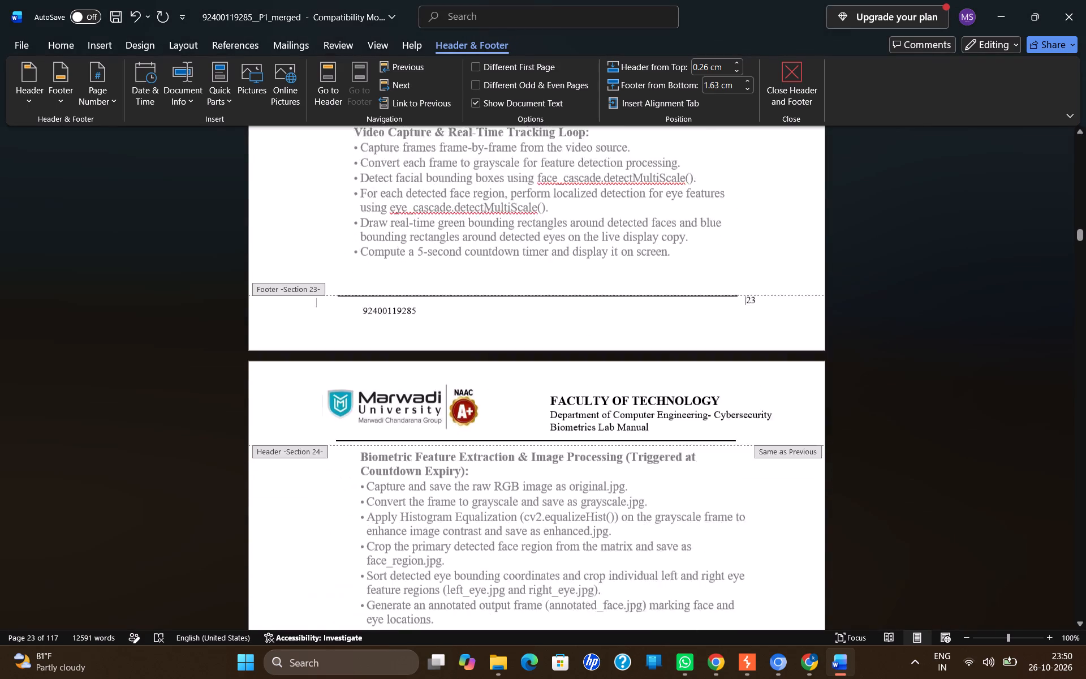
pyautogui.scroll(-7, 585, 320)
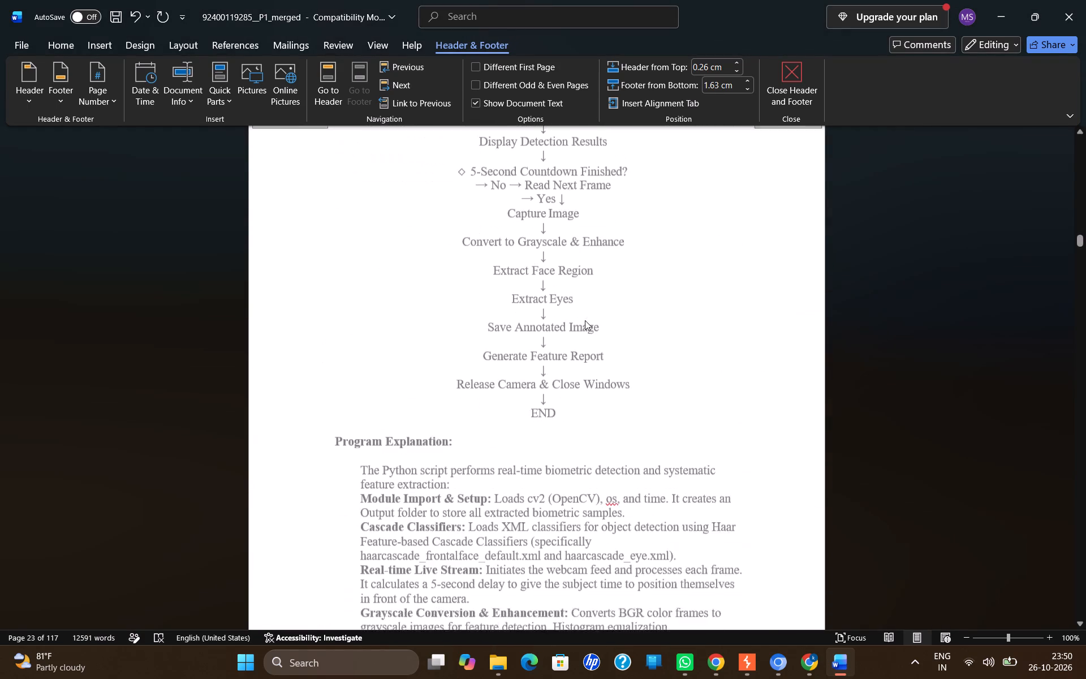
pyautogui.scroll(-4, 585, 320)
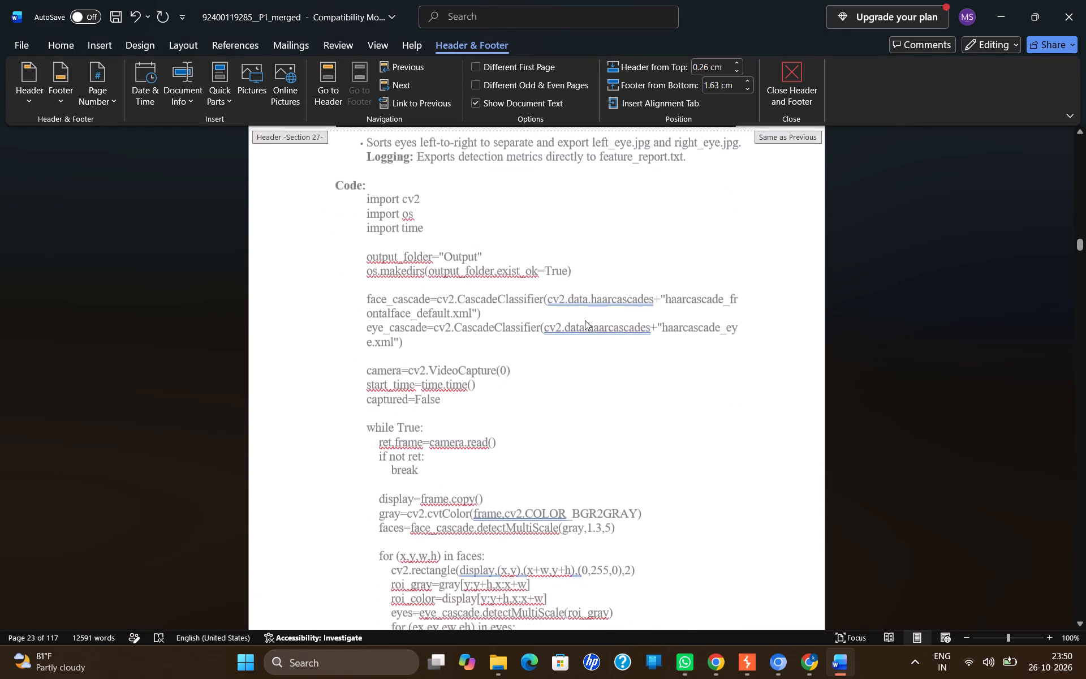
pyautogui.scroll(-5, 585, 320)
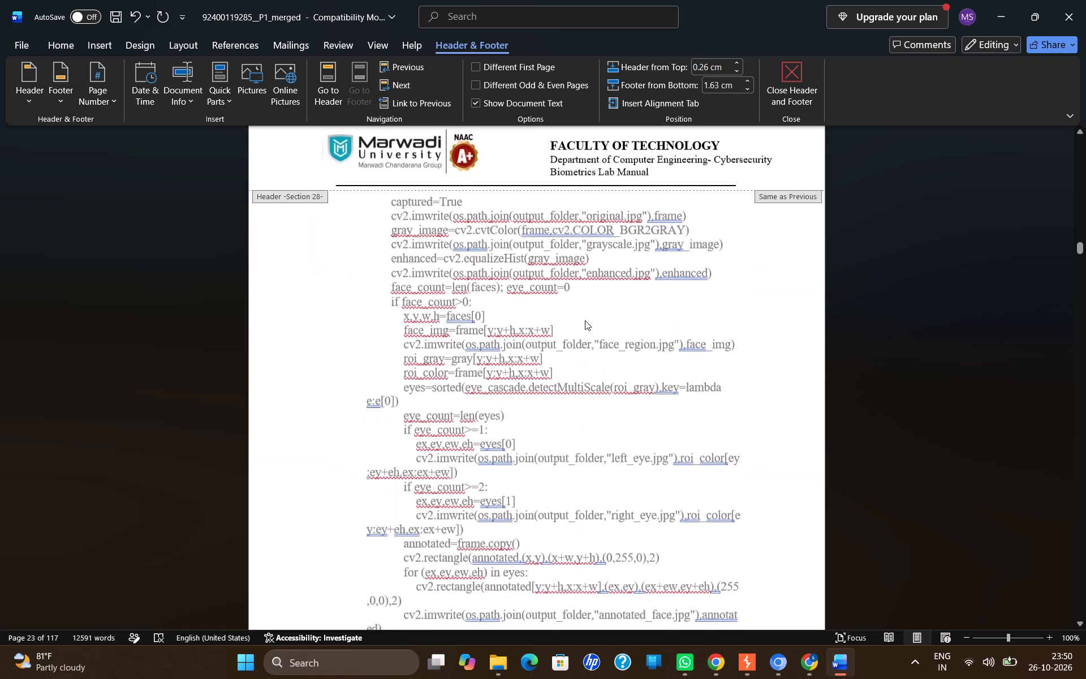
pyautogui.scroll(-3, 585, 320)
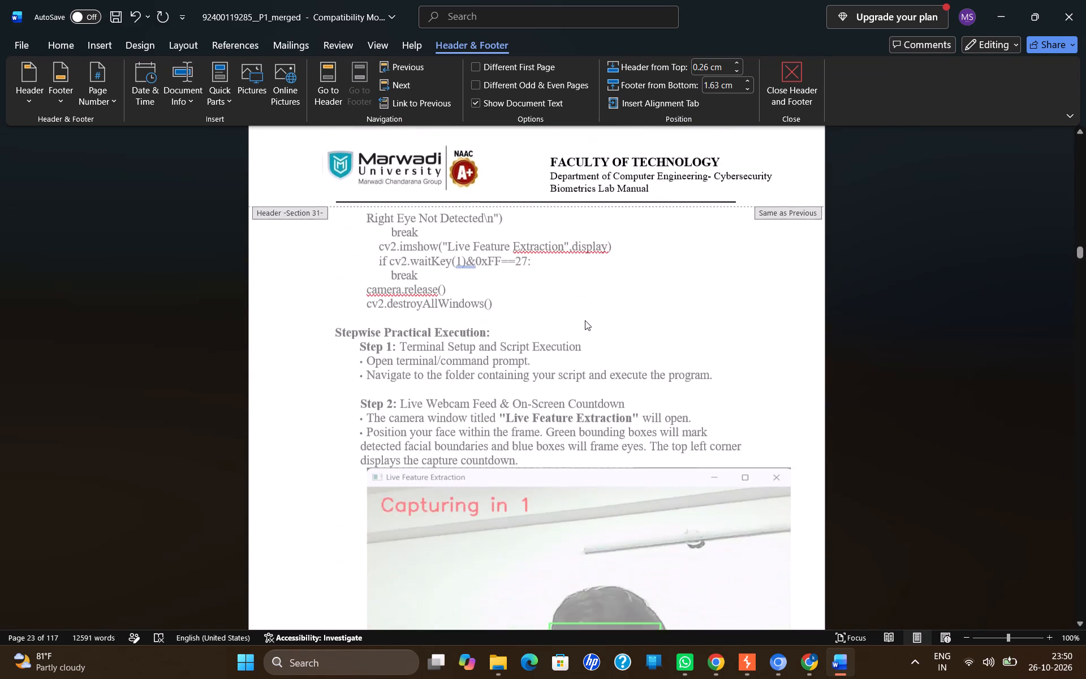
pyautogui.scroll(-4, 585, 320)
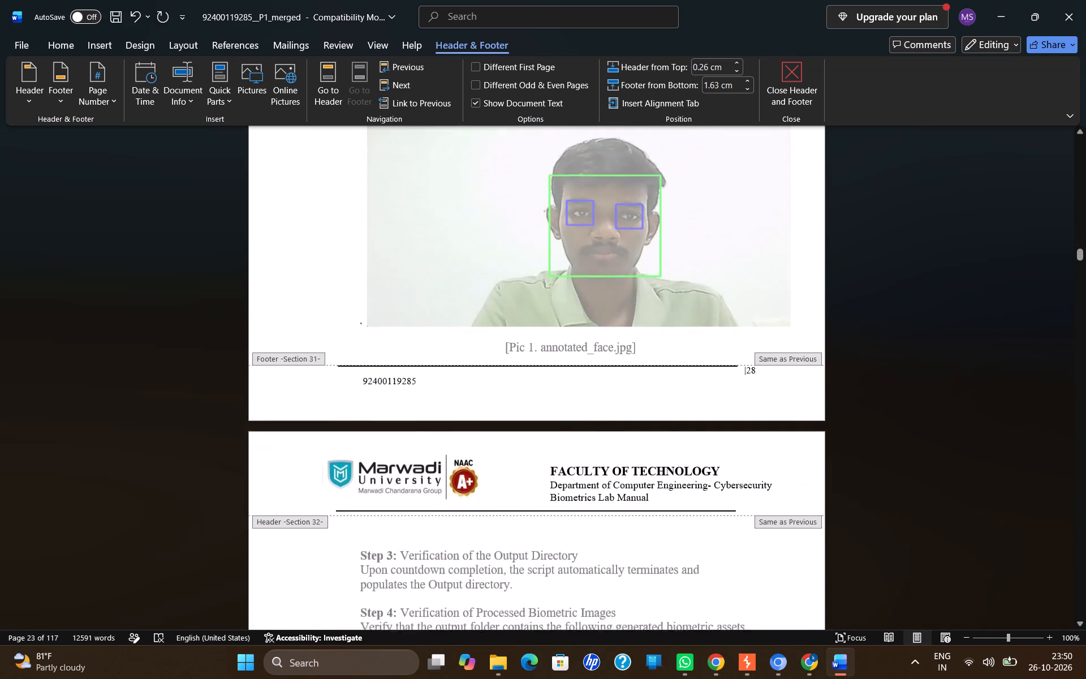
pyautogui.scroll(-4, 585, 320)
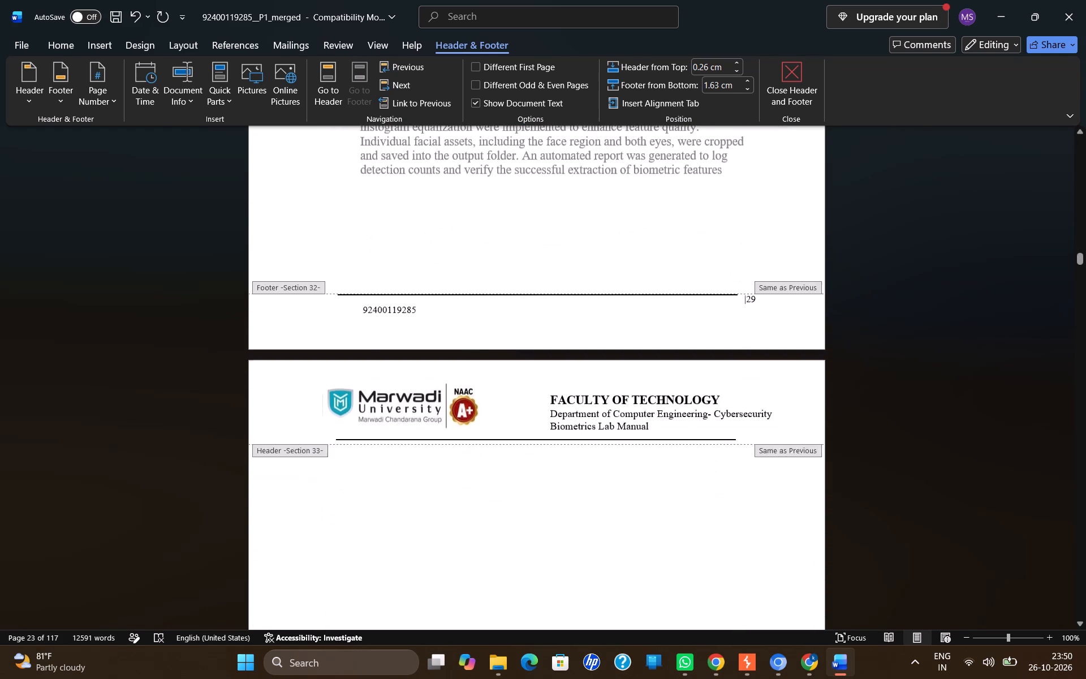
pyautogui.scroll(-4, 585, 320)
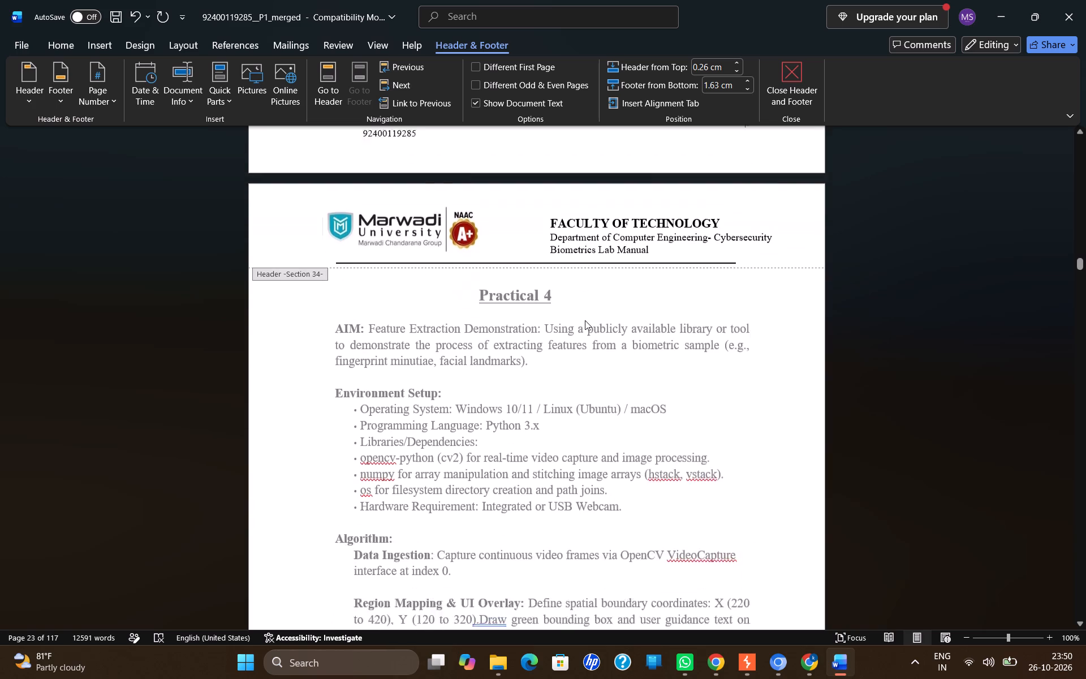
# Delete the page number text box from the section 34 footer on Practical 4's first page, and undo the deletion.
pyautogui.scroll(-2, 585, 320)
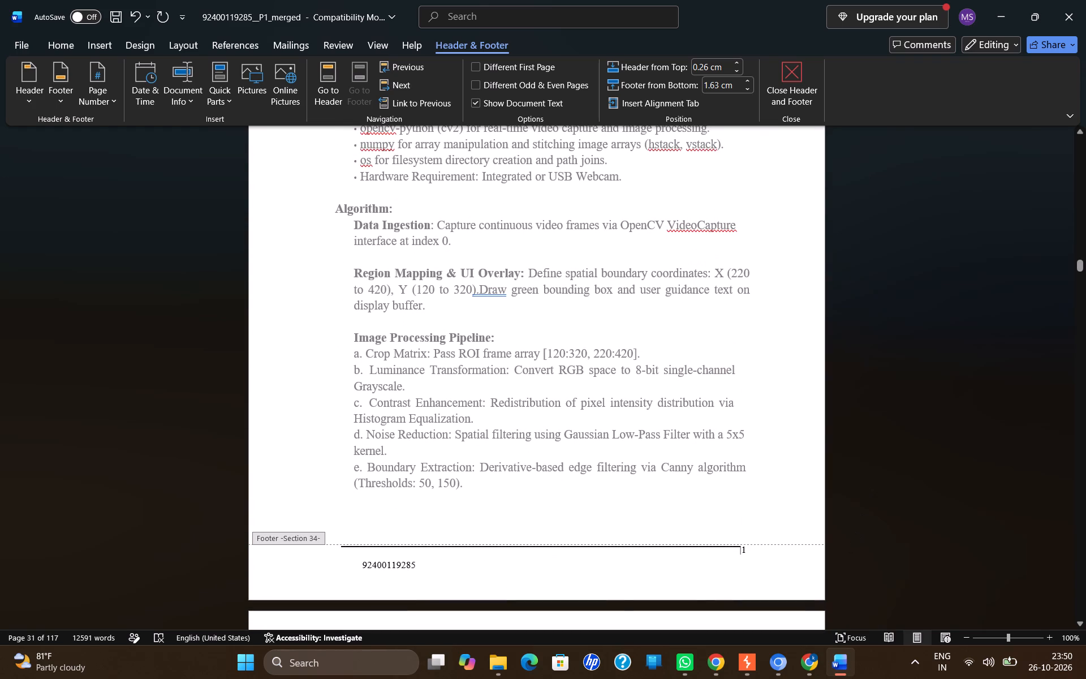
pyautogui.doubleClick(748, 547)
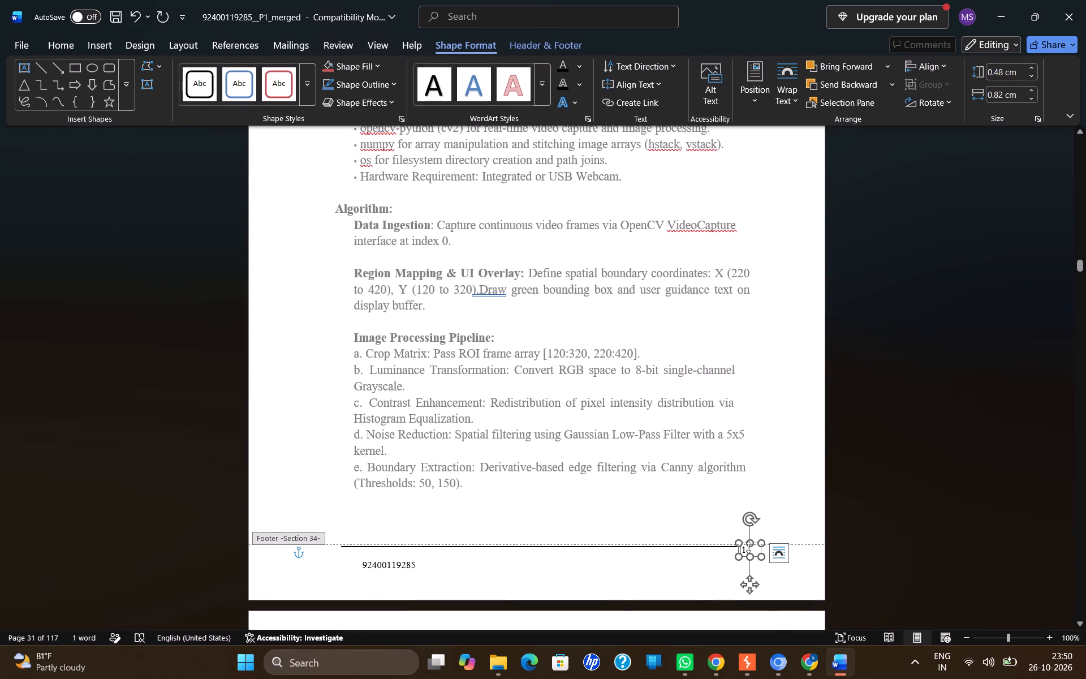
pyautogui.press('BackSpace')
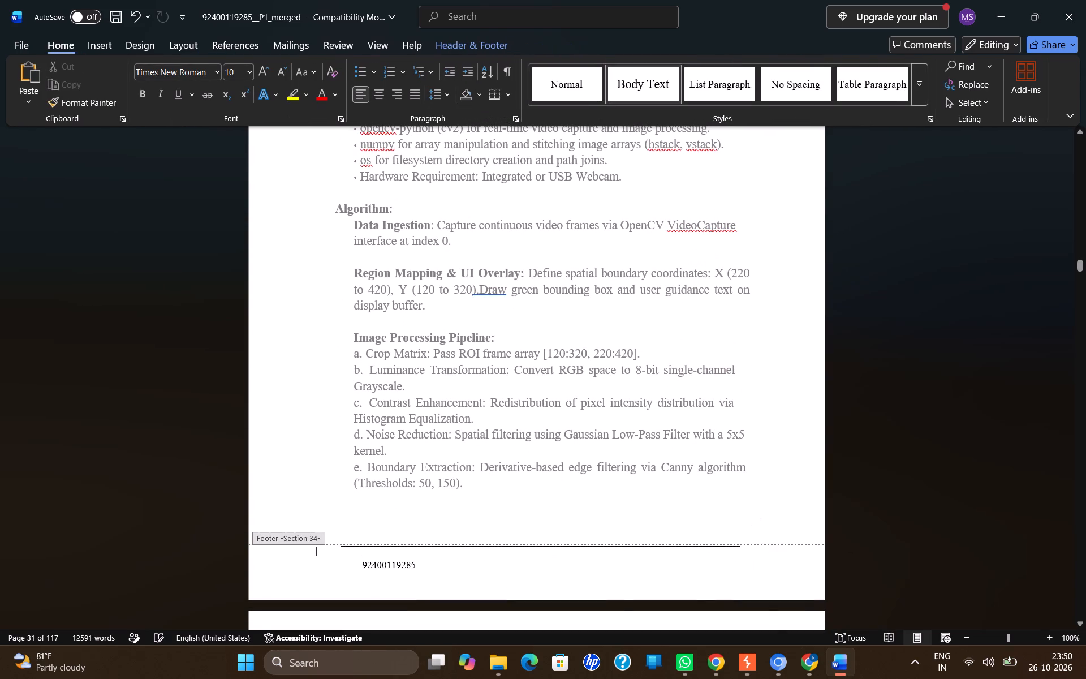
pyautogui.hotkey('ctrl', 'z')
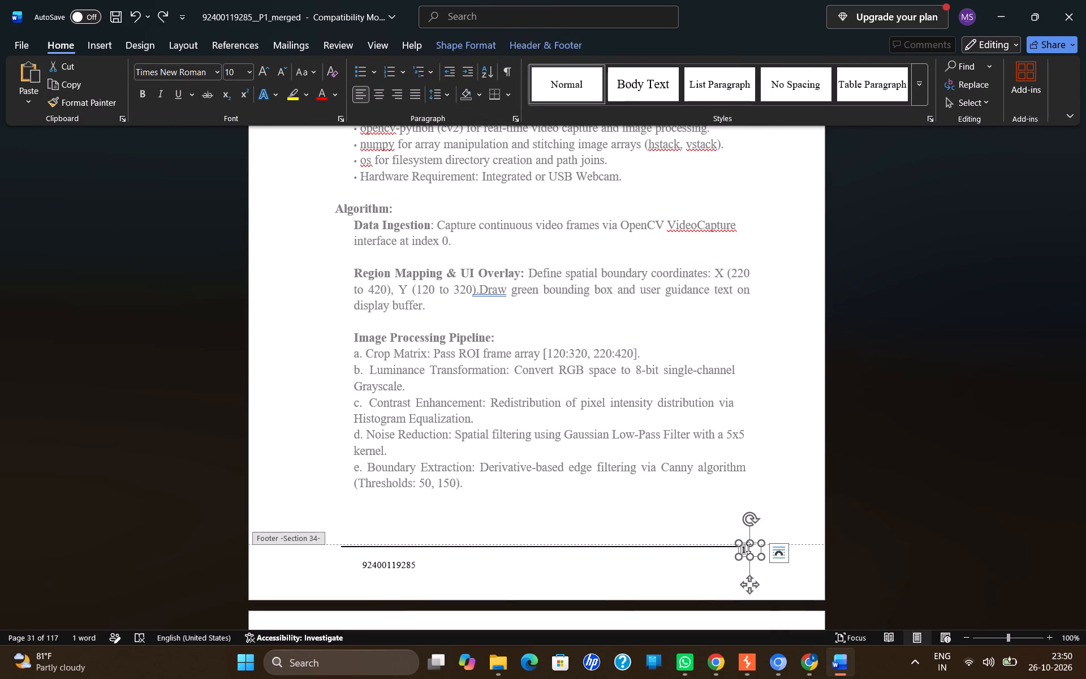
# Clear the page number inside the section 34 footer's text box while keeping the box itself.
pyautogui.click(748, 552)
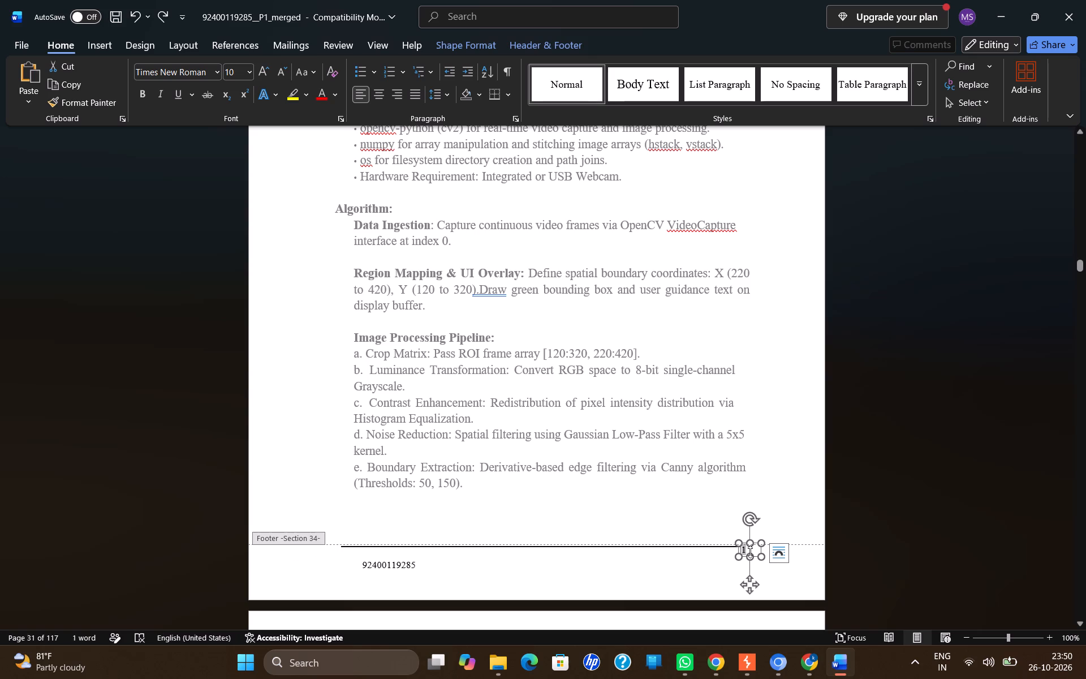
pyautogui.click(757, 551)
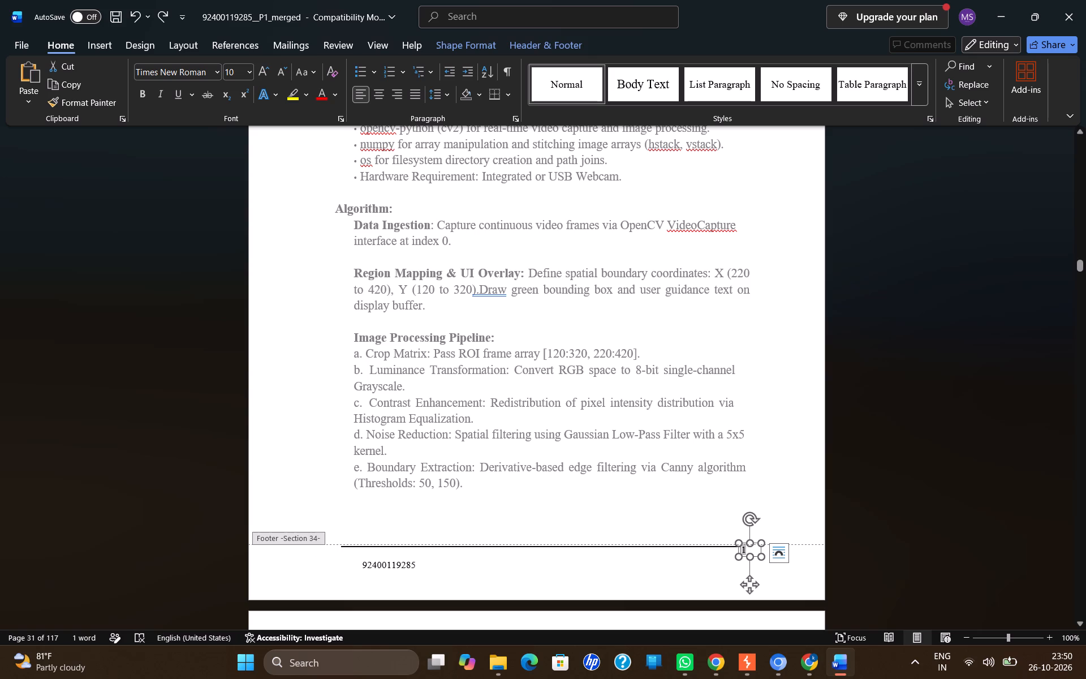
pyautogui.click(755, 551)
pyautogui.press('BackSpace')
pyautogui.press('BackSpace')
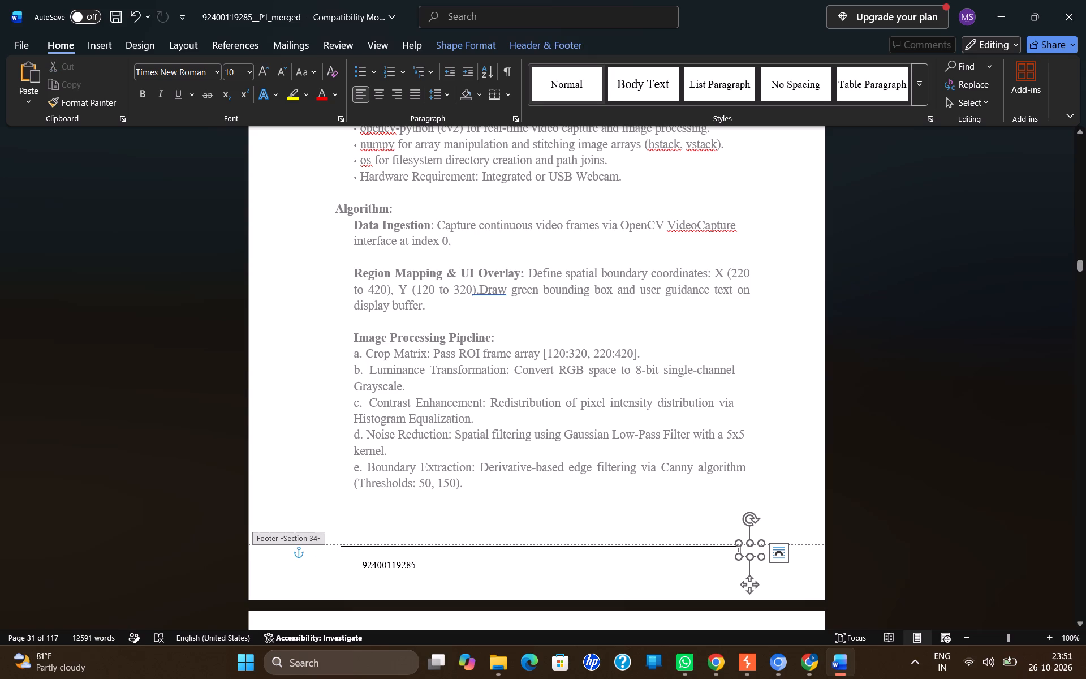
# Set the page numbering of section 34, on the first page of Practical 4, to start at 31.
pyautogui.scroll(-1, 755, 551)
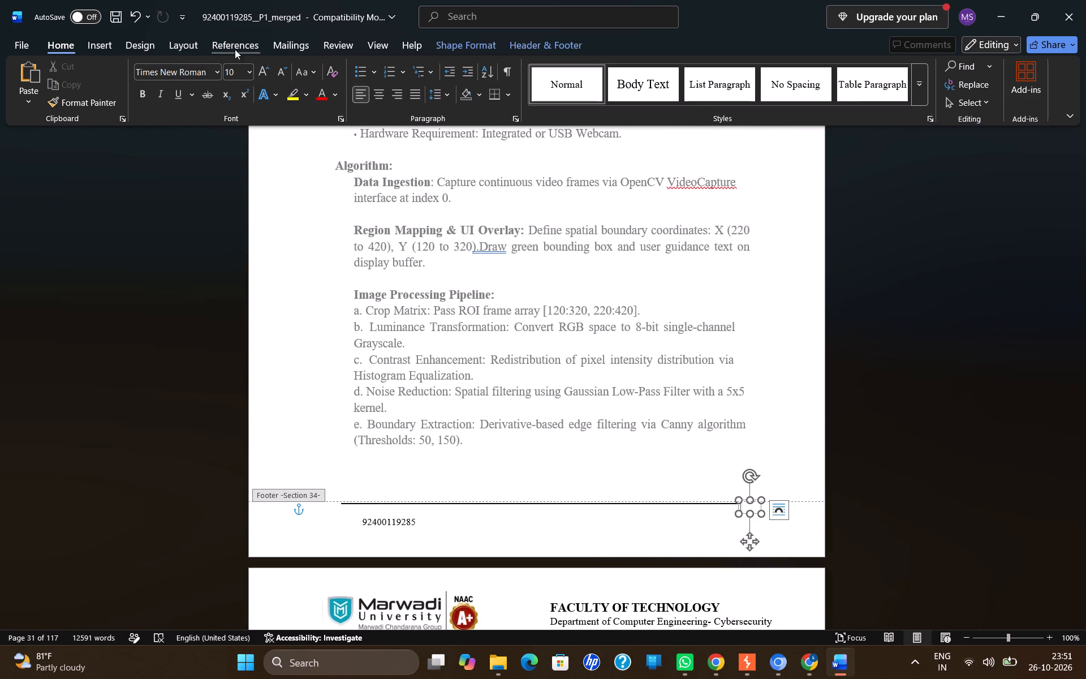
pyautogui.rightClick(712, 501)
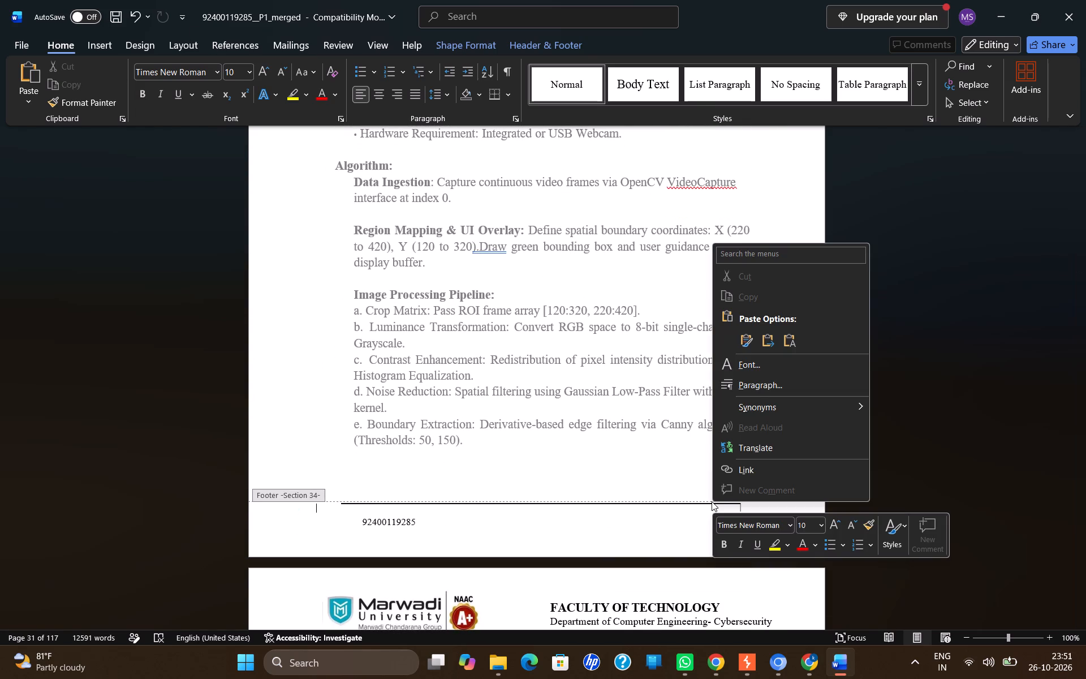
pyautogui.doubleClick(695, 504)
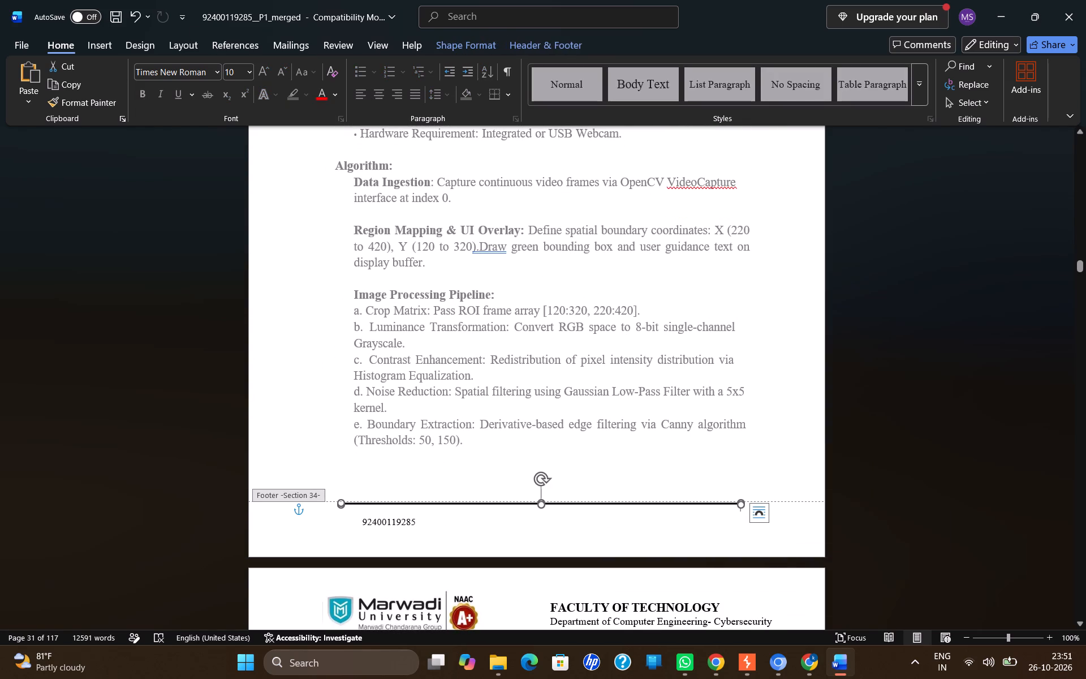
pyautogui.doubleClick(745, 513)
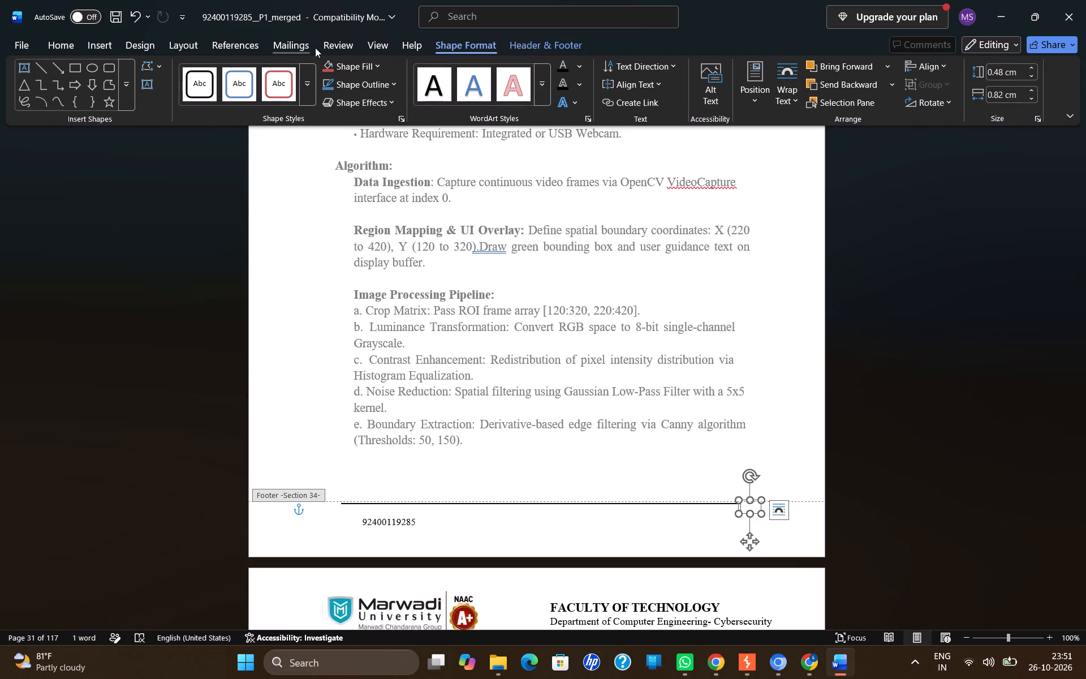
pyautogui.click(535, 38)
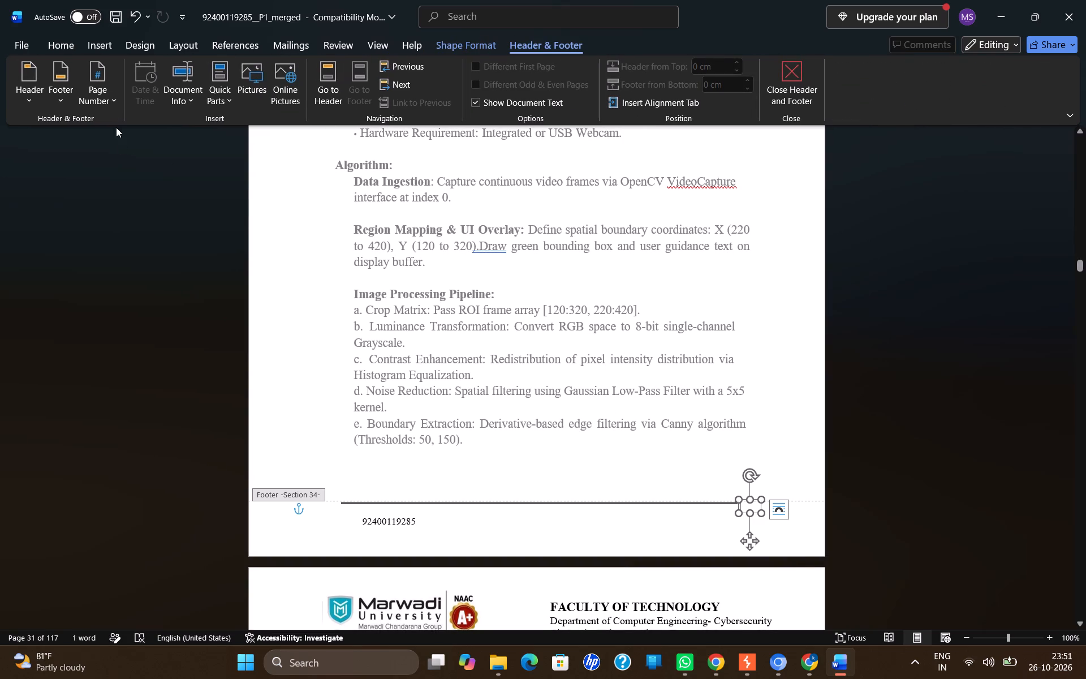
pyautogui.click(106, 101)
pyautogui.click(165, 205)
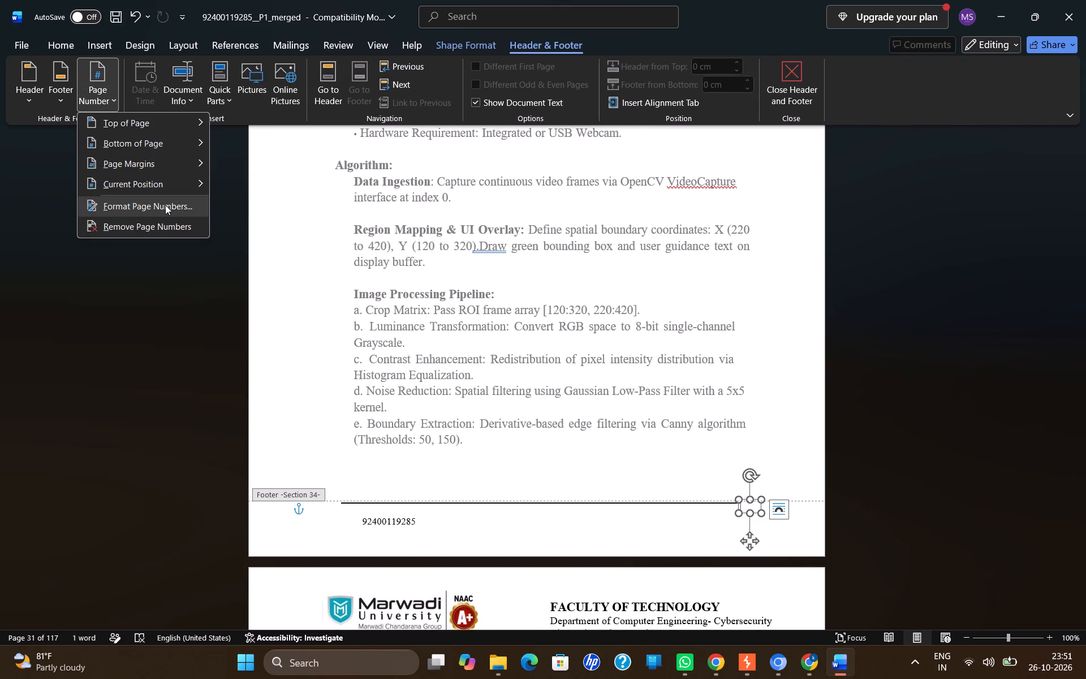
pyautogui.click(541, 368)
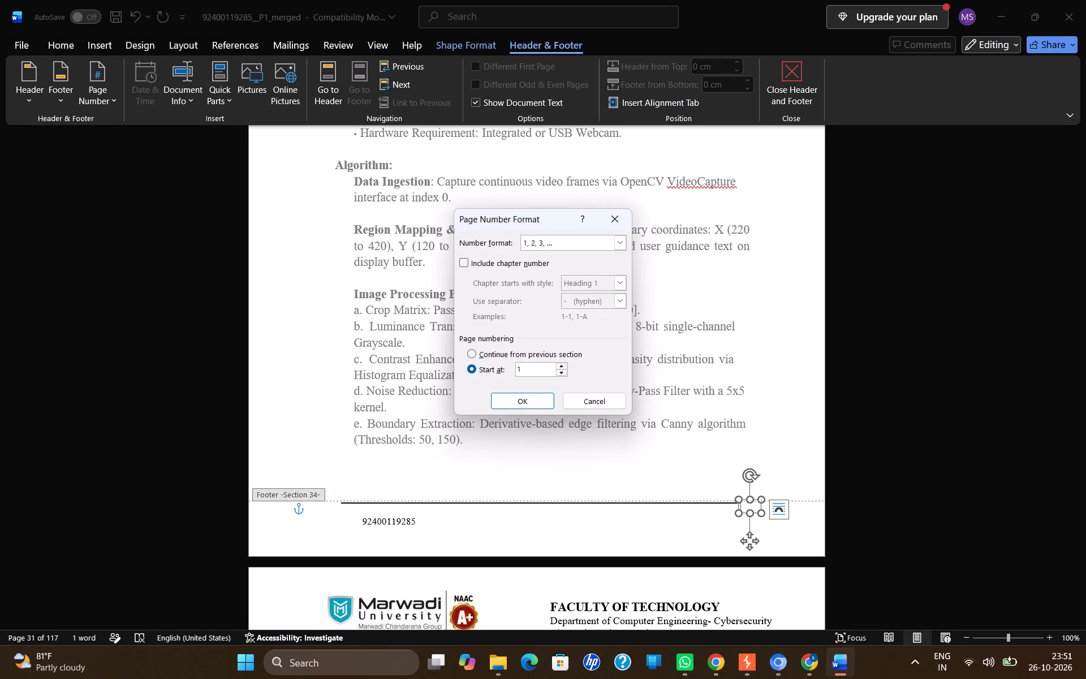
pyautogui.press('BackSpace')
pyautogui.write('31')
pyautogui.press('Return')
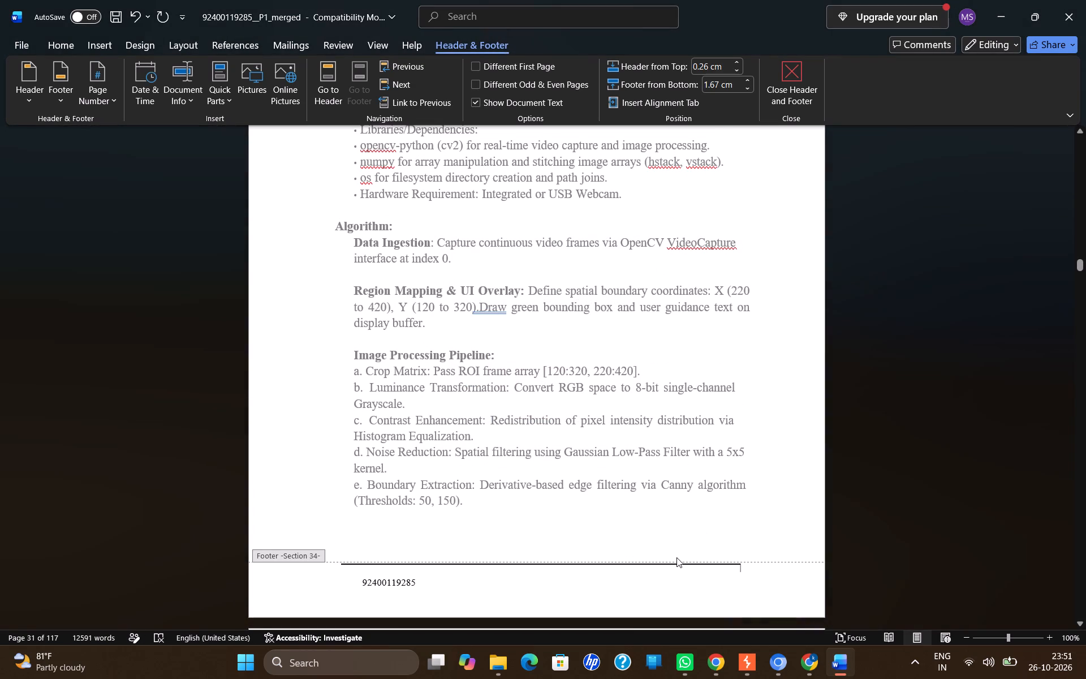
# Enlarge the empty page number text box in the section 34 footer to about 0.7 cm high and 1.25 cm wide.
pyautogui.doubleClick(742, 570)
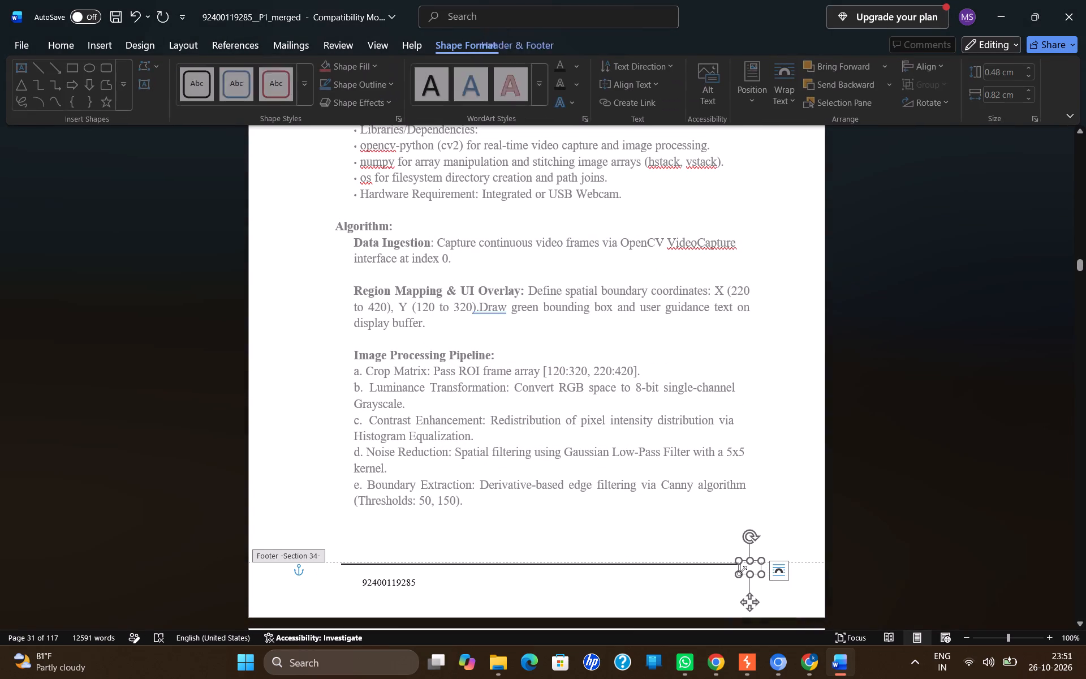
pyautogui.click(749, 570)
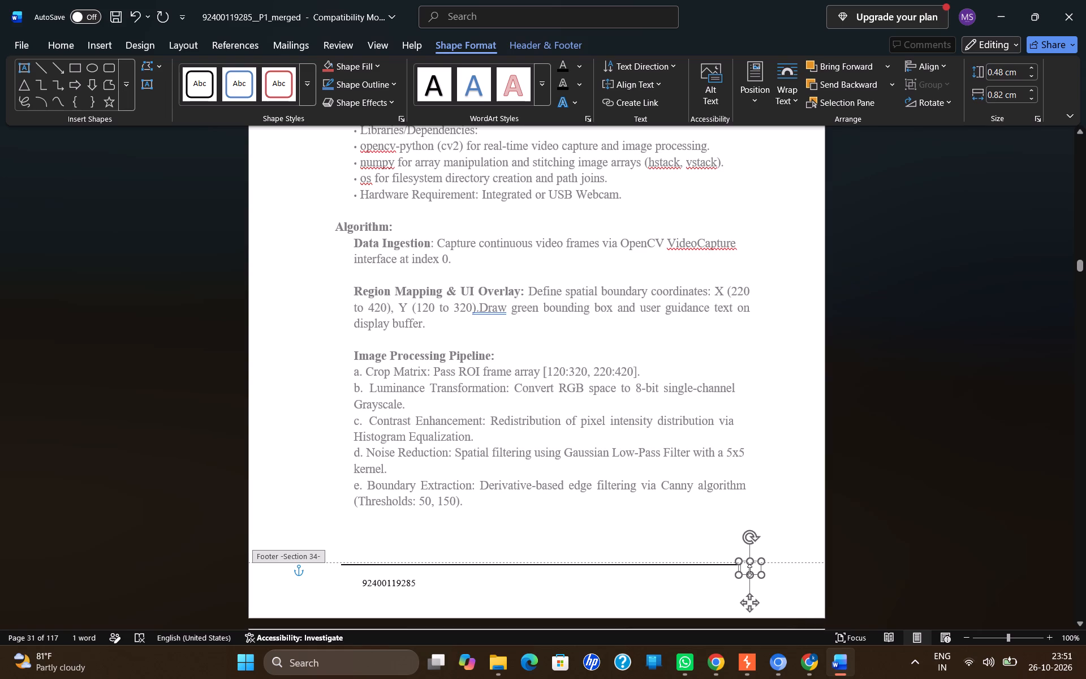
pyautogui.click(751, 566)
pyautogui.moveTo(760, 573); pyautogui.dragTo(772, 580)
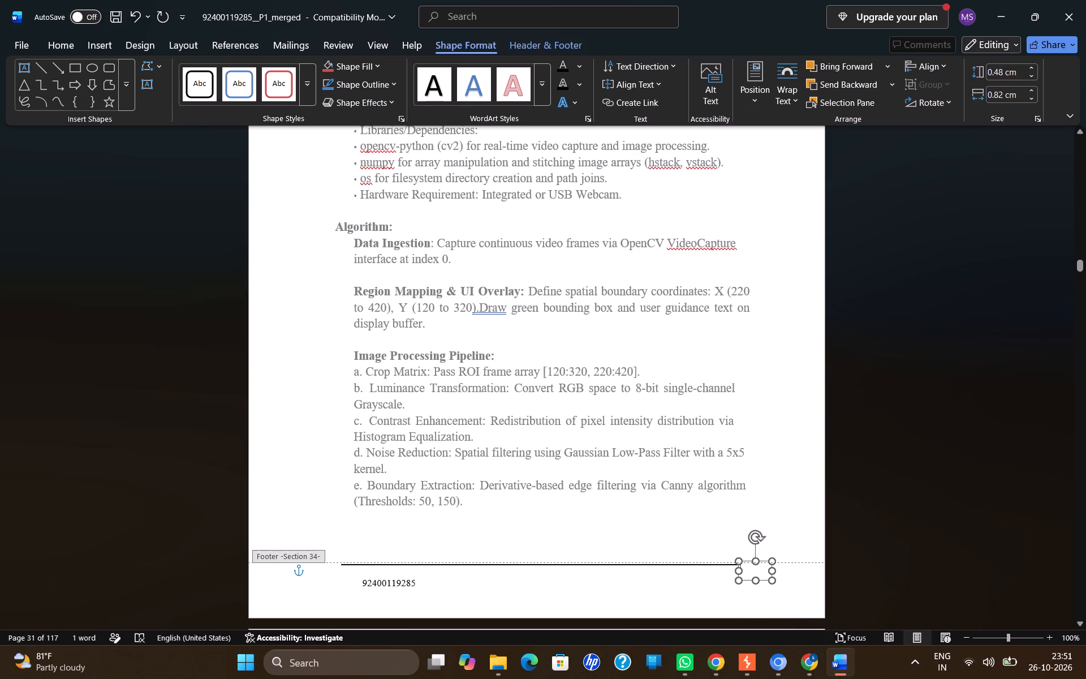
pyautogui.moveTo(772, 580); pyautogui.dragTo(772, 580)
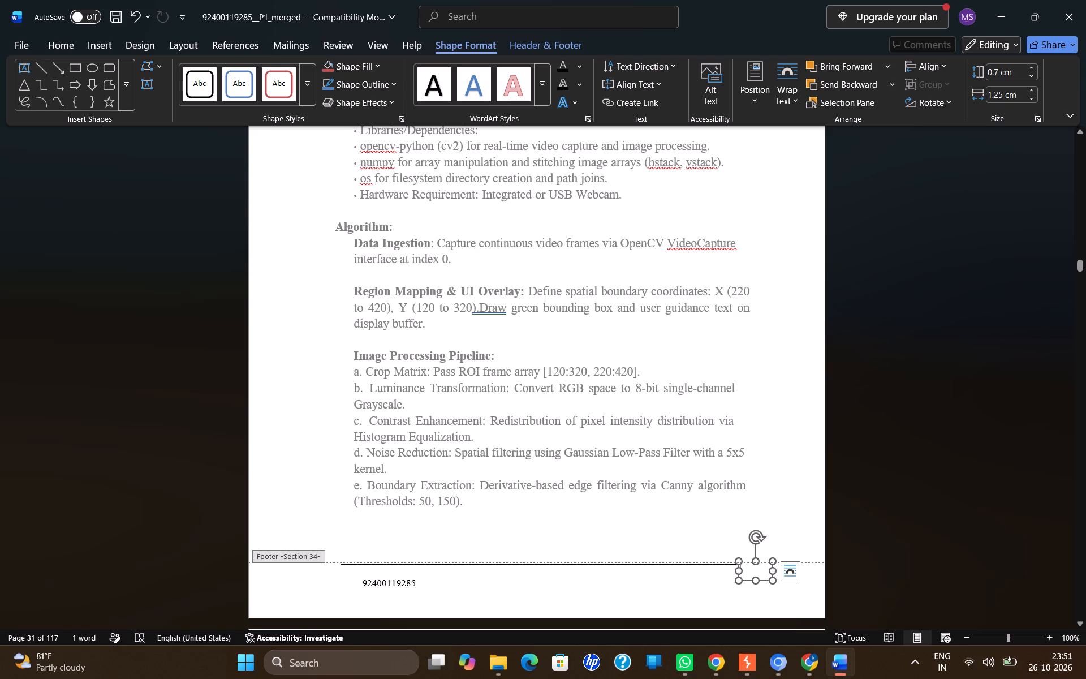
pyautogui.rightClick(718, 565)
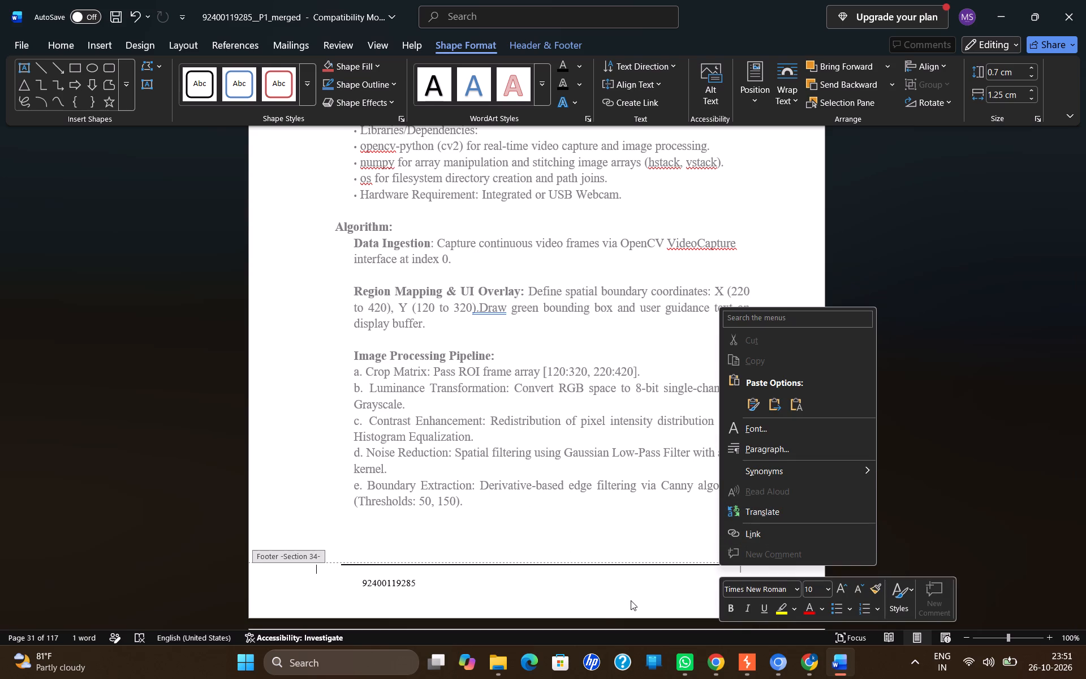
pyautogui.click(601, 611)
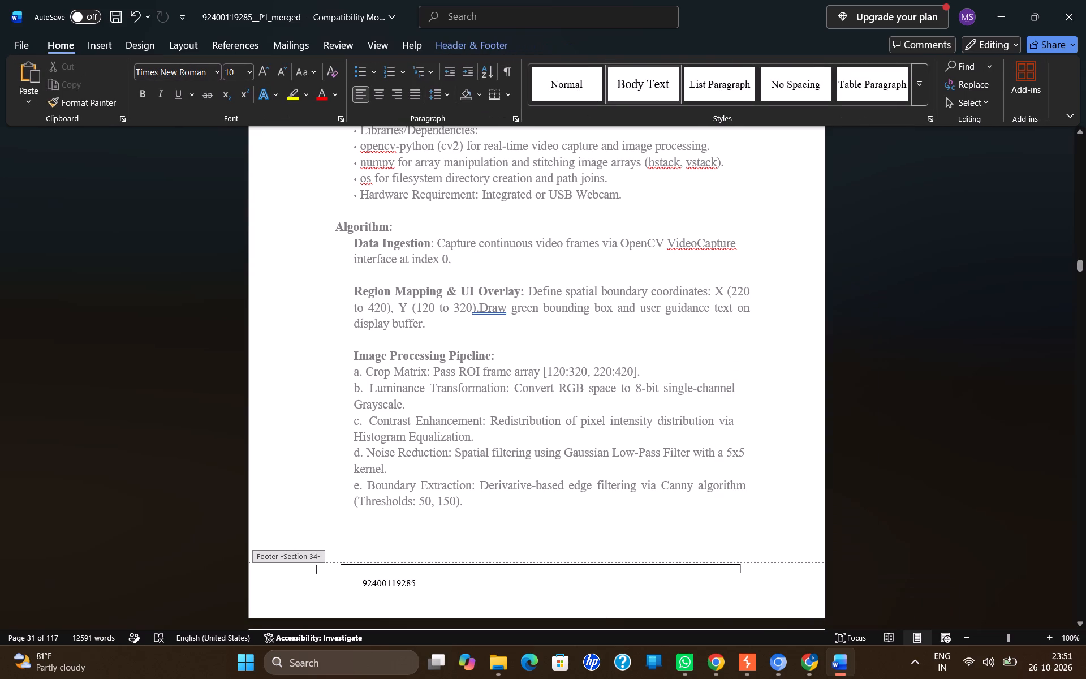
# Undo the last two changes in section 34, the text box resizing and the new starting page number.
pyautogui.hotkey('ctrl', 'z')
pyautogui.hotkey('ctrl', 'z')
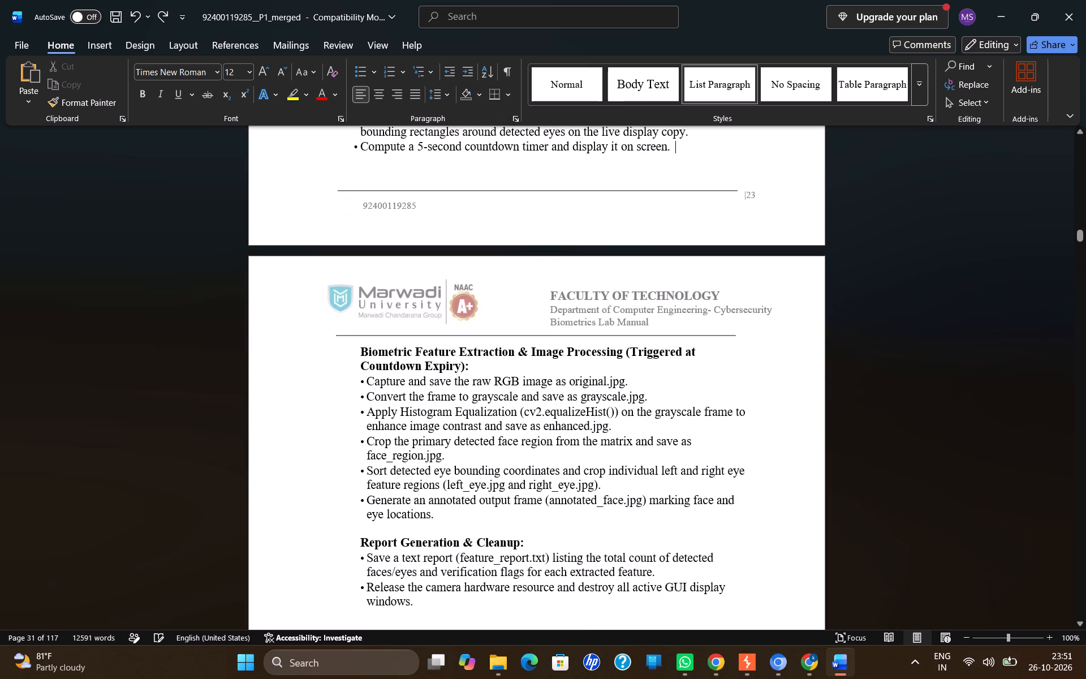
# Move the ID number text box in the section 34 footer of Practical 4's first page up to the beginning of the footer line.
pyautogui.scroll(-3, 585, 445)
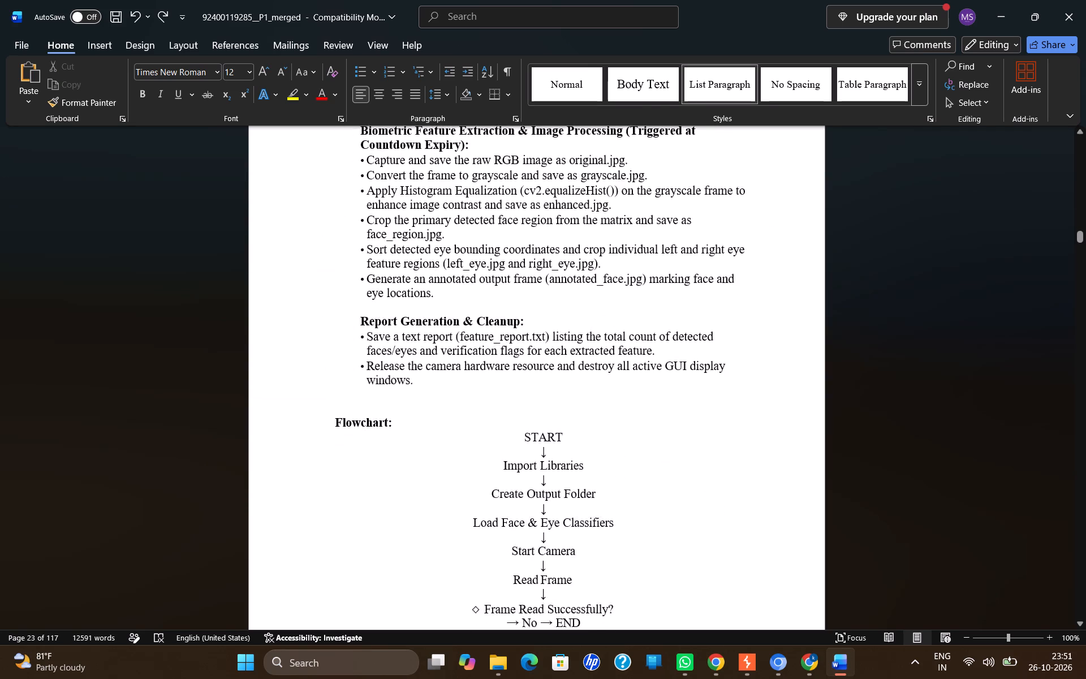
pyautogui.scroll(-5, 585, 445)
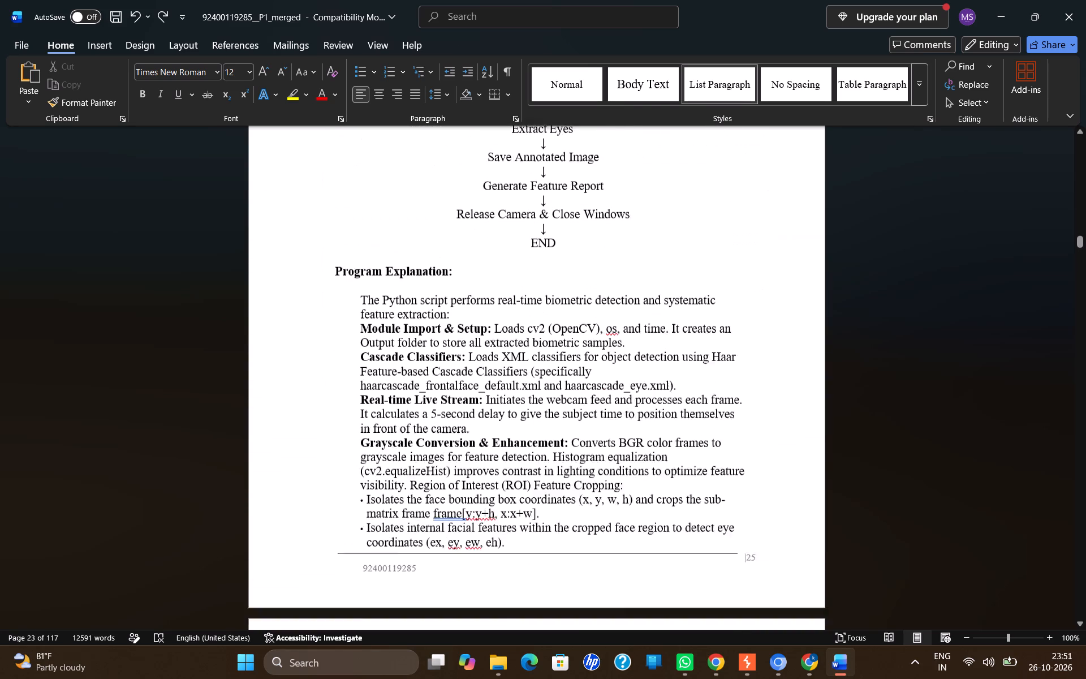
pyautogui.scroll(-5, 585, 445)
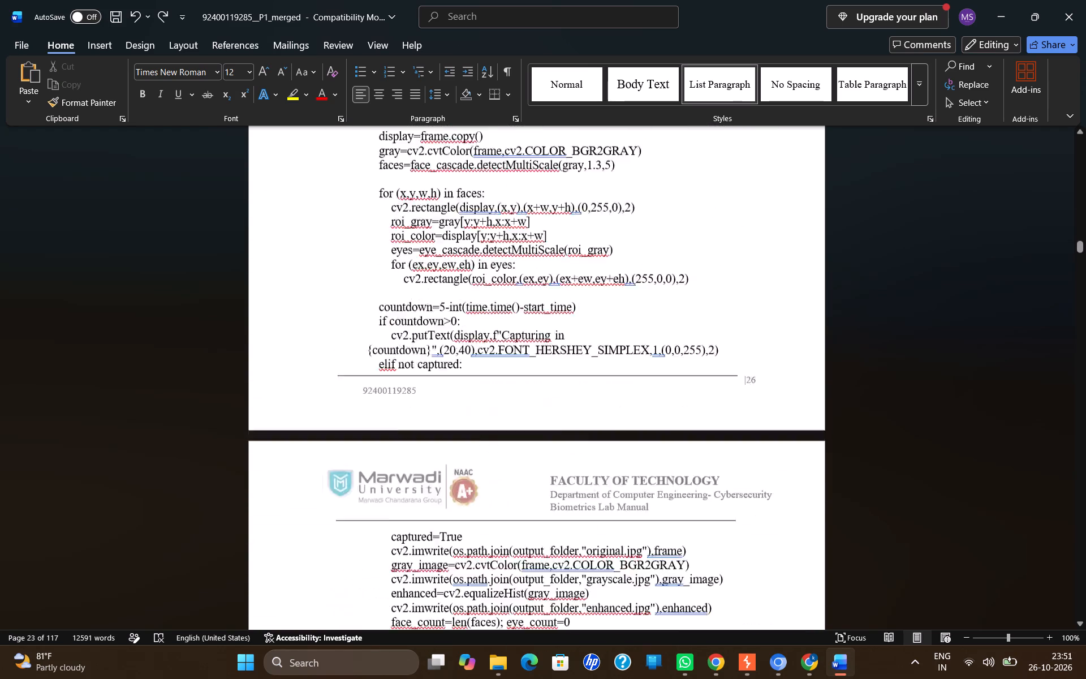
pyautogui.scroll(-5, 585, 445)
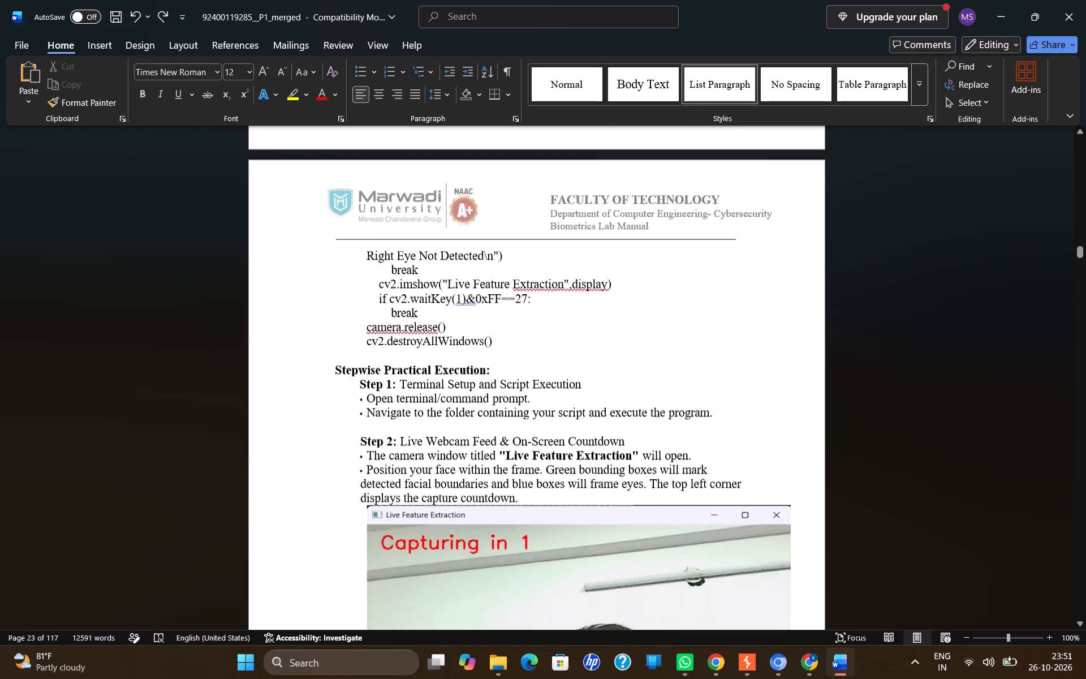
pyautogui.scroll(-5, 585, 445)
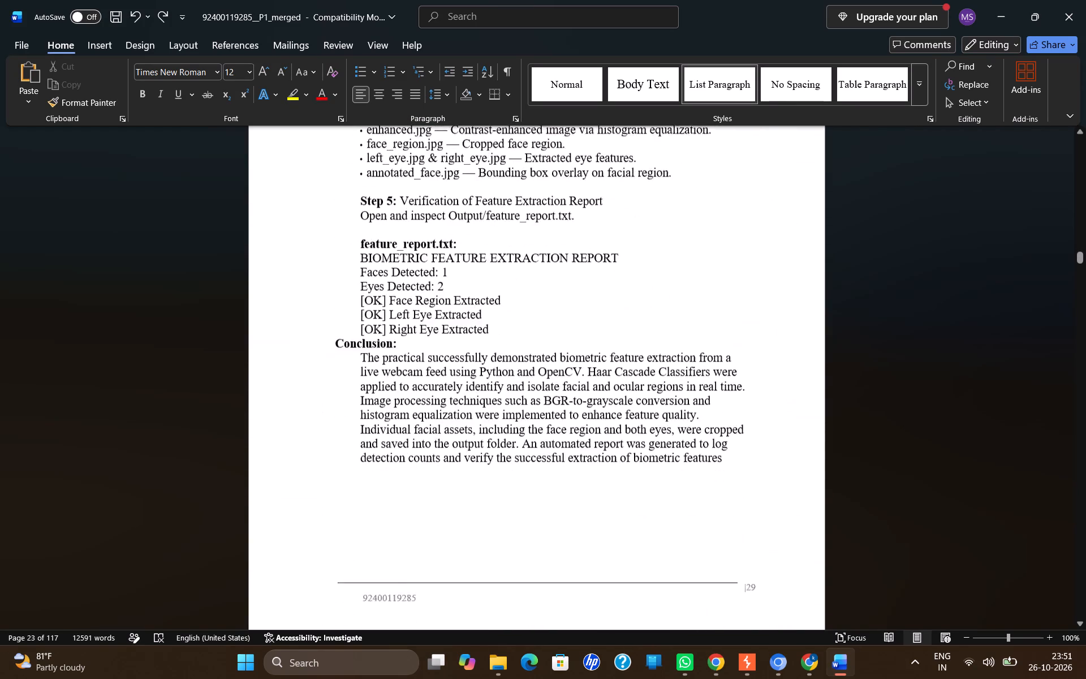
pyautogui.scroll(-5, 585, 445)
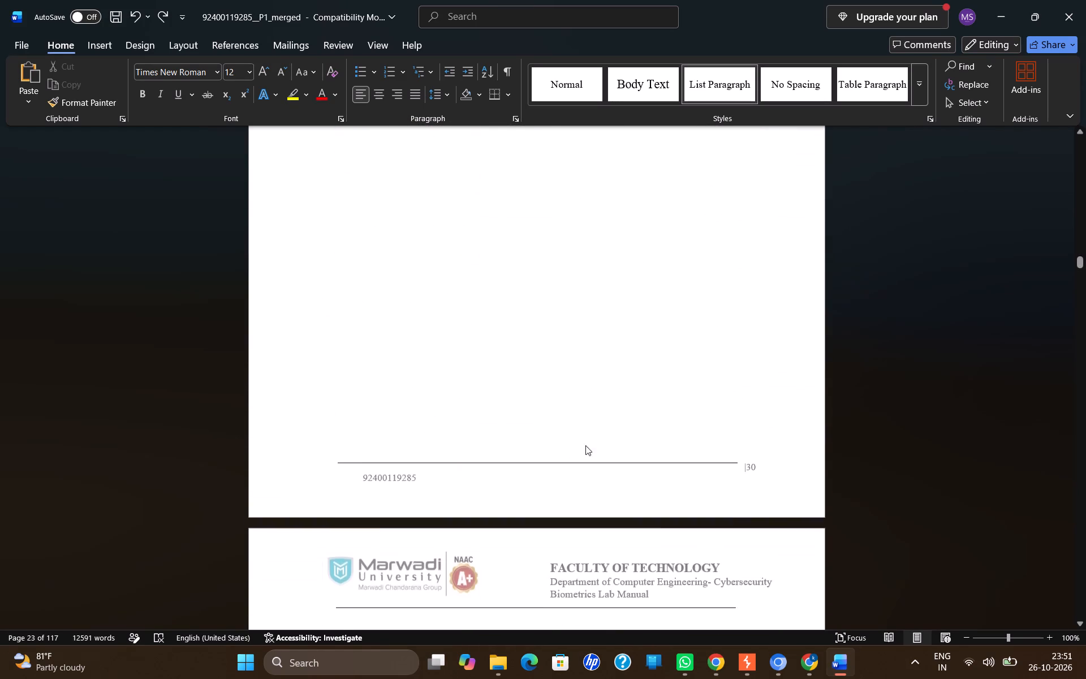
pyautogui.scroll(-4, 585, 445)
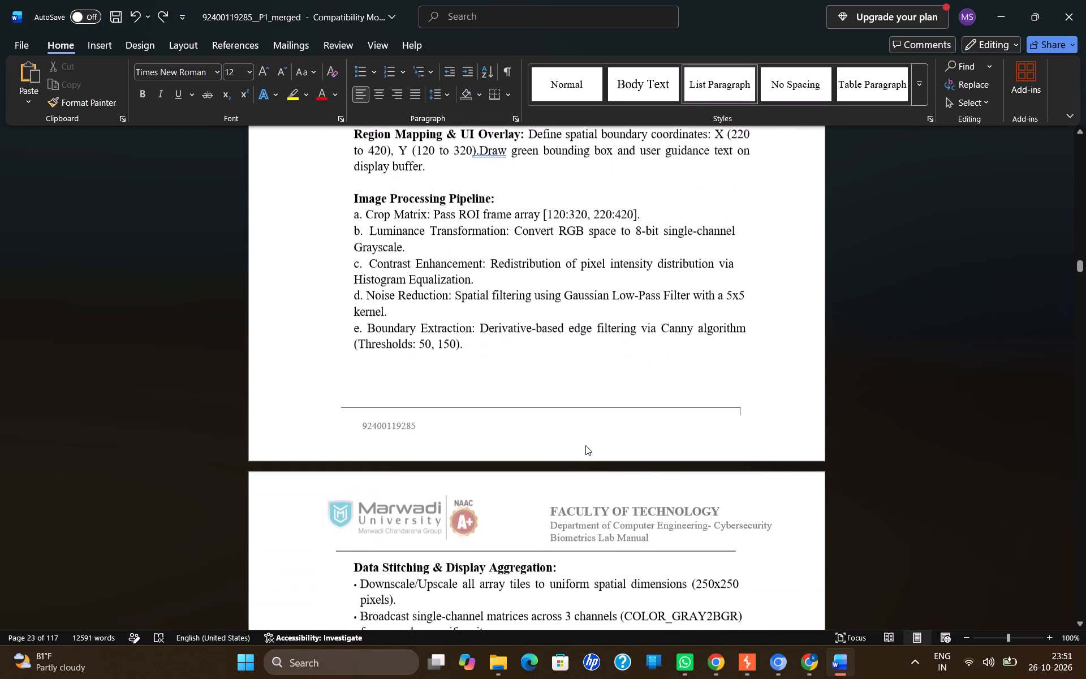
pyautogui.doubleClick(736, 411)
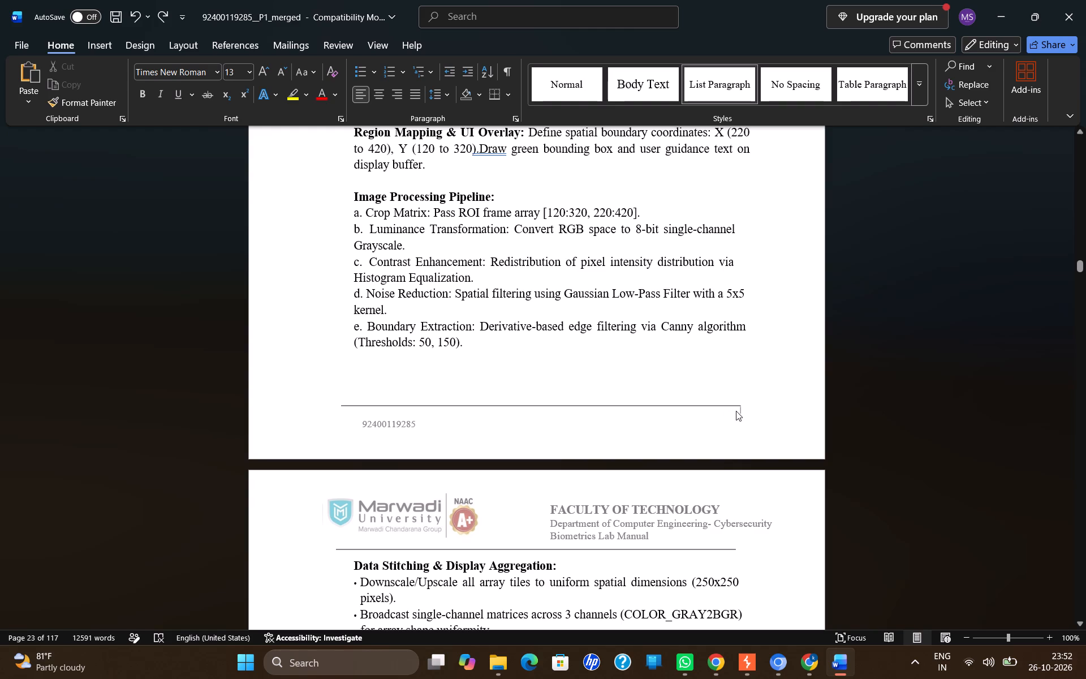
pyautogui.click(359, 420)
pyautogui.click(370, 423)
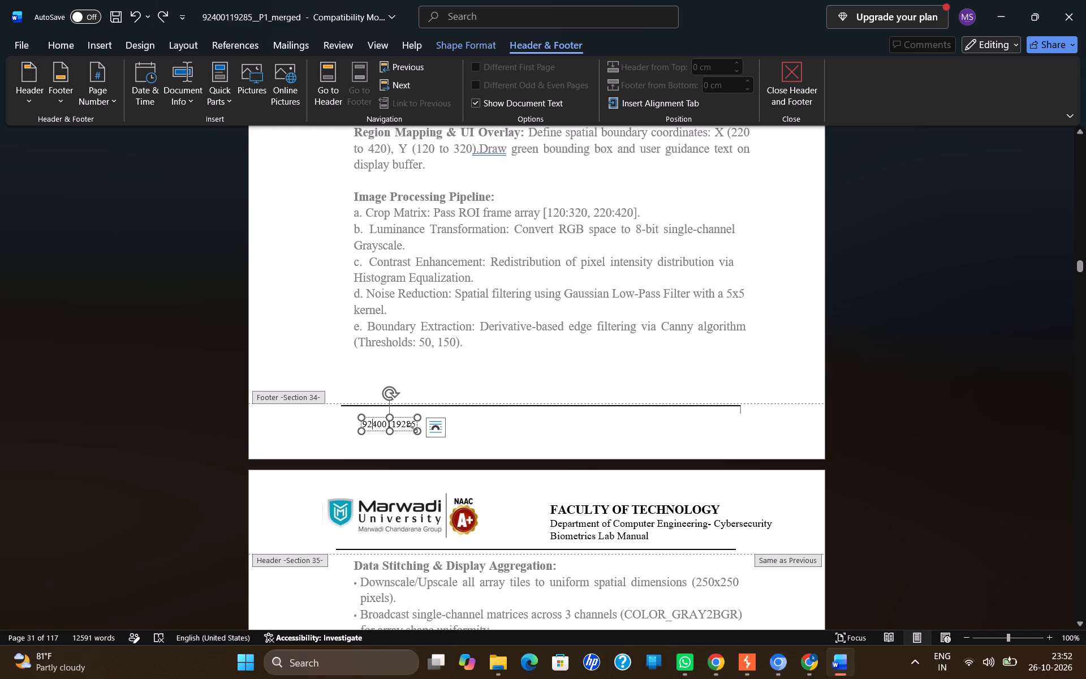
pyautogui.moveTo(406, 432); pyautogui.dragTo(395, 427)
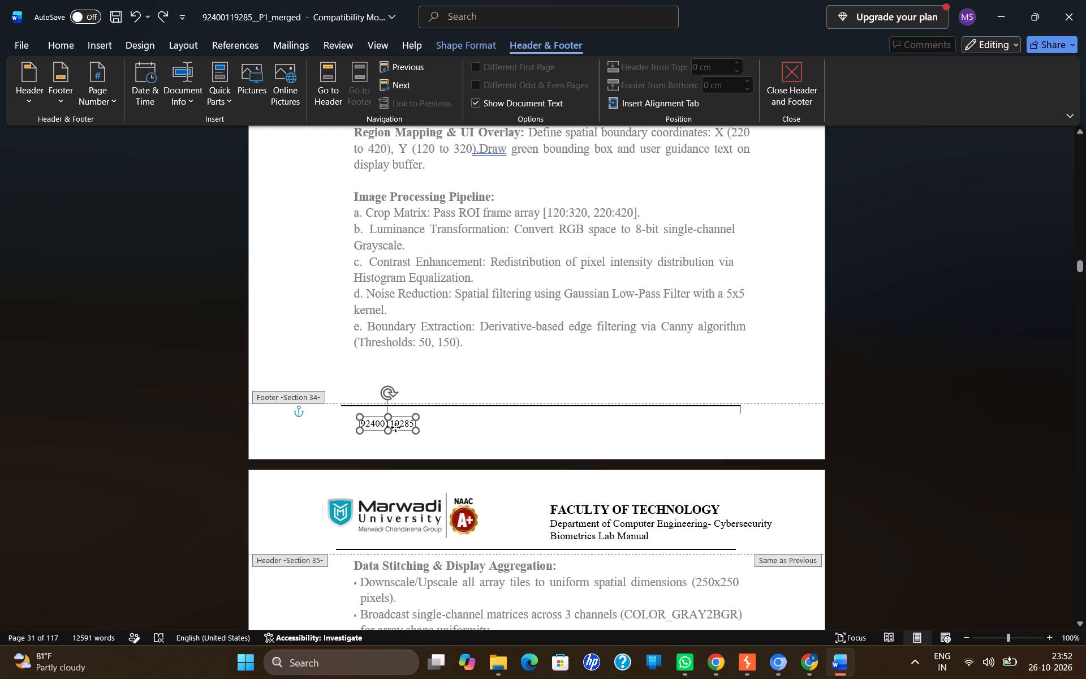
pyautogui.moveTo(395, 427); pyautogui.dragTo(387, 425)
# Insert an Accent Bar 2 page number at the bottom of the page in the section 34 footer.
pyautogui.click(727, 426)
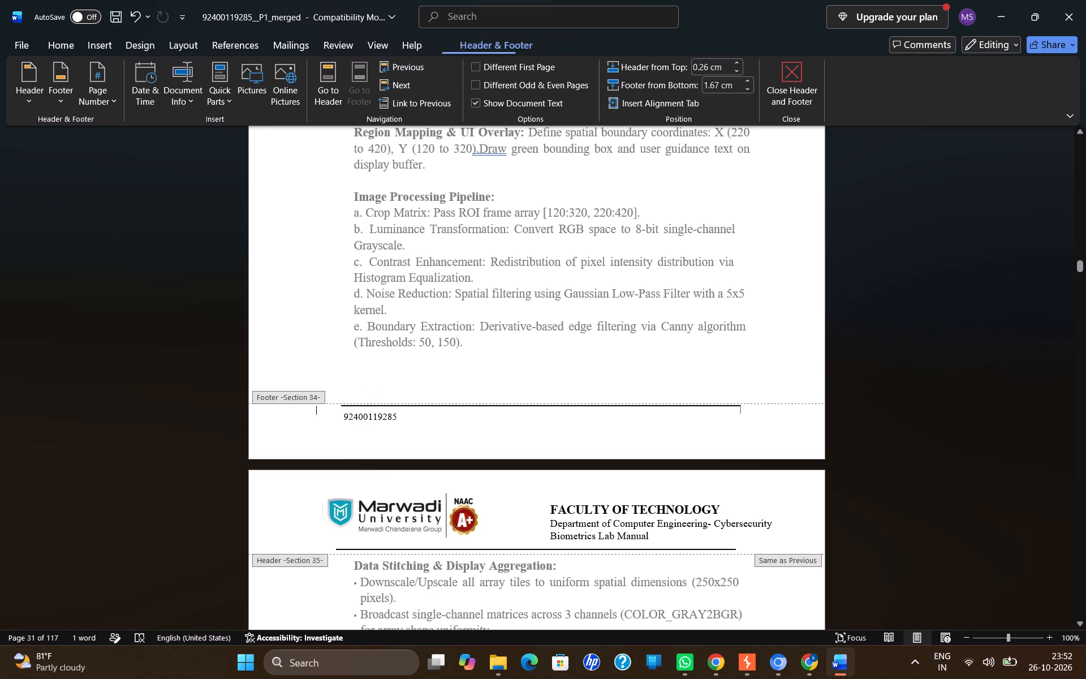
pyautogui.click(100, 76)
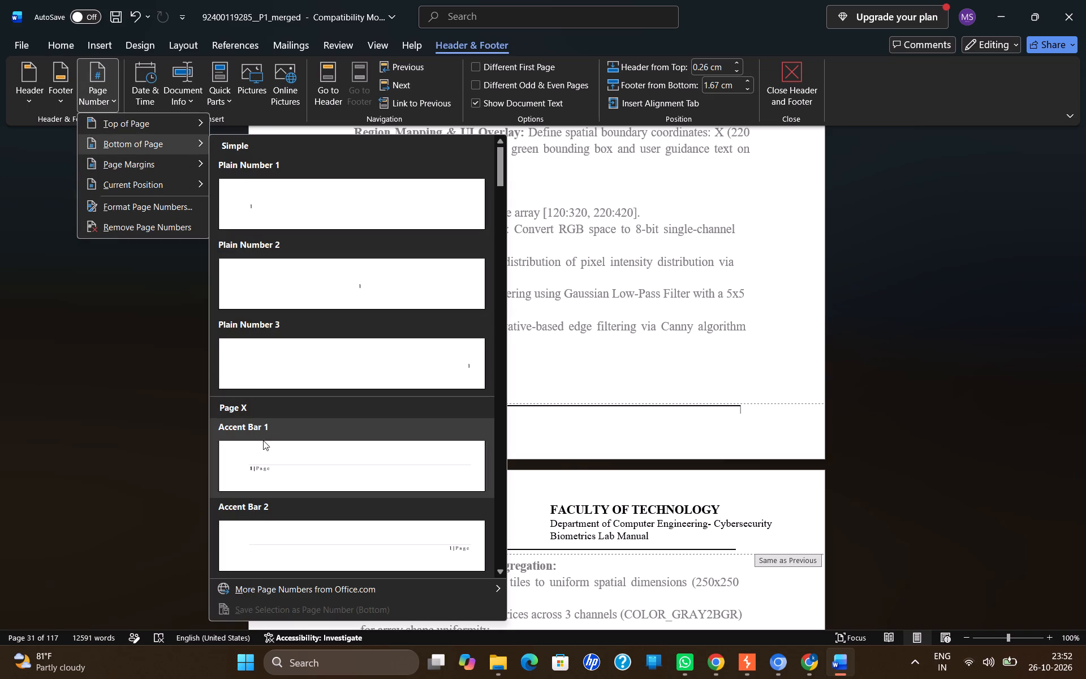
pyautogui.click(368, 553)
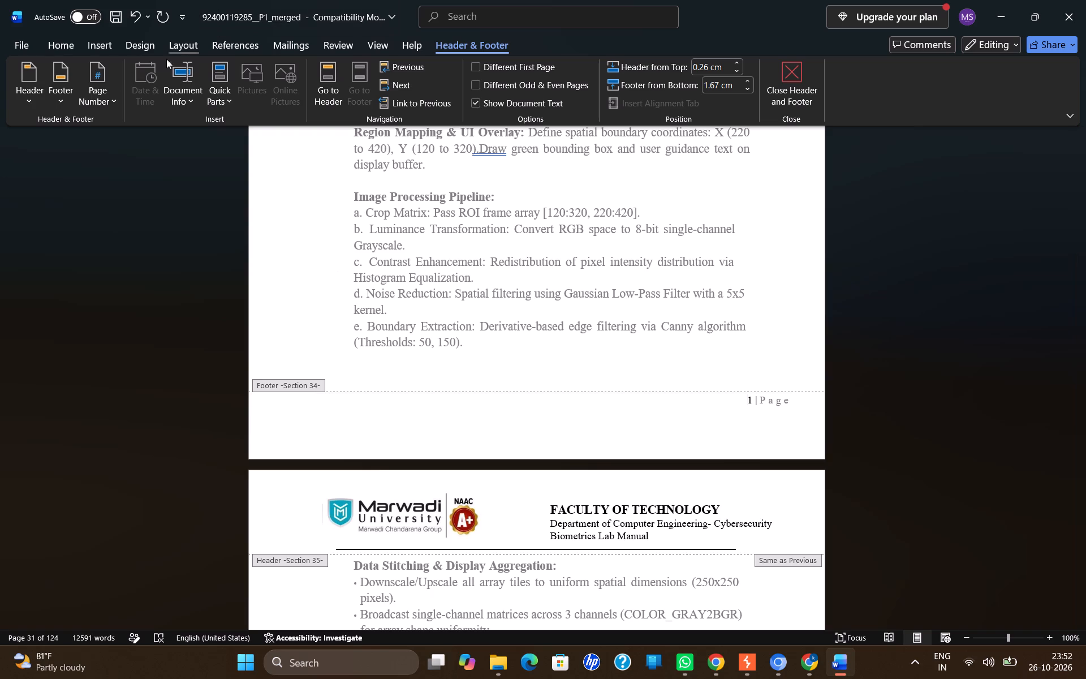
# Set the page numbering of section 34 to start at 31.
pyautogui.click(97, 83)
pyautogui.click(140, 203)
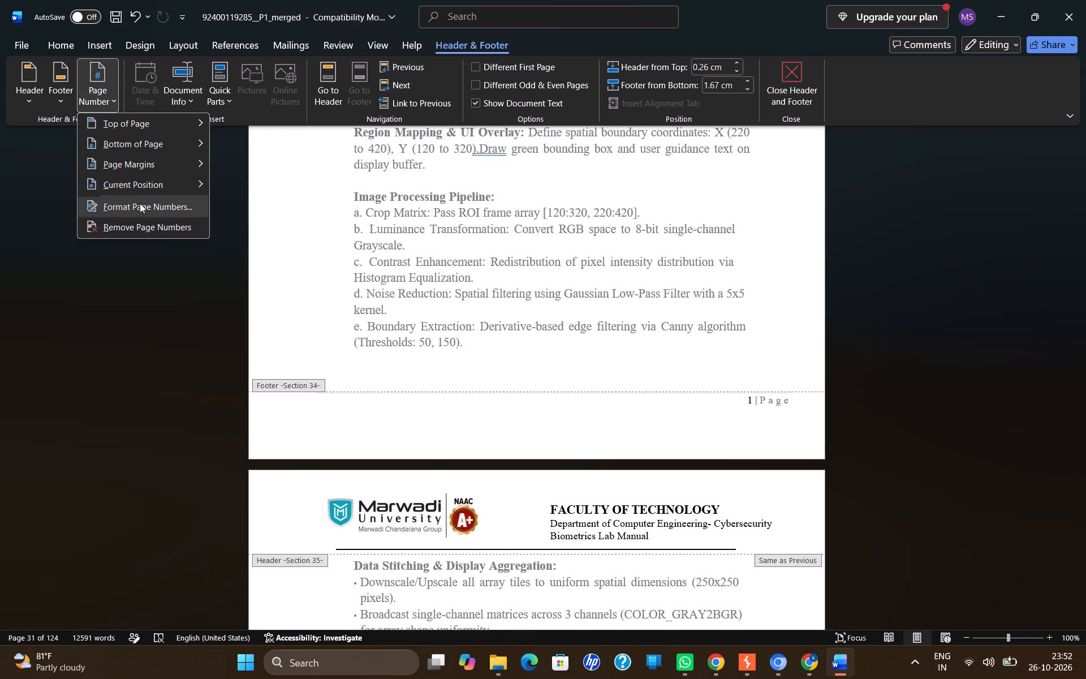
pyautogui.click(537, 366)
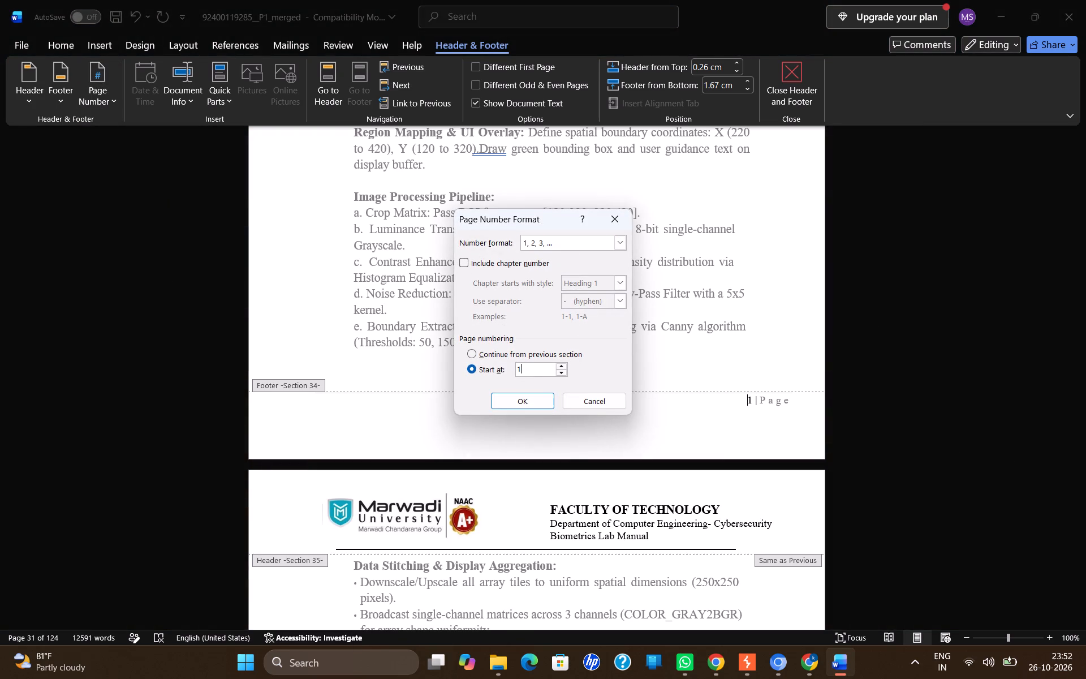
pyautogui.press('BackSpace')
pyautogui.write('31')
pyautogui.press('Return')
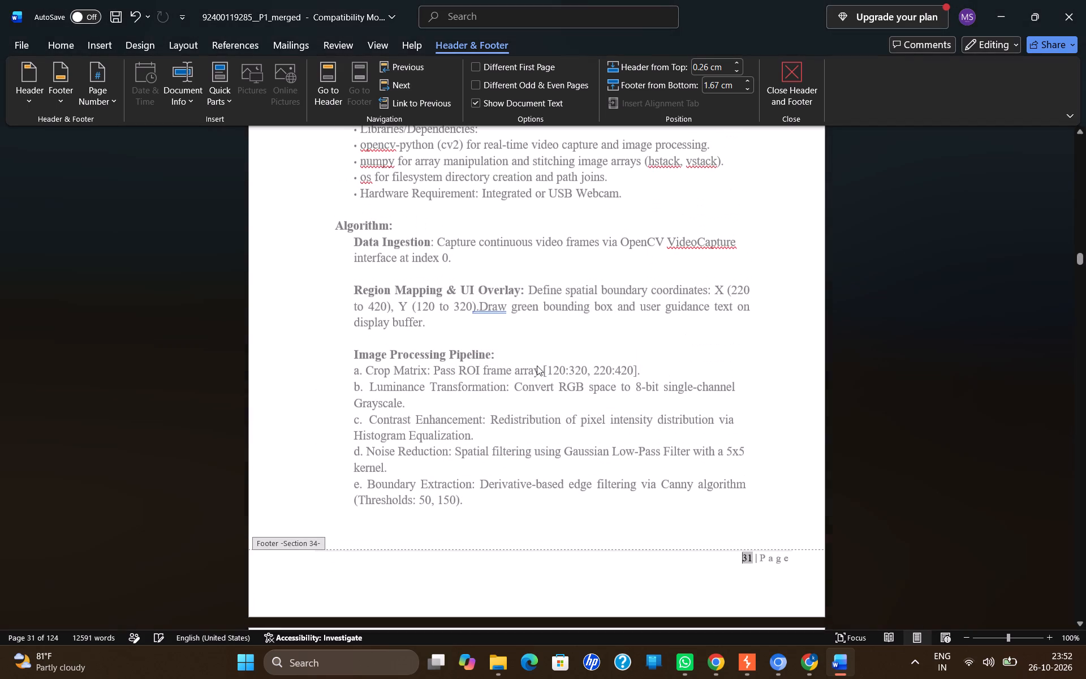
# Move the ID number text box in the section 33 footer up to the beginning of the footer line.
pyautogui.scroll(2, 563, 540)
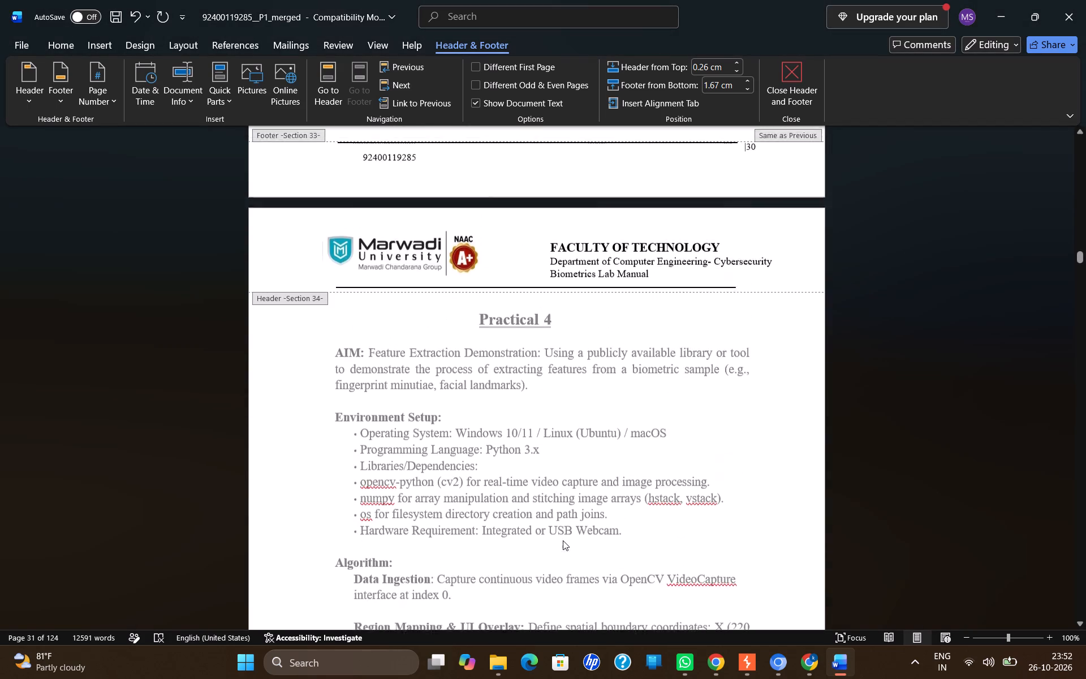
pyautogui.scroll(1, 563, 540)
pyautogui.scroll(-1, 563, 540)
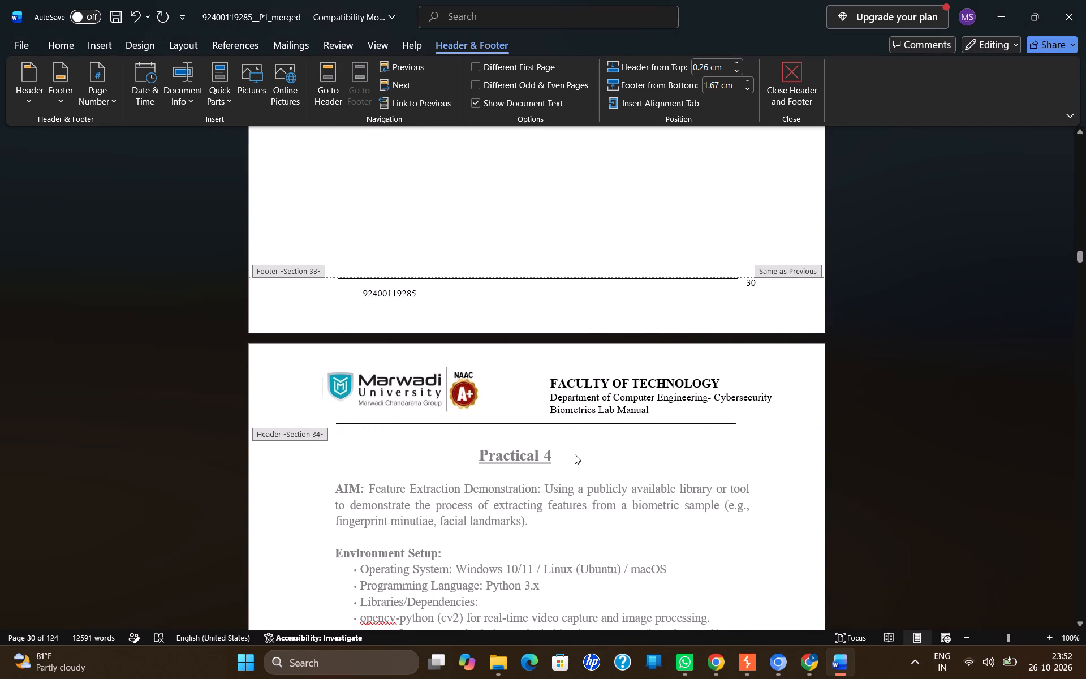
pyautogui.click(381, 295)
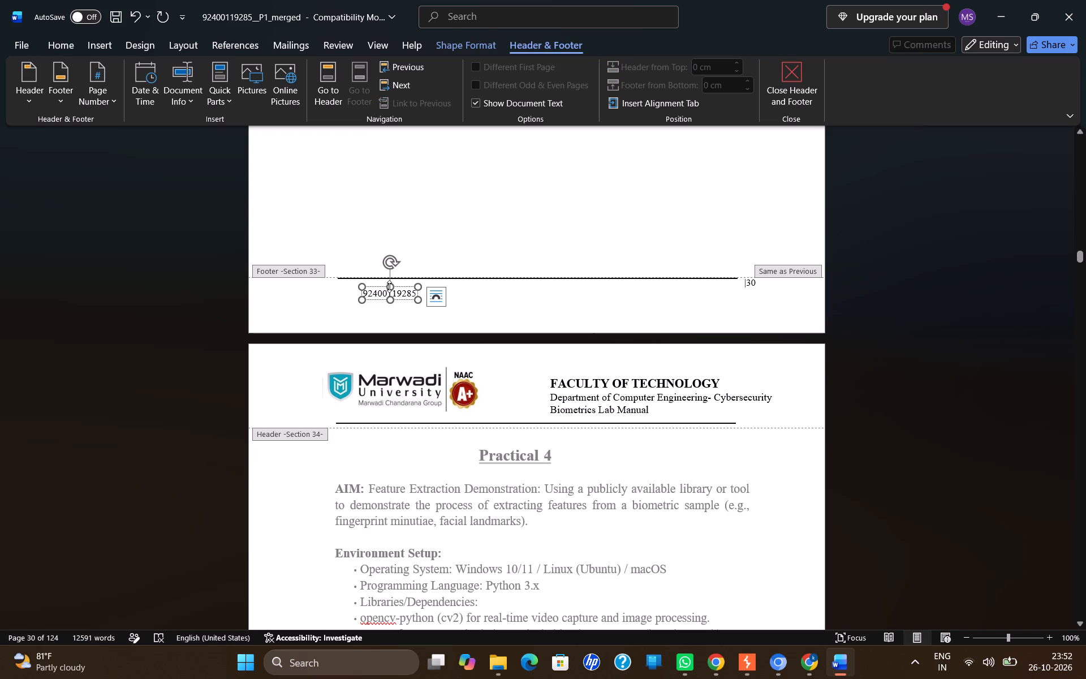
pyautogui.moveTo(372, 284); pyautogui.dragTo(354, 278)
pyautogui.click(365, 286)
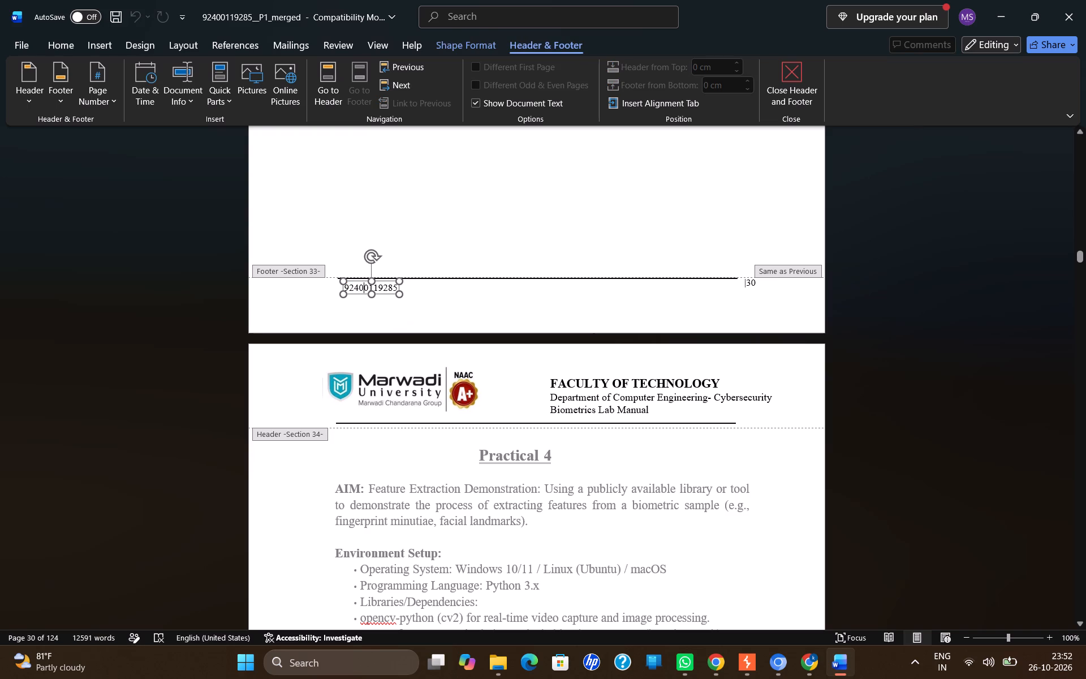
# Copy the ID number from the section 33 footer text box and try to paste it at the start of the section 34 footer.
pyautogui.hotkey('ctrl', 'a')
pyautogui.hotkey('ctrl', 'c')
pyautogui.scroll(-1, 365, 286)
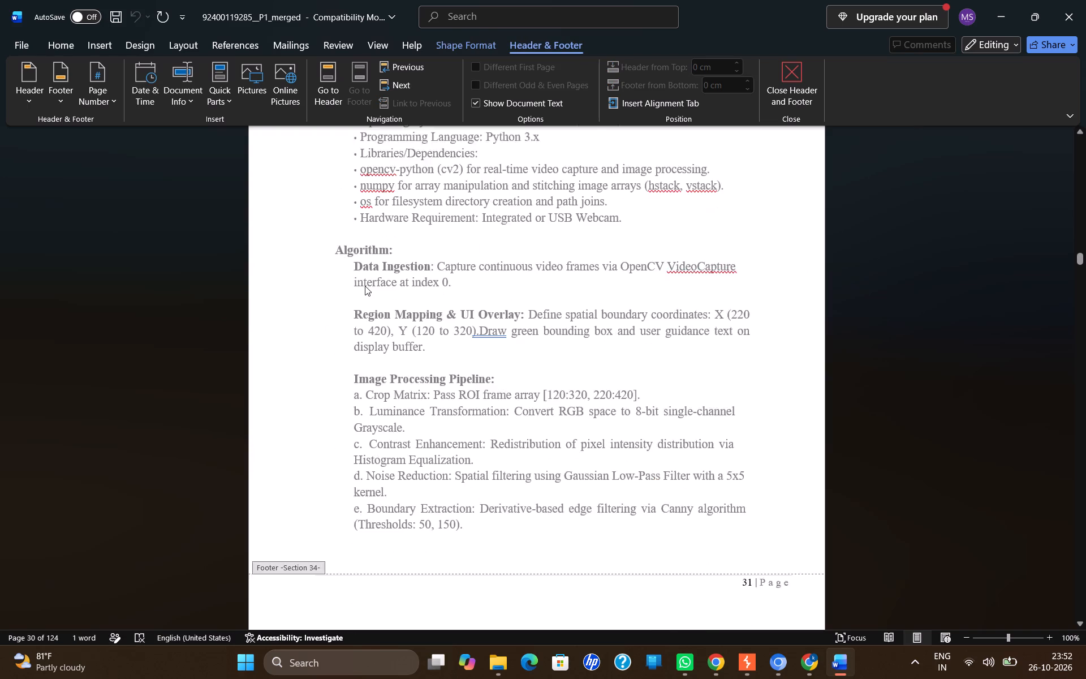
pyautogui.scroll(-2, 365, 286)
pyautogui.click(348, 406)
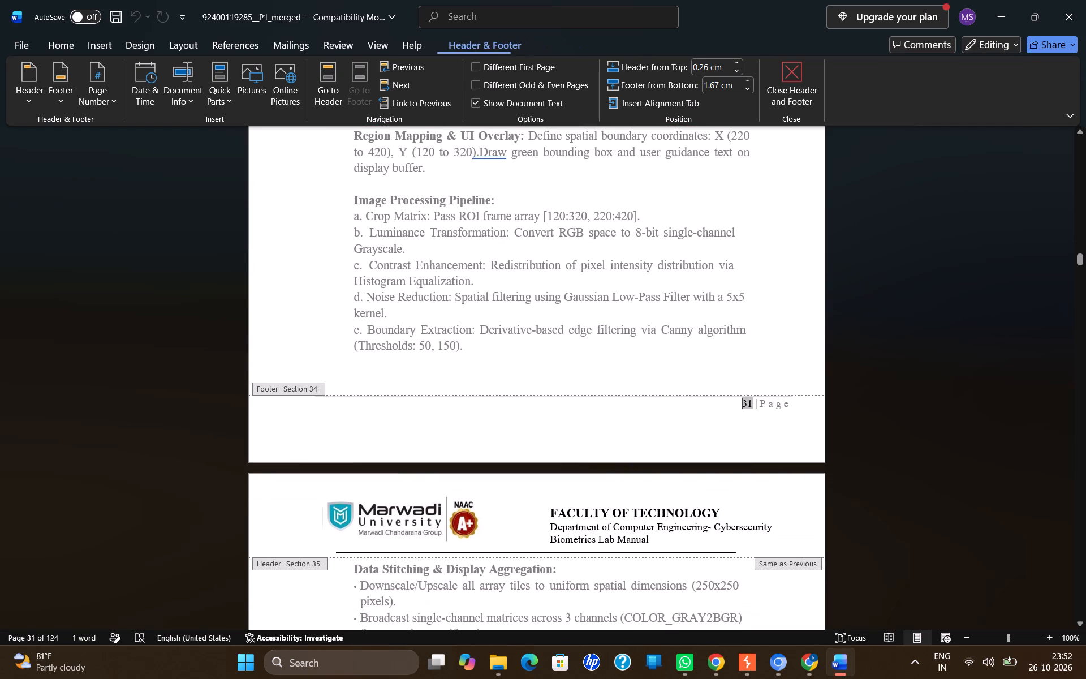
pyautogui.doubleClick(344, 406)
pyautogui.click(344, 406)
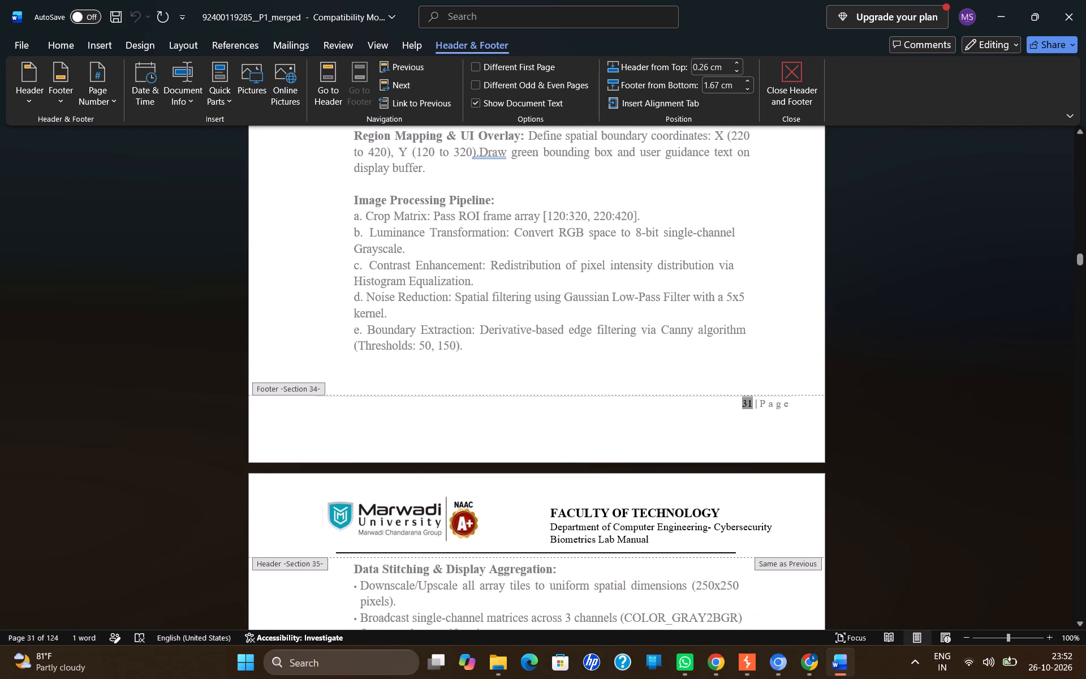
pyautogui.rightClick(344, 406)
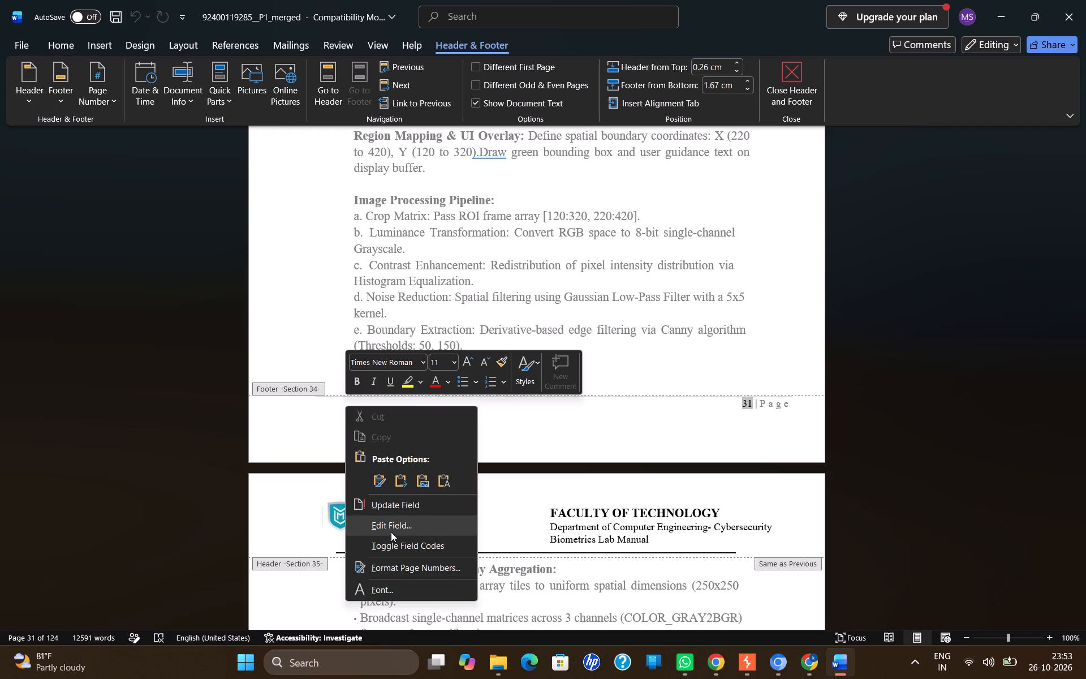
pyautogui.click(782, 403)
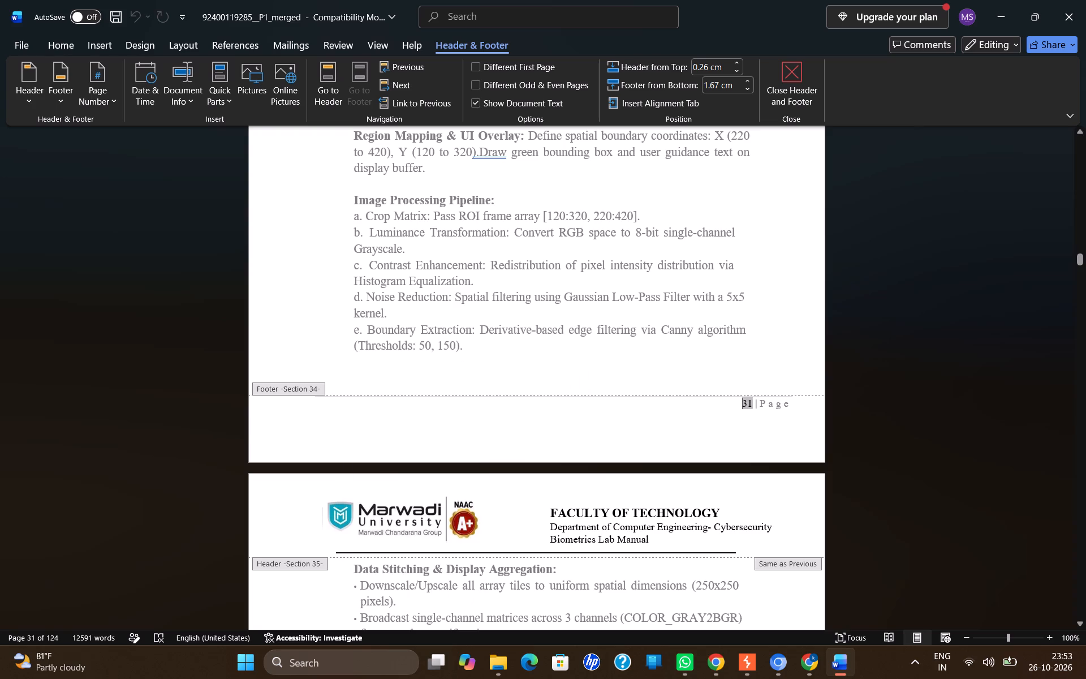
# Delete the separator and the word Page after the page number in the section 34 footer, keeping only the number.
pyautogui.click(790, 403)
pyautogui.press('BackSpace')
pyautogui.press('BackSpace')
pyautogui.press('BackSpace')
pyautogui.press('BackSpace')
pyautogui.press('BackSpace')
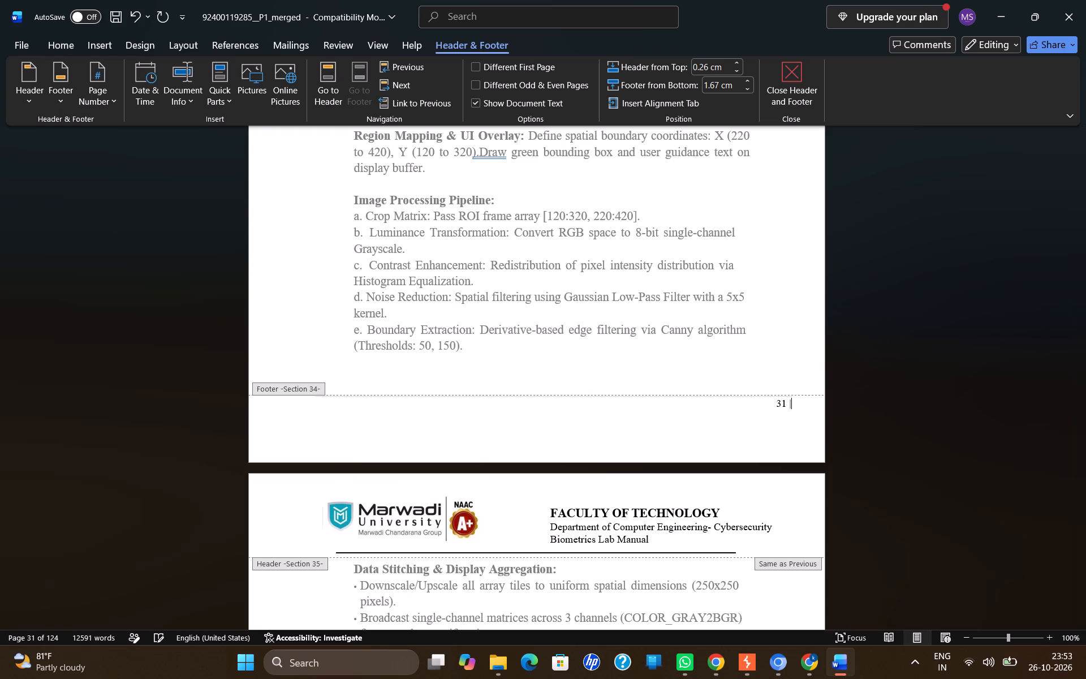
pyautogui.press('BackSpace')
# Examine the footers and page numbering from section 35 through section 50.
pyautogui.scroll(-7, 790, 403)
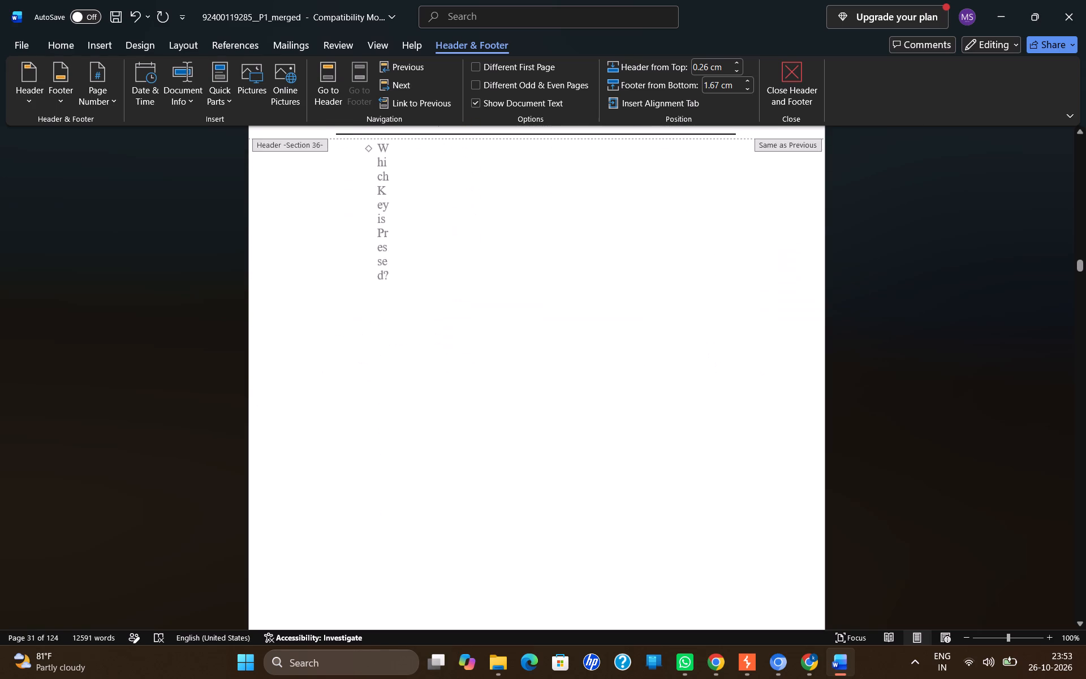
pyautogui.scroll(-6, 790, 403)
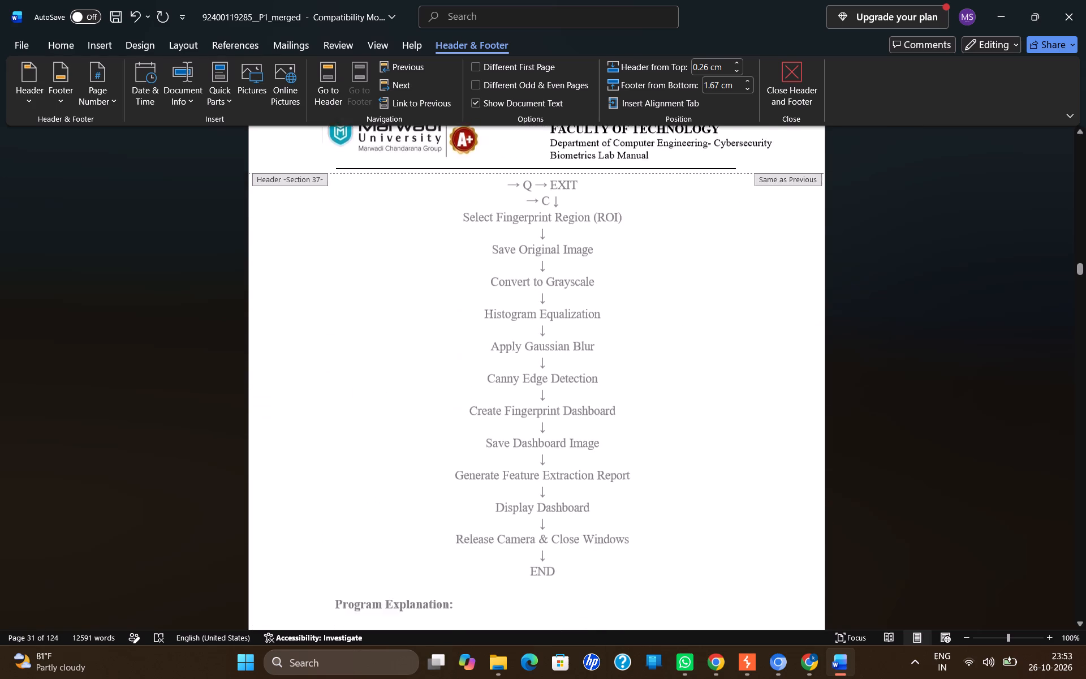
pyautogui.scroll(-7, 790, 403)
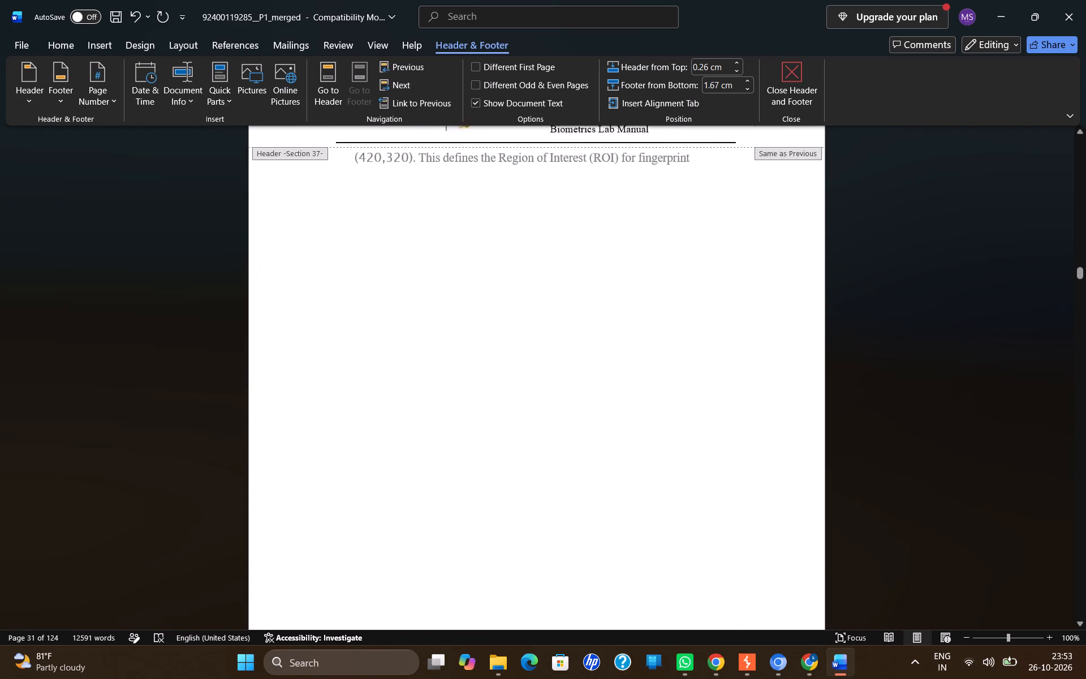
pyautogui.scroll(-5, 790, 403)
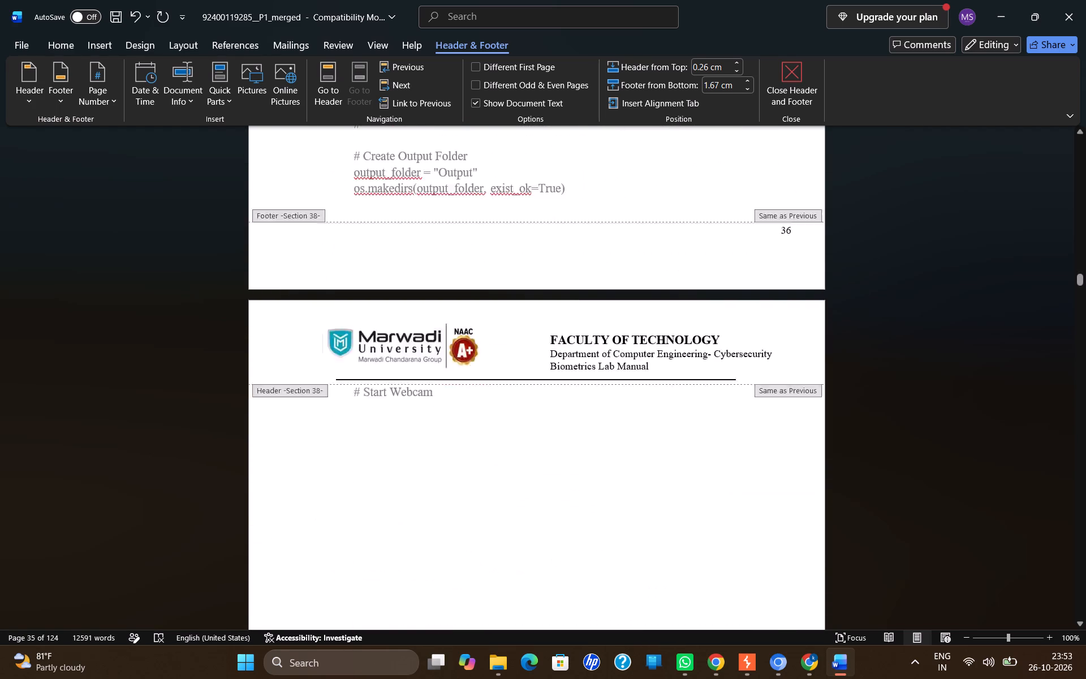
pyautogui.scroll(-4, 790, 403)
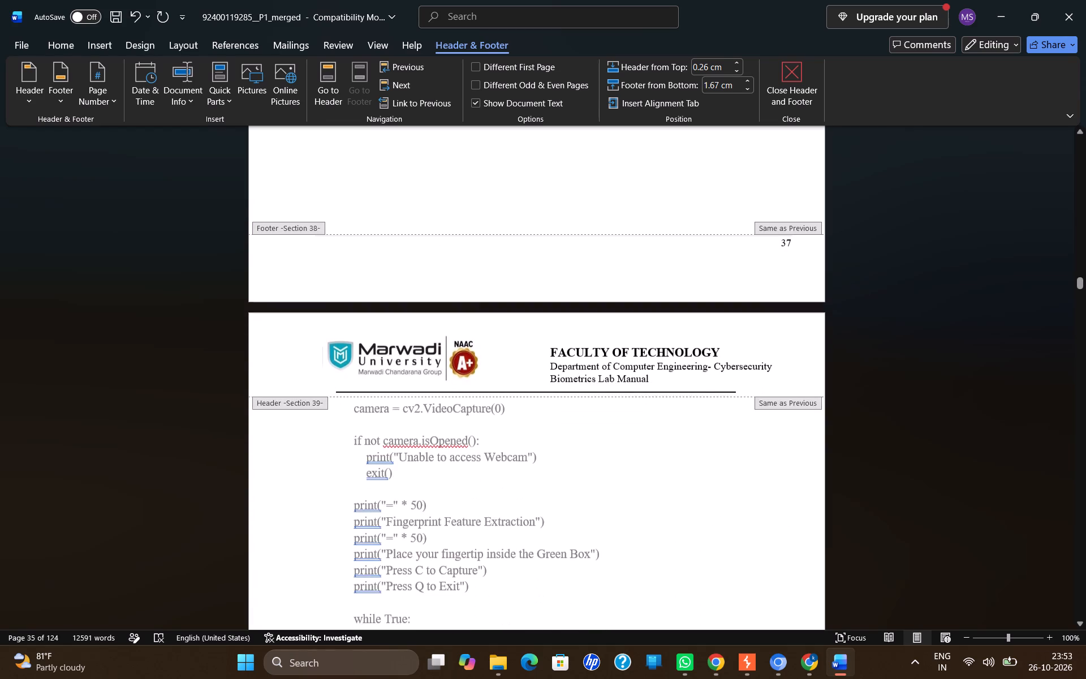
pyautogui.scroll(-5, 790, 403)
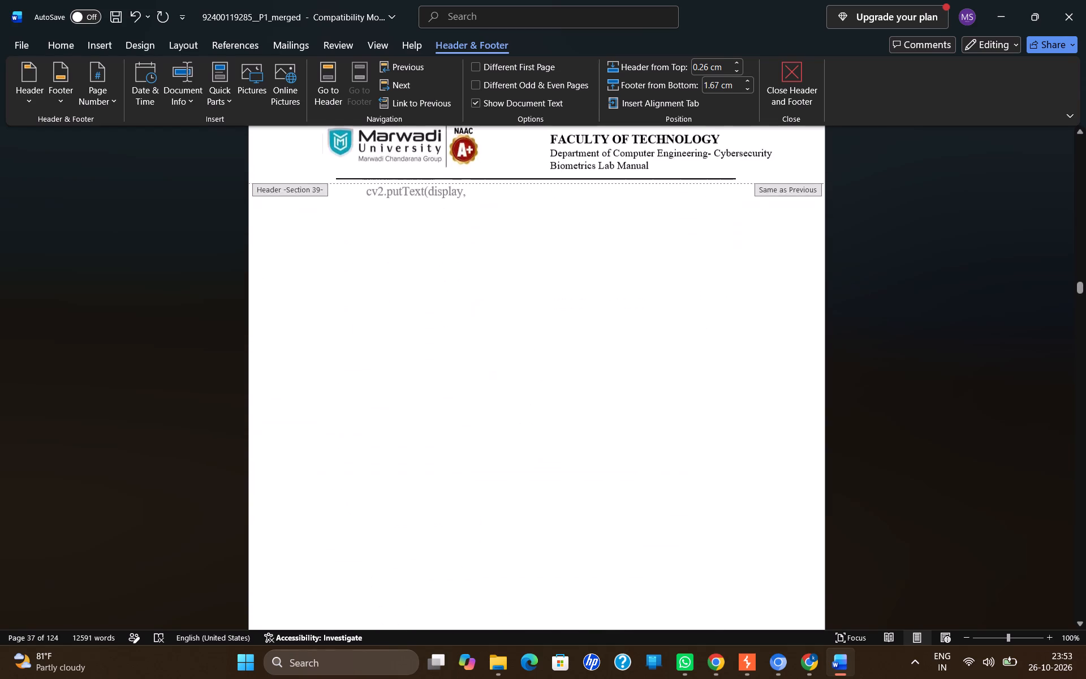
pyautogui.scroll(-3, 790, 403)
pyautogui.scroll(1, 790, 403)
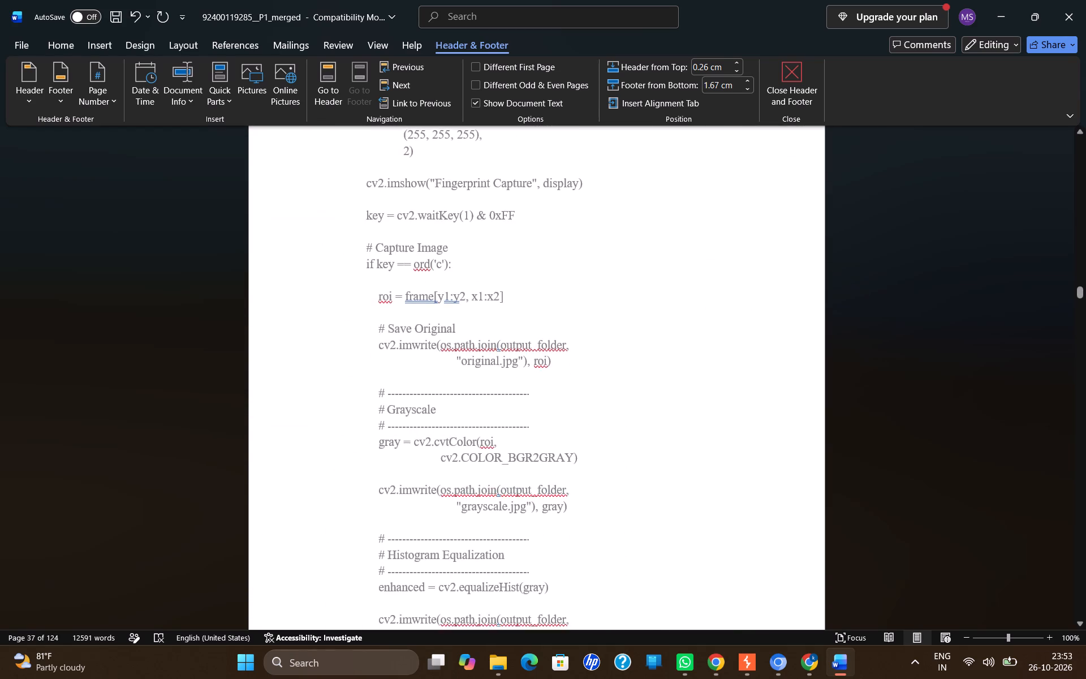
pyautogui.scroll(3, 790, 403)
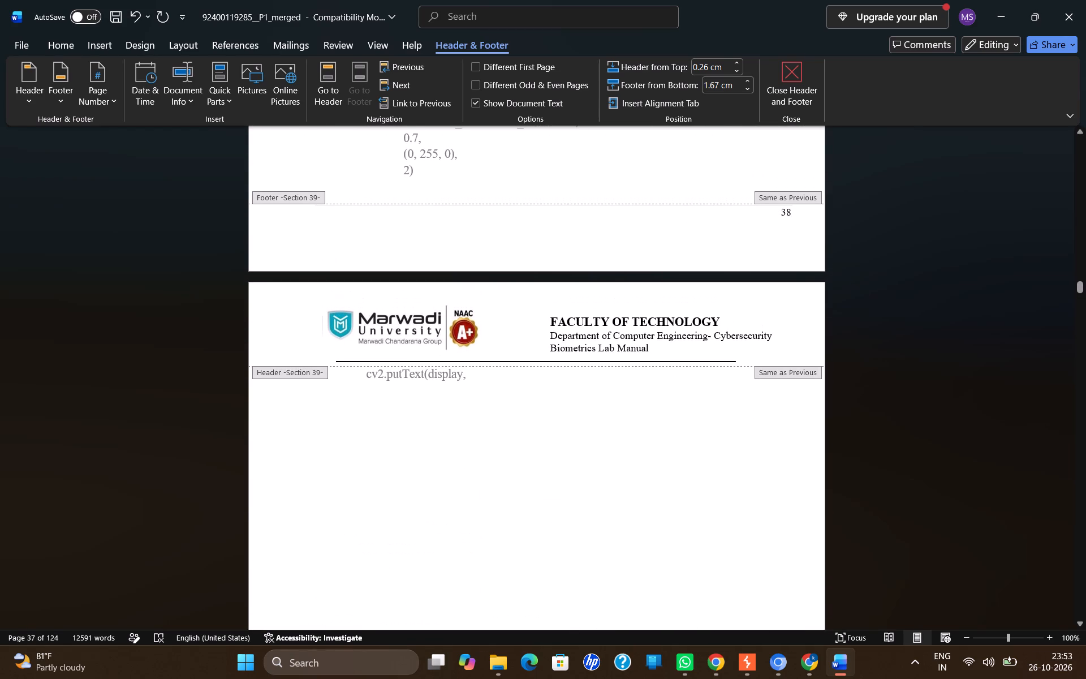
pyautogui.scroll(-9, 790, 403)
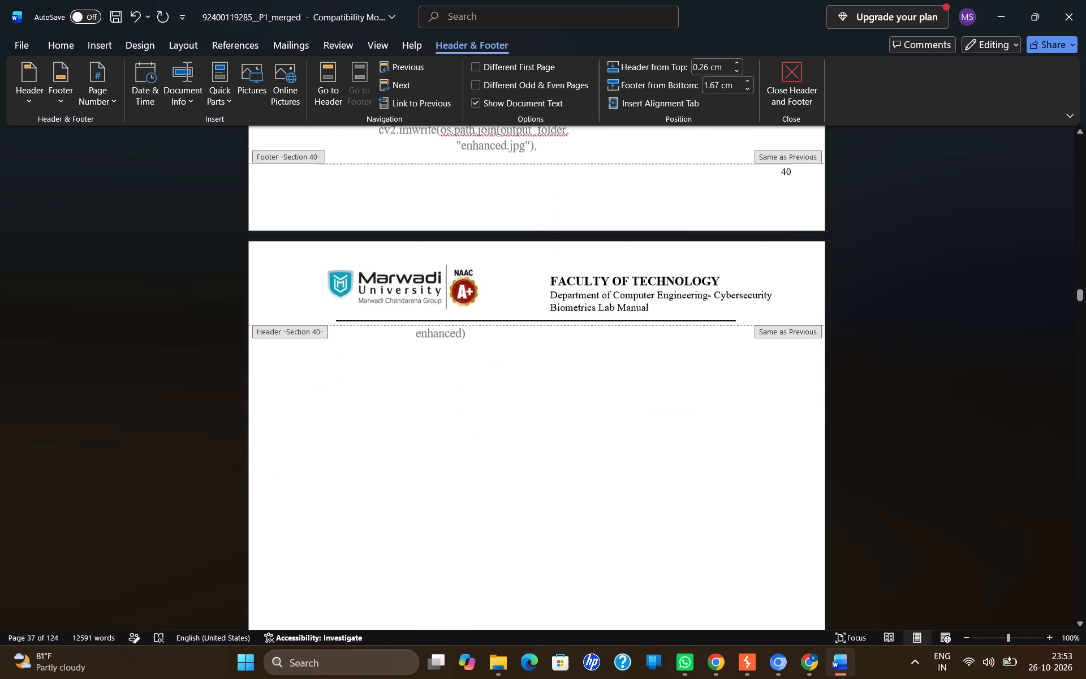
pyautogui.scroll(-6, 790, 403)
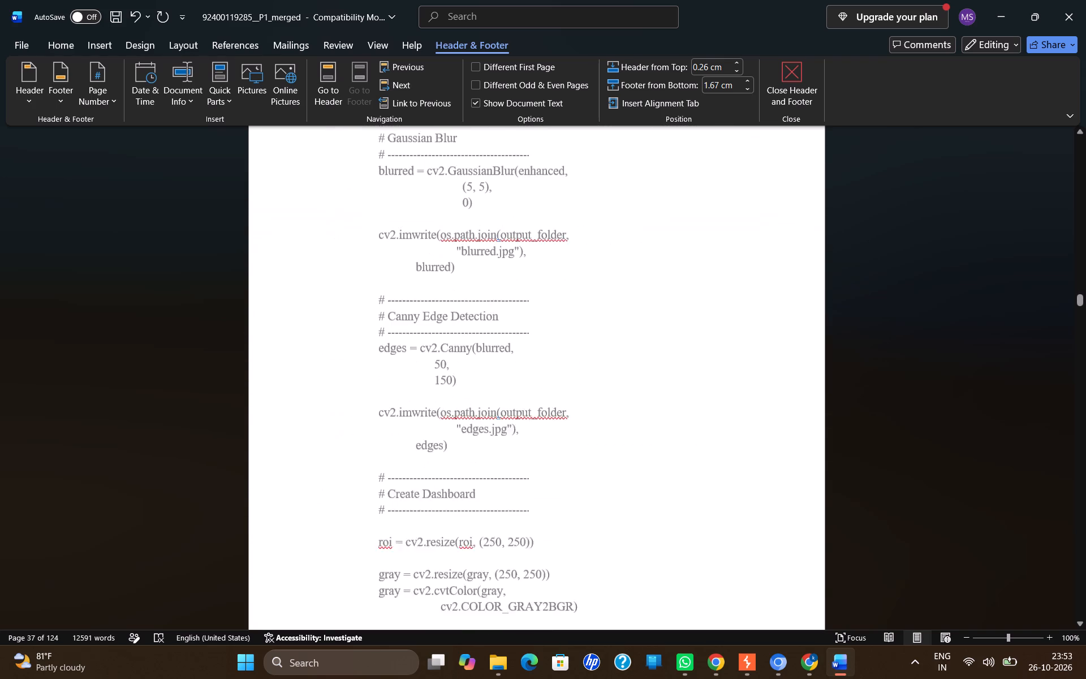
pyautogui.scroll(-5, 790, 403)
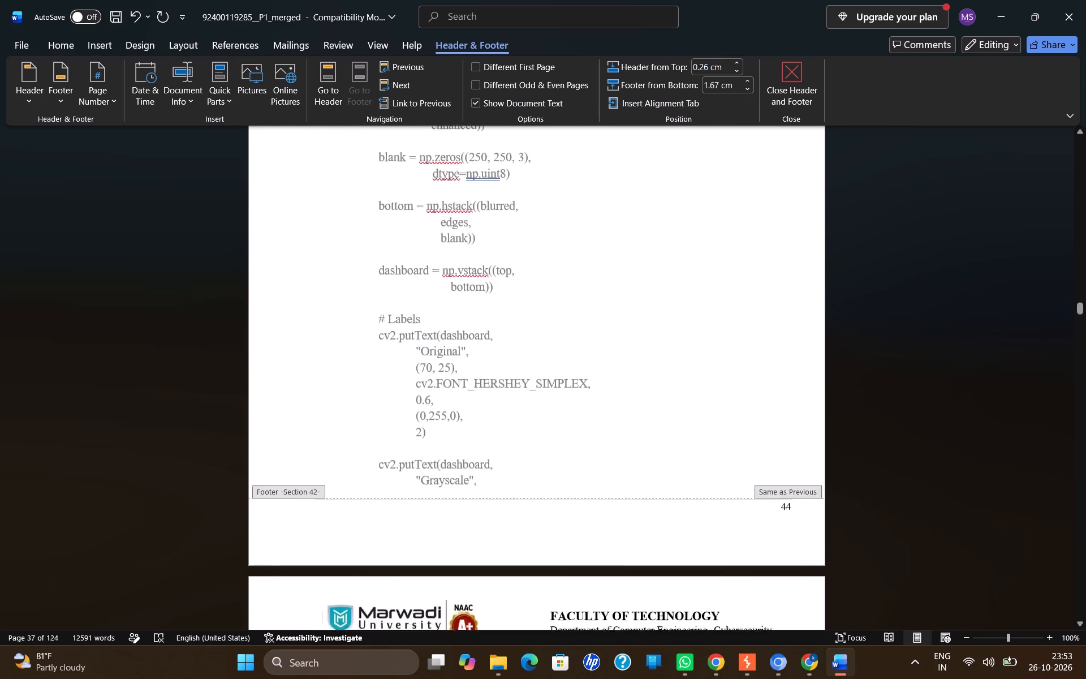
pyautogui.scroll(-5, 790, 403)
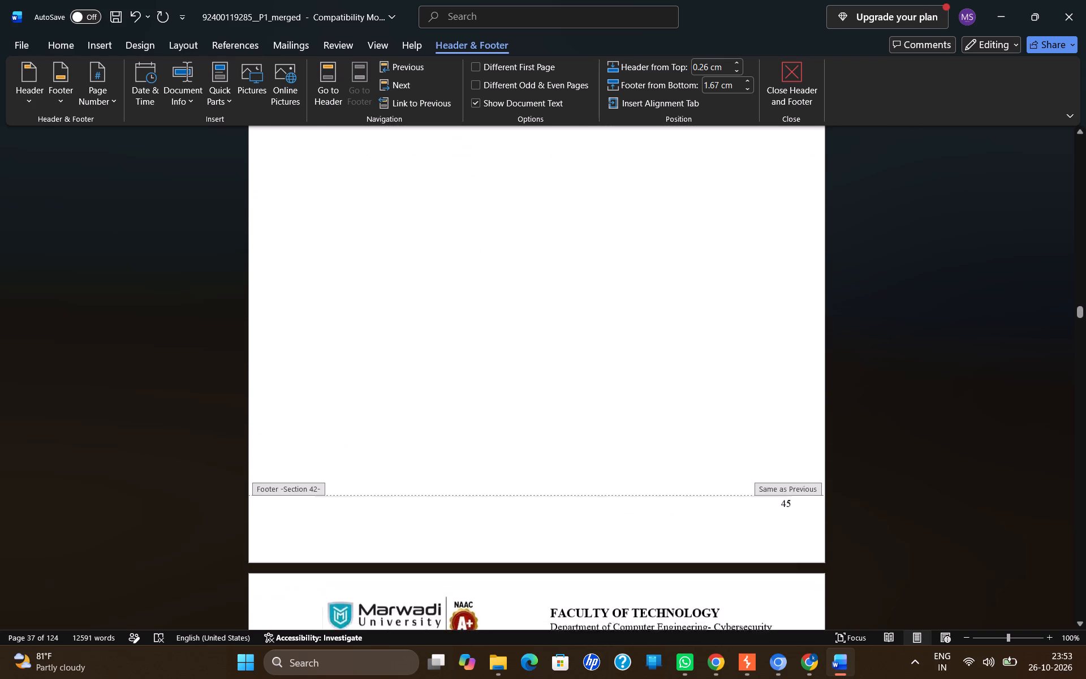
pyautogui.scroll(-5, 790, 403)
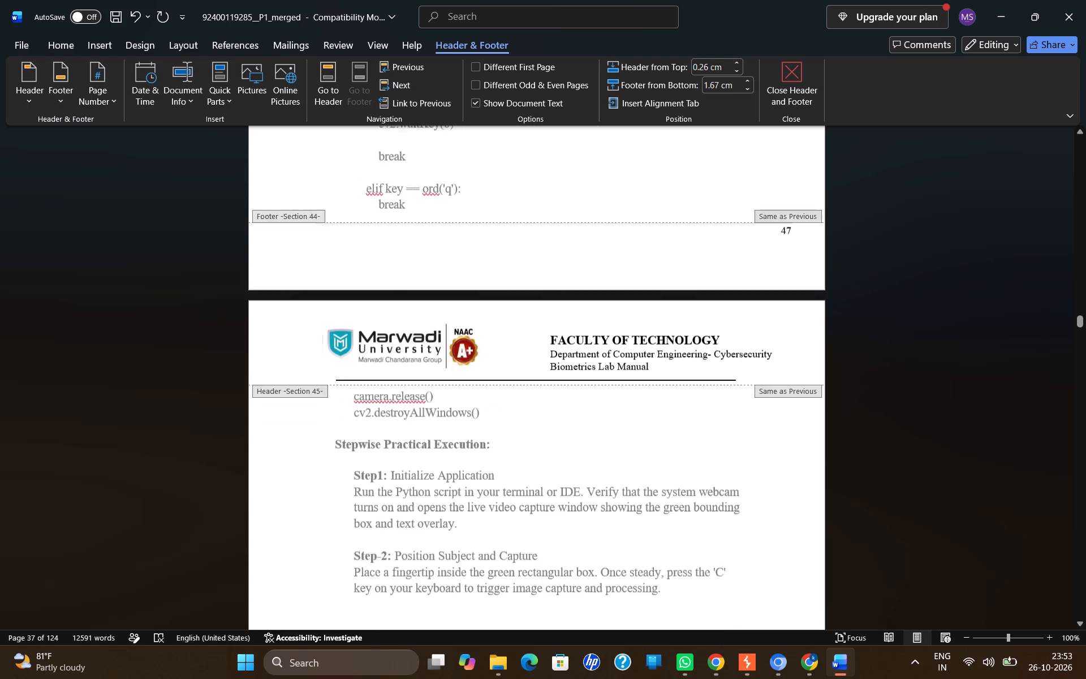
pyautogui.scroll(-5, 790, 403)
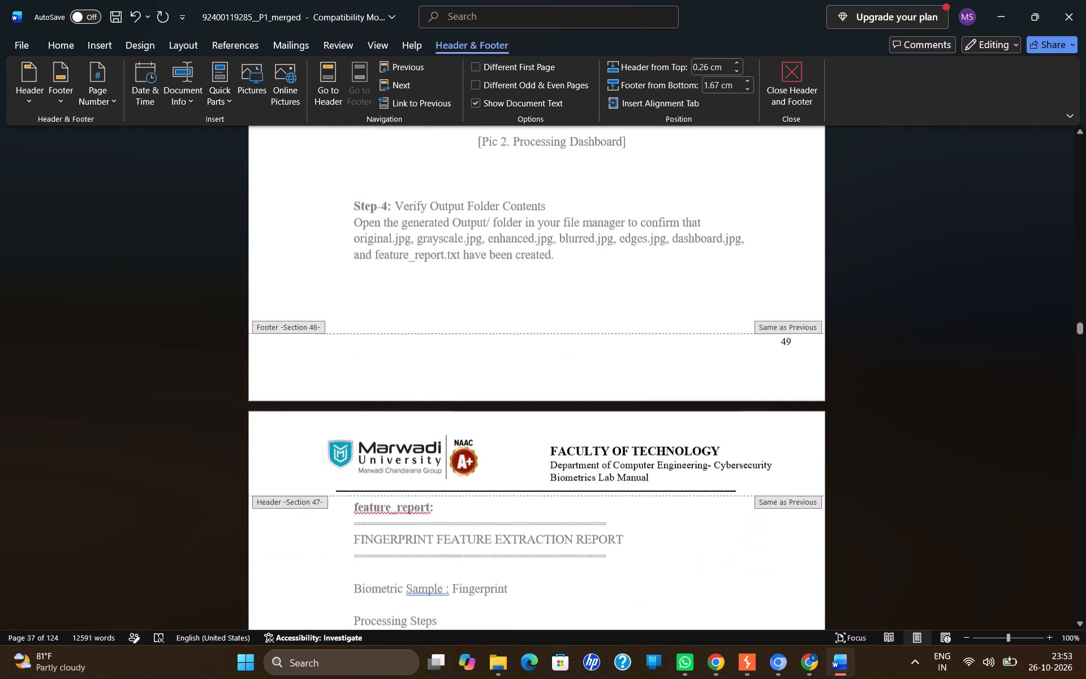
pyautogui.scroll(-7, 790, 403)
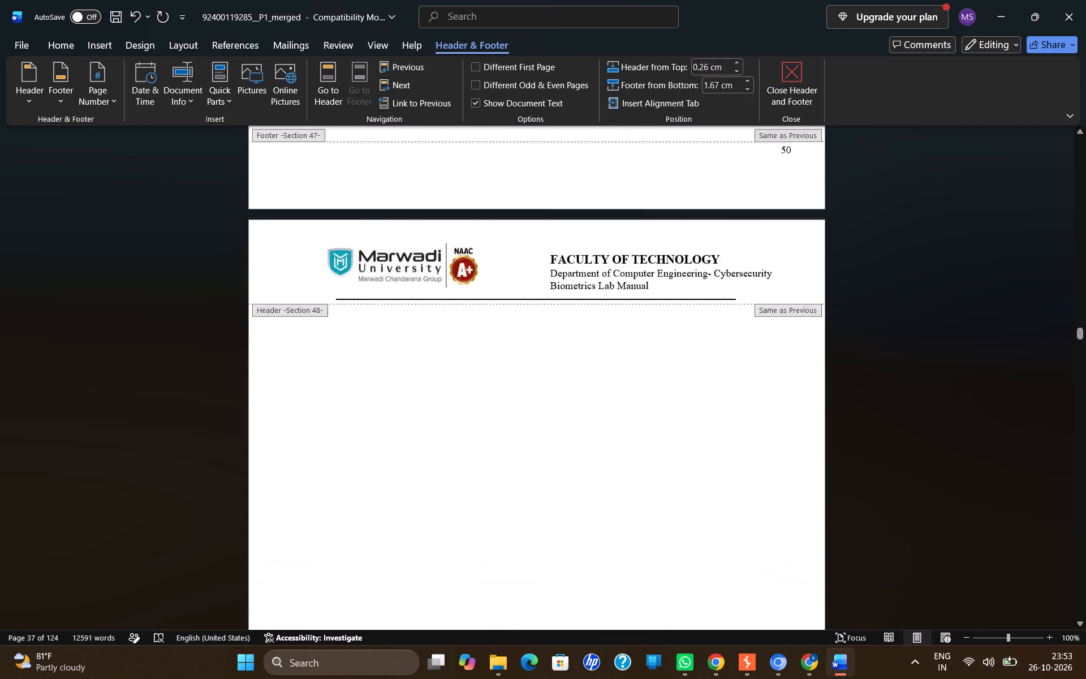
pyautogui.scroll(-6, 790, 403)
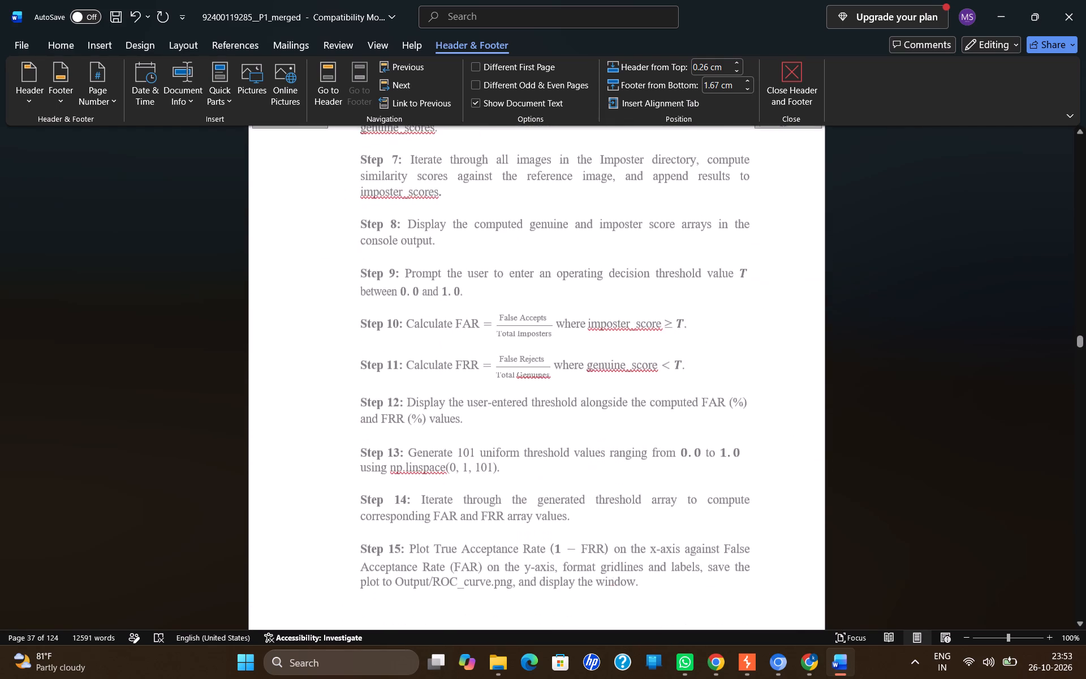
pyautogui.scroll(-3, 790, 403)
pyautogui.scroll(4, 790, 403)
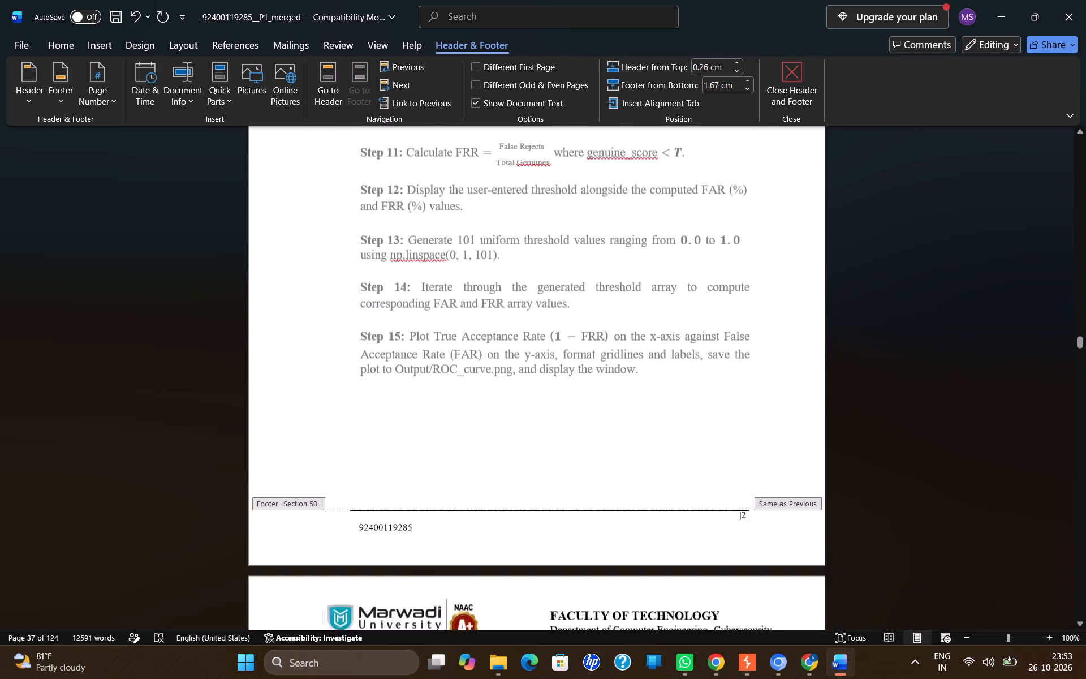
pyautogui.scroll(6, 790, 403)
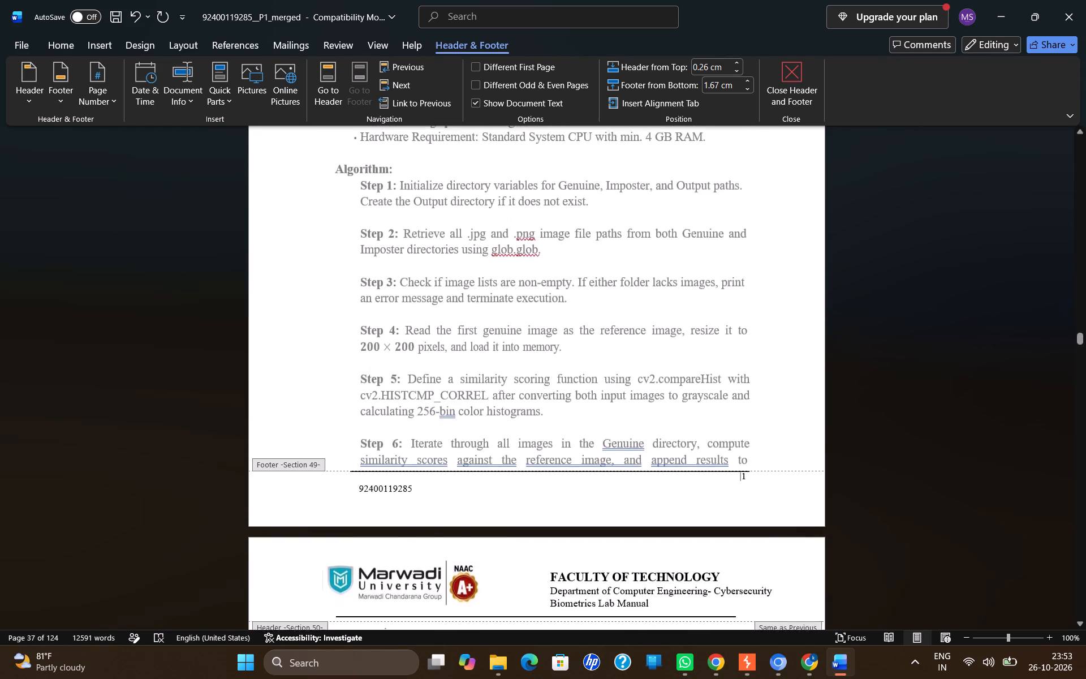
pyautogui.scroll(2, 790, 403)
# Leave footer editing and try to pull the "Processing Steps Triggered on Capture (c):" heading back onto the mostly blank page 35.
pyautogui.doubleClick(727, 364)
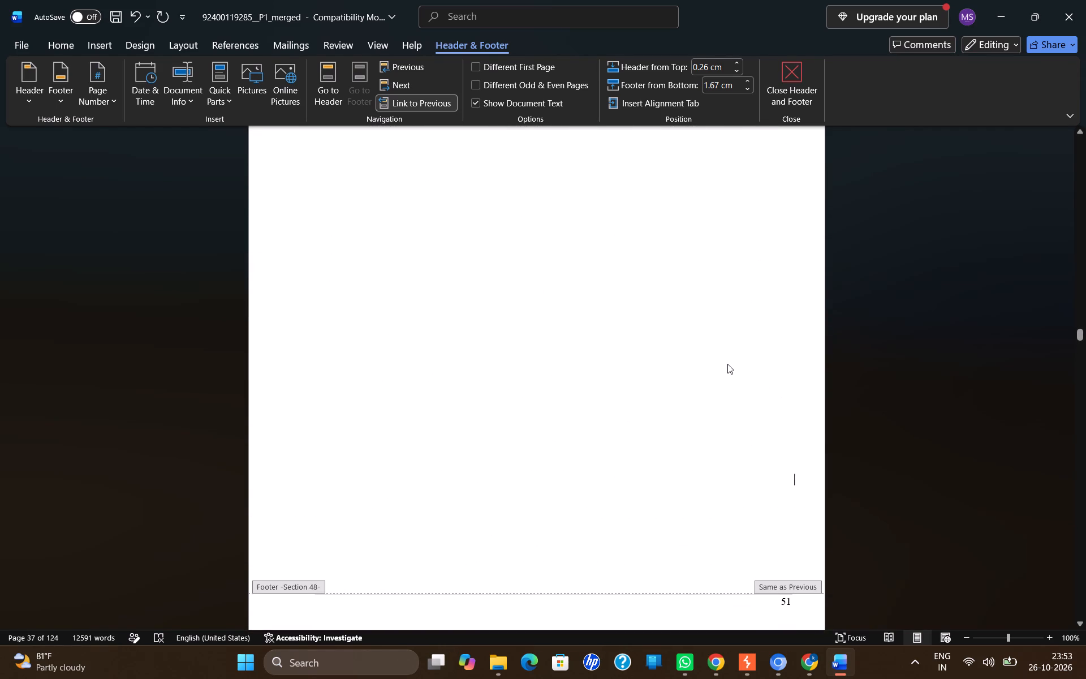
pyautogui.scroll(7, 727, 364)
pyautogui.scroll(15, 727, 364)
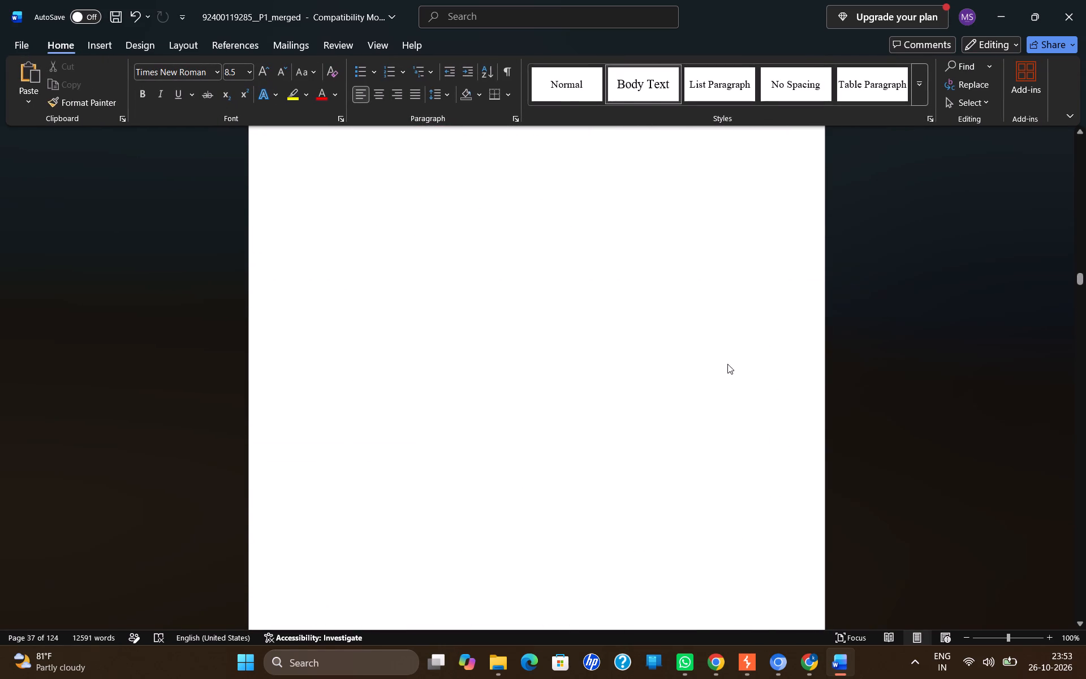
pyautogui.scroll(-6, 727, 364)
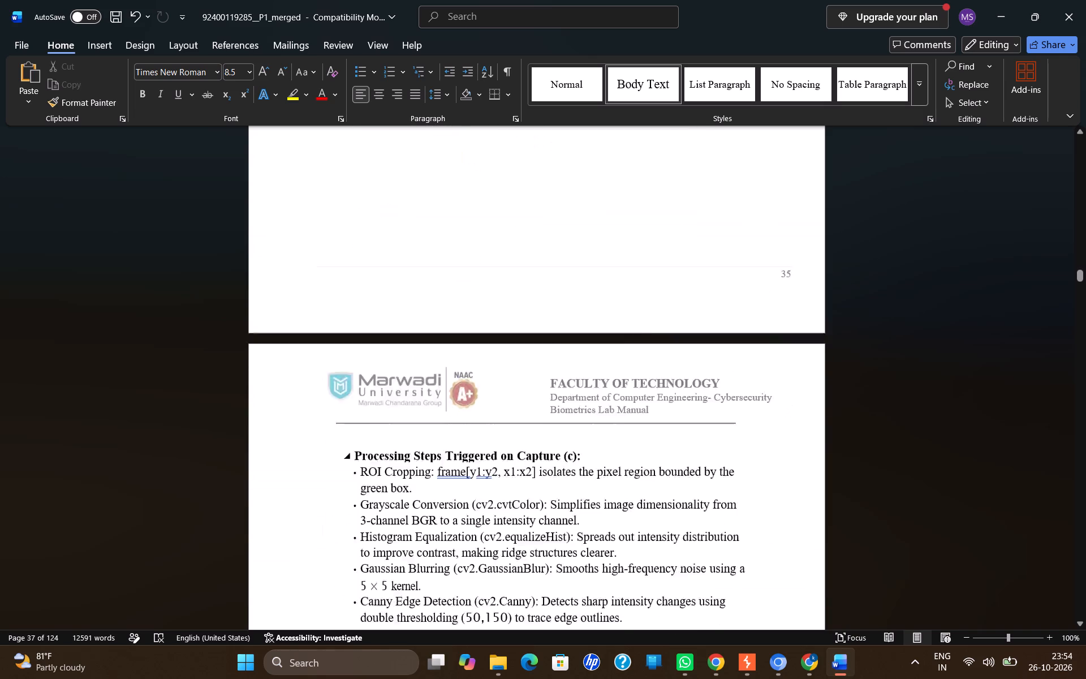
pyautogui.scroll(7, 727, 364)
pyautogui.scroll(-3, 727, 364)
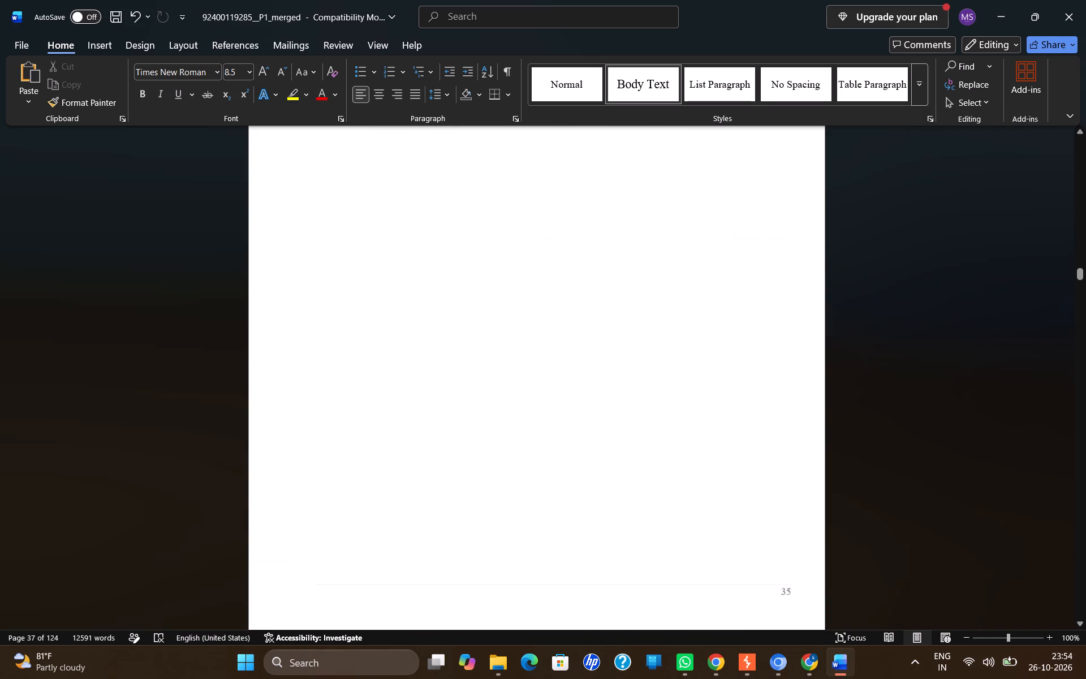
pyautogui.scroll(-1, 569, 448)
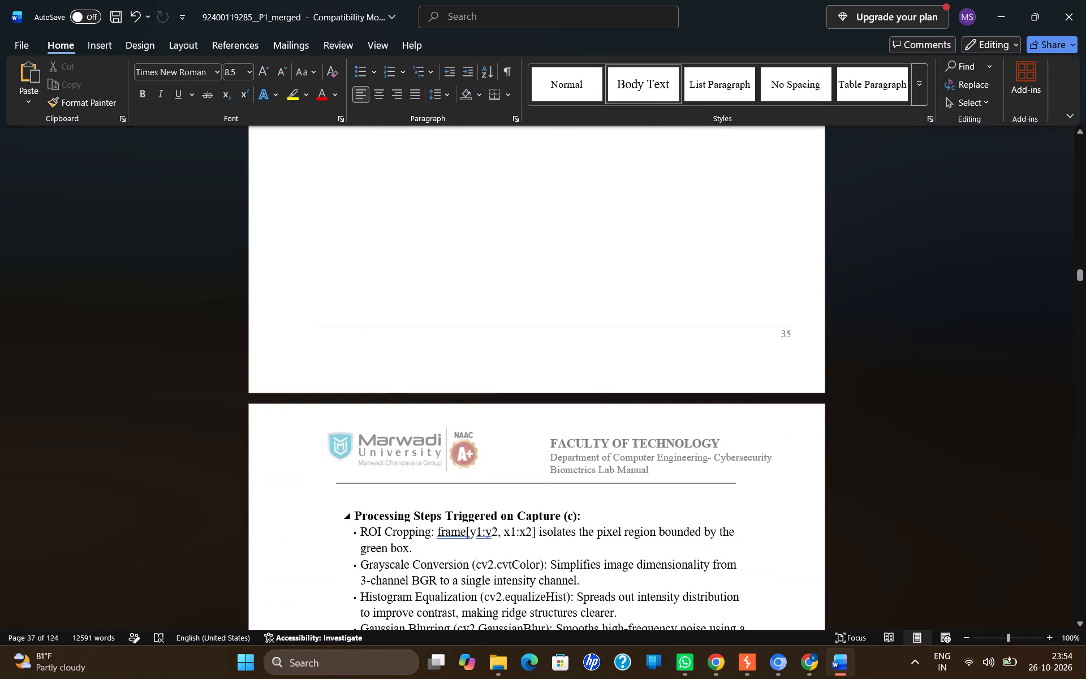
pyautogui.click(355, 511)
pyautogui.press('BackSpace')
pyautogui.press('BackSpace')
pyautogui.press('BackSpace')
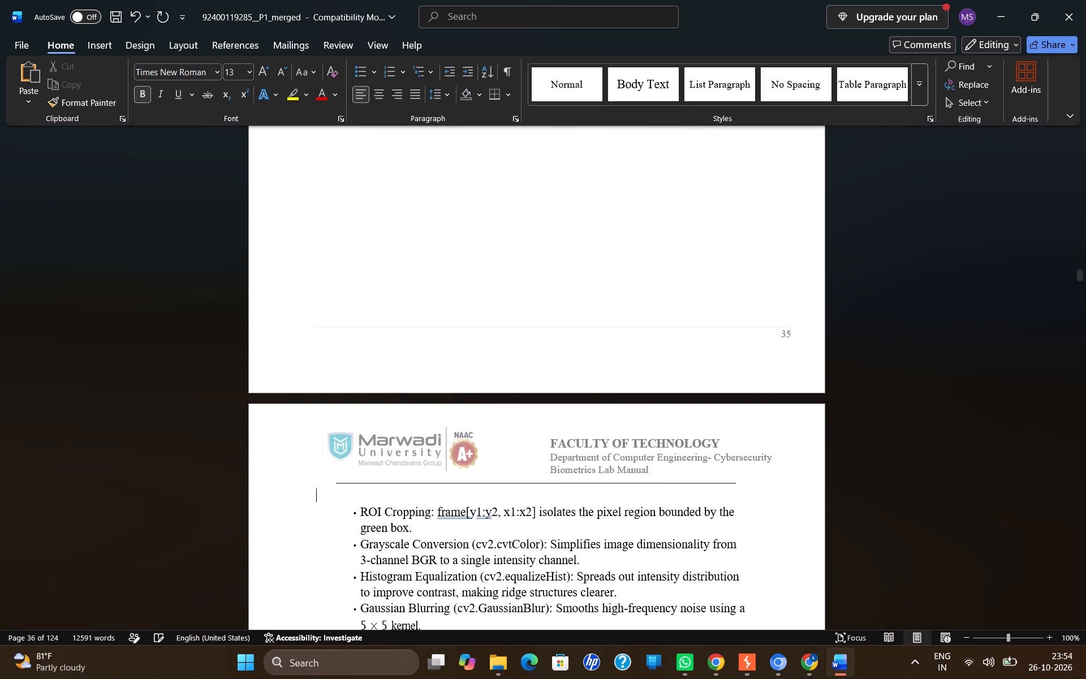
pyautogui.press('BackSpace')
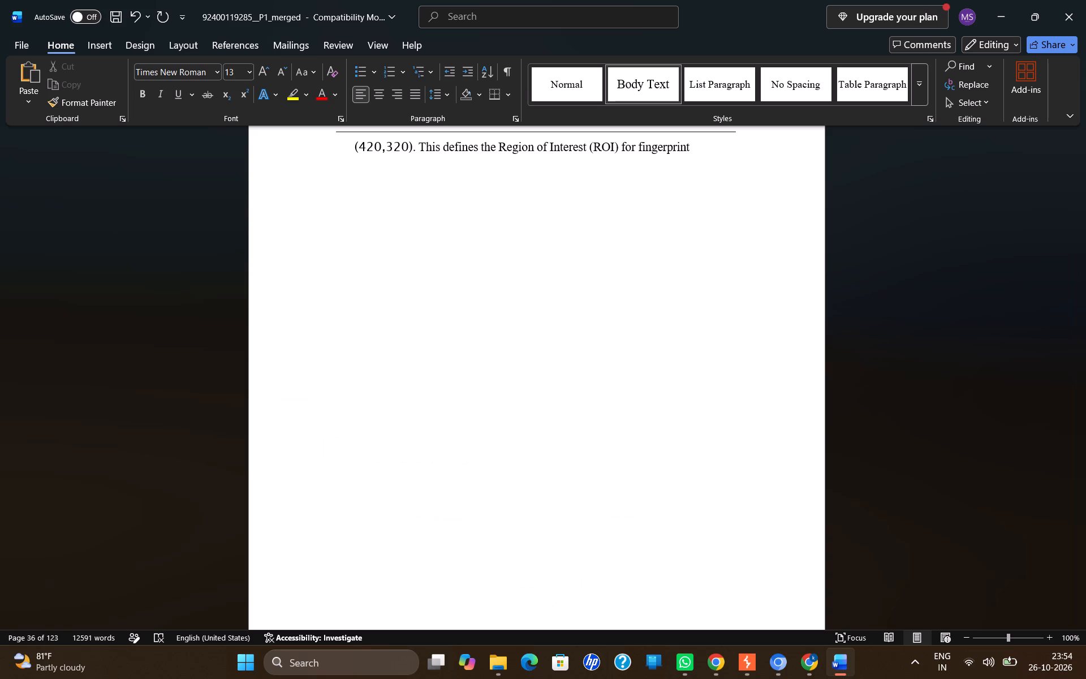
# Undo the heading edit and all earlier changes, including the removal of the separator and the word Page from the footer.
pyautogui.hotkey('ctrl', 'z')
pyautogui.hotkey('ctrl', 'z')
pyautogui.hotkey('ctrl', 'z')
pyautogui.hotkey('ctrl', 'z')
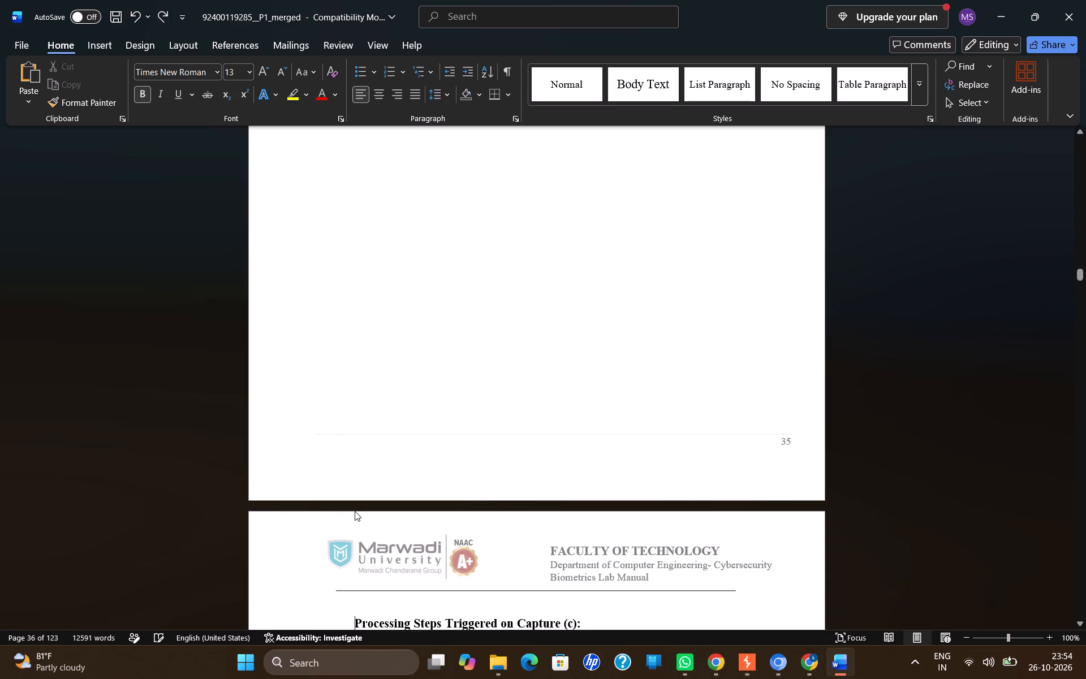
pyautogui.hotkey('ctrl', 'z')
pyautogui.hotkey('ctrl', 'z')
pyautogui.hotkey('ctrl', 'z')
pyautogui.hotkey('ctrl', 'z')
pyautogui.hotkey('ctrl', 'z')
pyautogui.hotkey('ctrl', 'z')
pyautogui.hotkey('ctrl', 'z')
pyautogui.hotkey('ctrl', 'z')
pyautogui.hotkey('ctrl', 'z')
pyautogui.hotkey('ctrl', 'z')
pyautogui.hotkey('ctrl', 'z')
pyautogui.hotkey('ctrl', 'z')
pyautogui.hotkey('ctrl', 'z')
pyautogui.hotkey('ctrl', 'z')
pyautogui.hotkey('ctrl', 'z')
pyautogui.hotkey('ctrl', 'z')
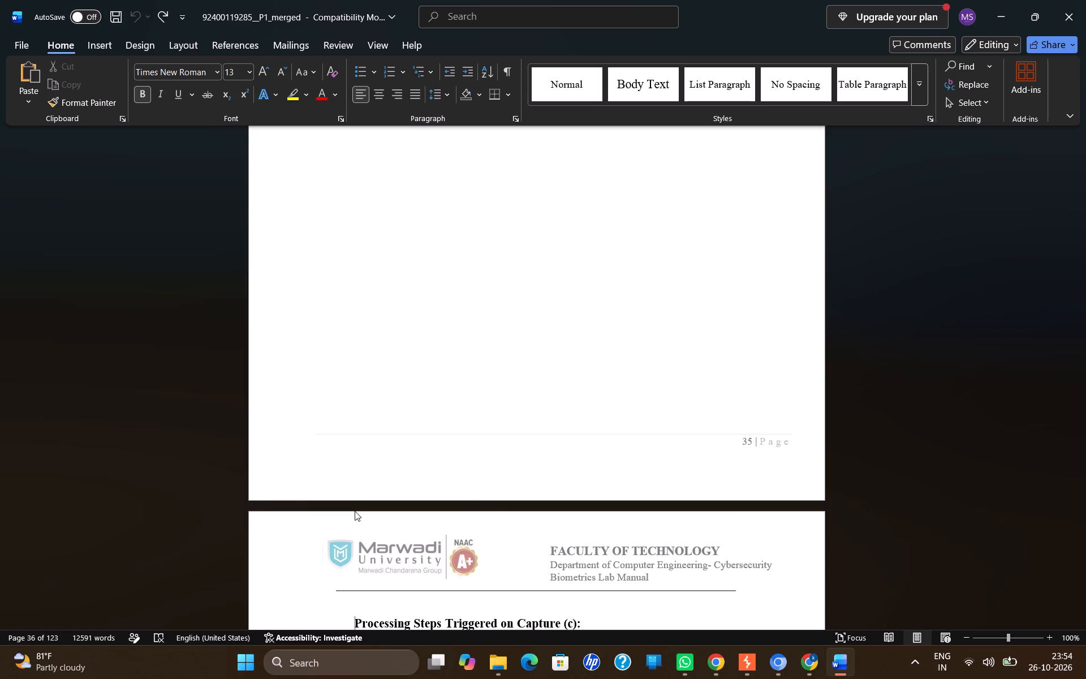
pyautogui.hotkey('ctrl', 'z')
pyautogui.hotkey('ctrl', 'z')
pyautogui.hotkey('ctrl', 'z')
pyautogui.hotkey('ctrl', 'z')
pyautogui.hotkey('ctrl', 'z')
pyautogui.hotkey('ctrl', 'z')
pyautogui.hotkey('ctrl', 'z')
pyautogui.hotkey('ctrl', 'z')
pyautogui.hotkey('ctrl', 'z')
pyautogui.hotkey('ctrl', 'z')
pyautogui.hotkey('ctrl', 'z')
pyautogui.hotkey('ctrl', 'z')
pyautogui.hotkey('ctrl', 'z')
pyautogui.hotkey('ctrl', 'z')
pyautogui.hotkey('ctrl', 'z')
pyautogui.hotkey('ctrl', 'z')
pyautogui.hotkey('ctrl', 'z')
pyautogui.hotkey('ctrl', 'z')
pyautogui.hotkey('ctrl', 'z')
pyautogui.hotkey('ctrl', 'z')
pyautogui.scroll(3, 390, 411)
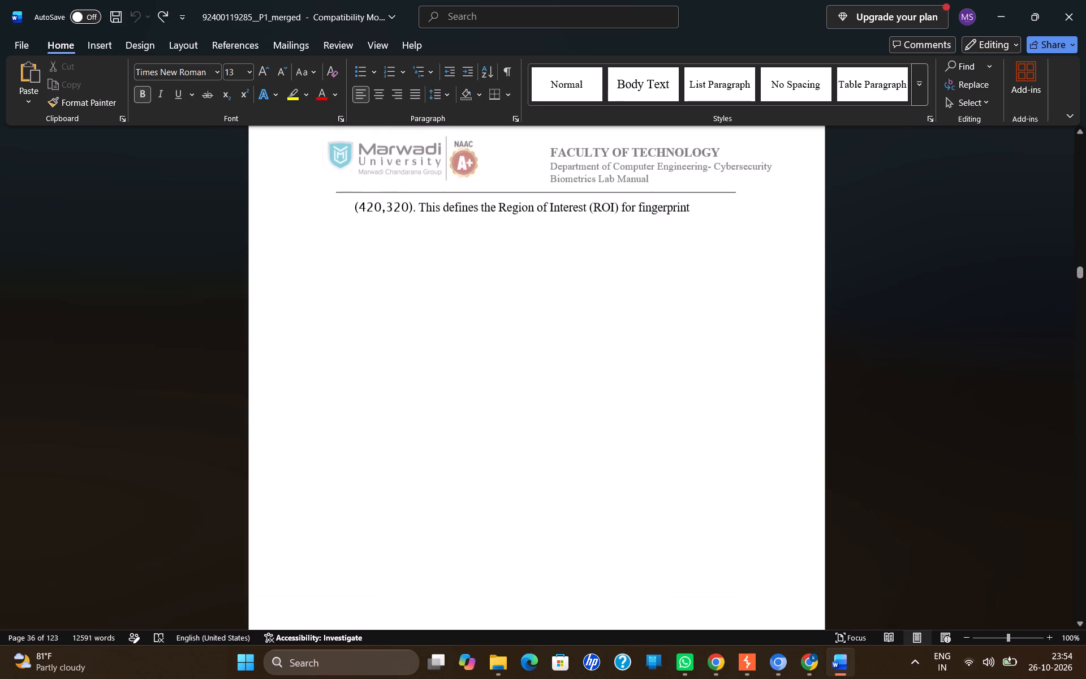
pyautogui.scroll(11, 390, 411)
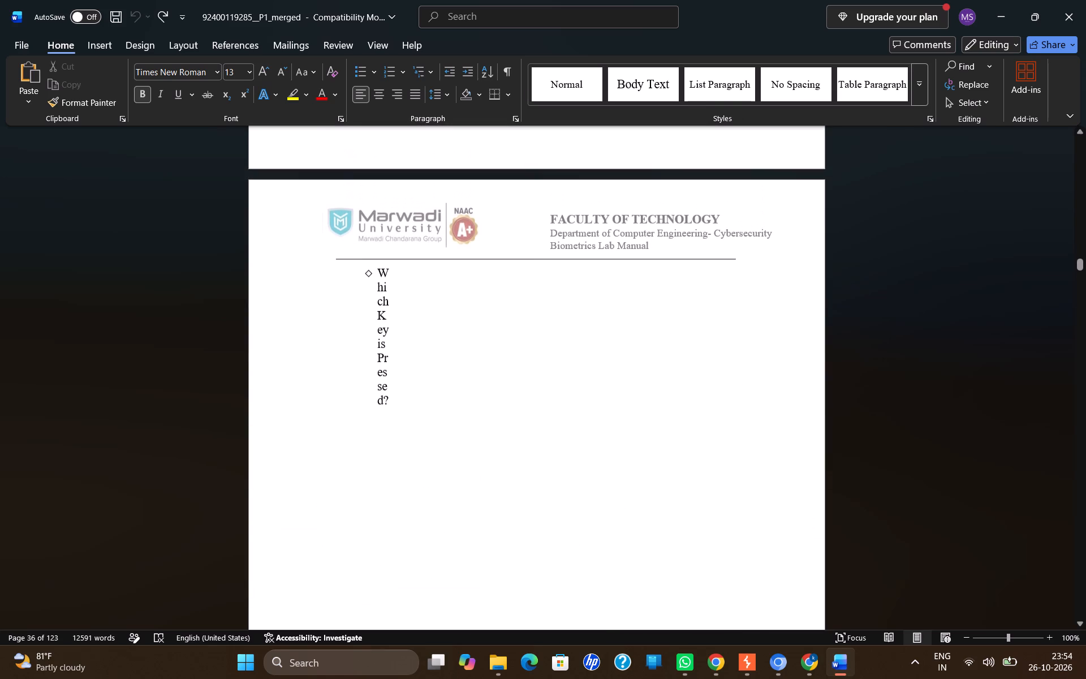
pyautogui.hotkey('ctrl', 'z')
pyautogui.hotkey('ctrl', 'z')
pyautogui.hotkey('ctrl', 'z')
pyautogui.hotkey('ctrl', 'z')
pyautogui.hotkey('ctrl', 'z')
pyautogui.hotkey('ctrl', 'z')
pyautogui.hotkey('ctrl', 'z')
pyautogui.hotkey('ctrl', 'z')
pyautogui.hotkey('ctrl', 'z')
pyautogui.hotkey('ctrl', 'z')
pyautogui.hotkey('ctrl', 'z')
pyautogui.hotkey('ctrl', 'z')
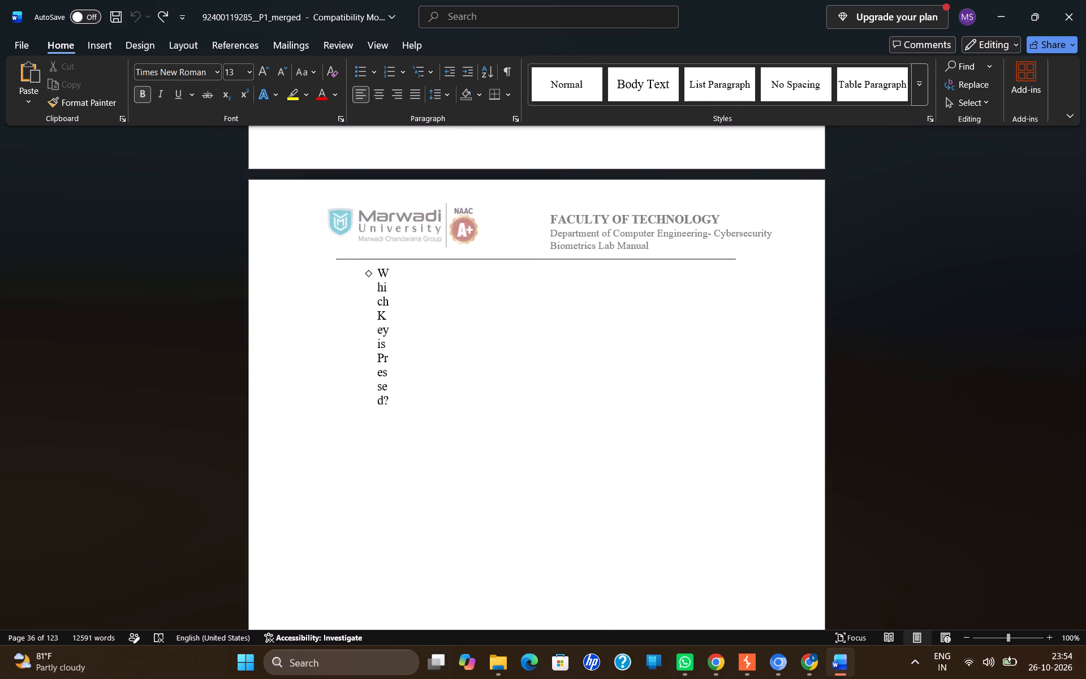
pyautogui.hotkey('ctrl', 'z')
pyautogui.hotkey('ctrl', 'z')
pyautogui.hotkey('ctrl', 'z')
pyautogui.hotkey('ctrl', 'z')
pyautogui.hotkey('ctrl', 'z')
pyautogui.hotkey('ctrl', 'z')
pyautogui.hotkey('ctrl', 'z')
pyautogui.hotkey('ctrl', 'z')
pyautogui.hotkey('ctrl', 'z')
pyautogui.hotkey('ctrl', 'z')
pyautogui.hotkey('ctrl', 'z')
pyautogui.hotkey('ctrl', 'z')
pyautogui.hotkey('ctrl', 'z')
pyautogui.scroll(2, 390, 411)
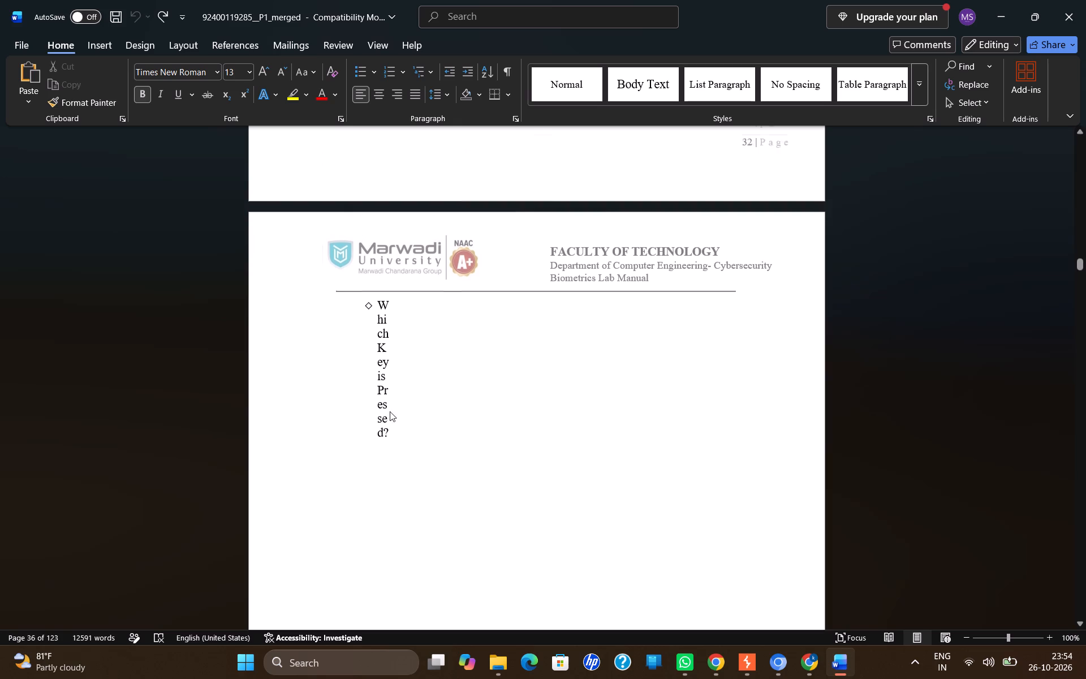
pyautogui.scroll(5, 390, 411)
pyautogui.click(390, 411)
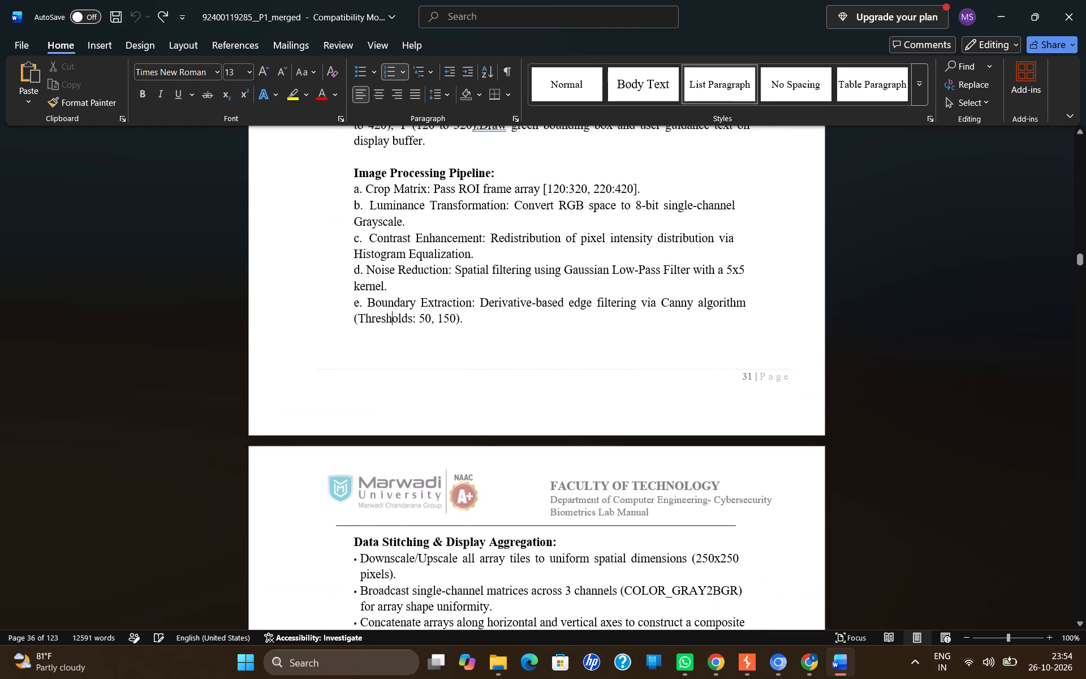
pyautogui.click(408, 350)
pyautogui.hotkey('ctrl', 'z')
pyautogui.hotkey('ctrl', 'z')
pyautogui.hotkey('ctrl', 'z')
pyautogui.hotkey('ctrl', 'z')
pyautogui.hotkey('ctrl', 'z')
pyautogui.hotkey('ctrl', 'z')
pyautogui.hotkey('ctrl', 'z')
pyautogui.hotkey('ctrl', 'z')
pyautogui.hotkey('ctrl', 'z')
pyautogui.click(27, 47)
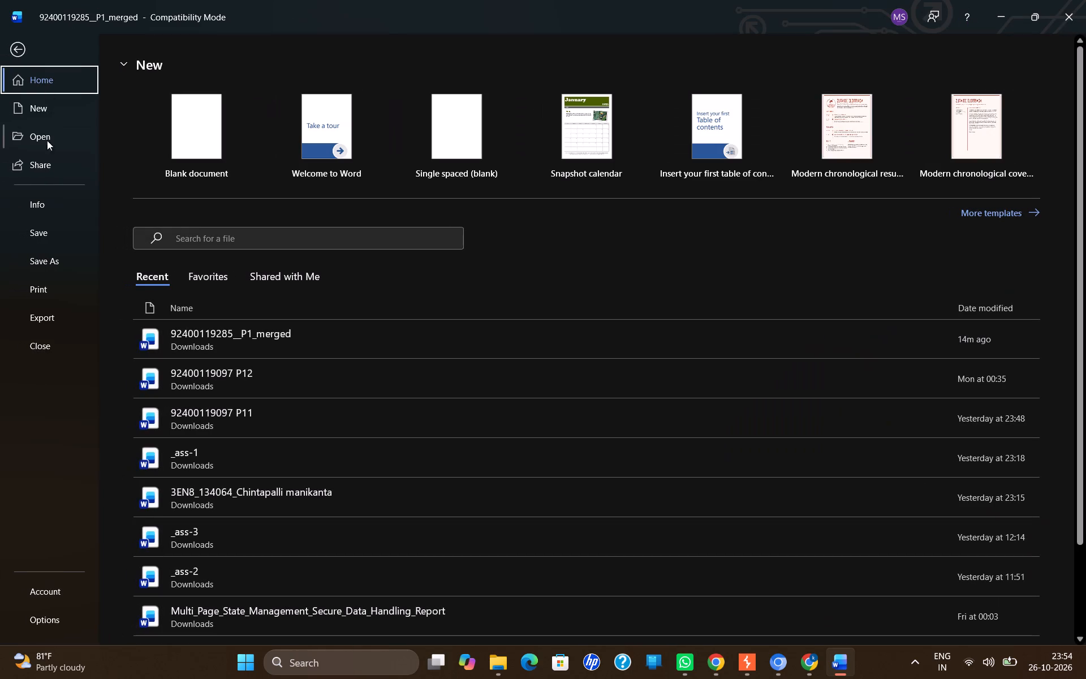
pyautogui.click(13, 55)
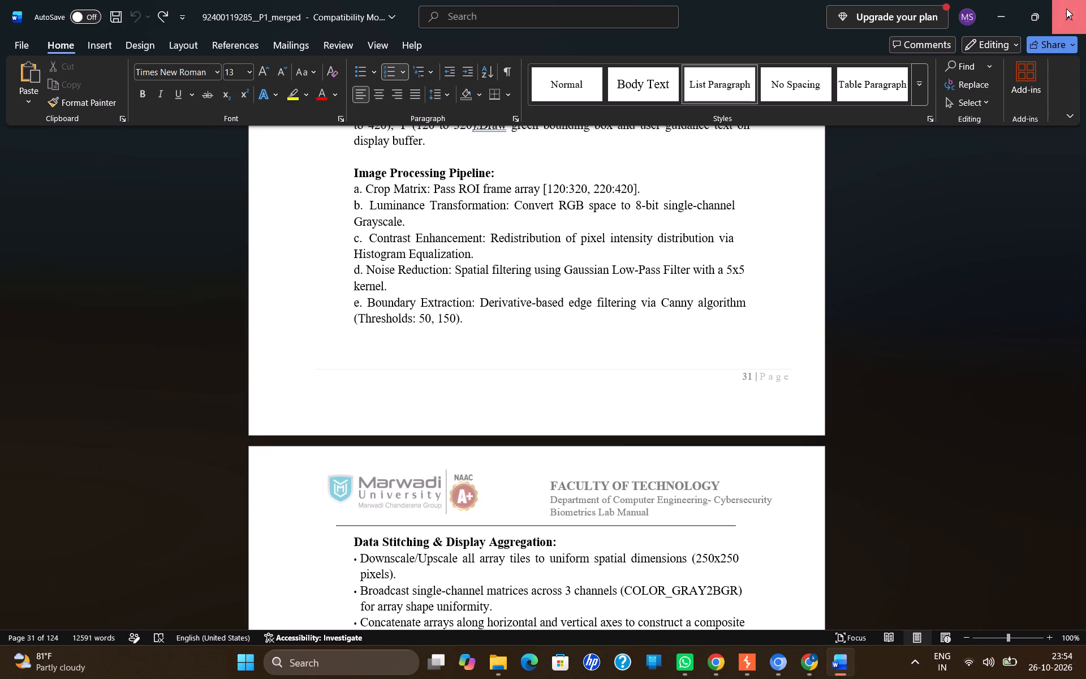
# Close the document without saving its changes and reopen the merged lab manual Word file from the Downloads folder.
pyautogui.click(1066, 8)
pyautogui.click(613, 433)
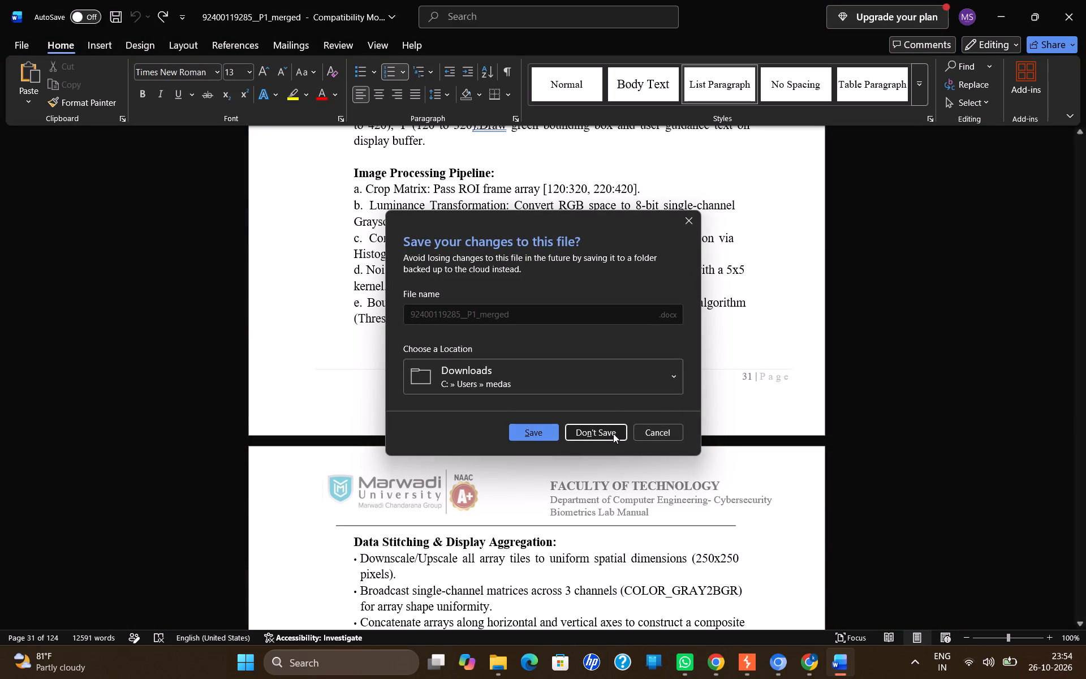
pyautogui.click(520, 664)
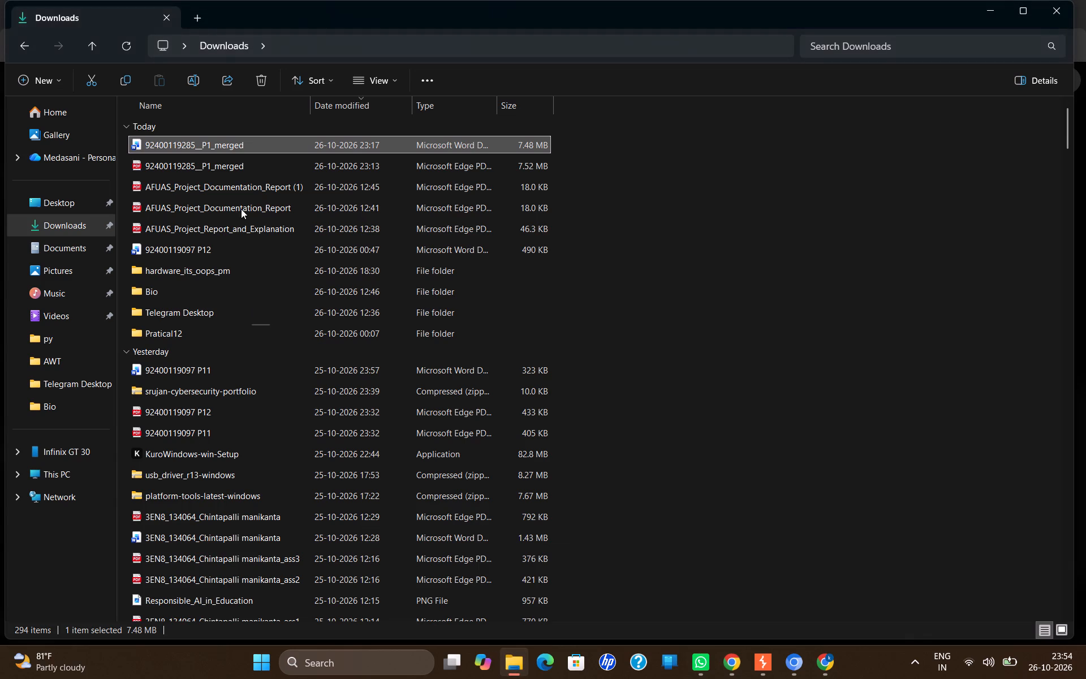
pyautogui.doubleClick(264, 140)
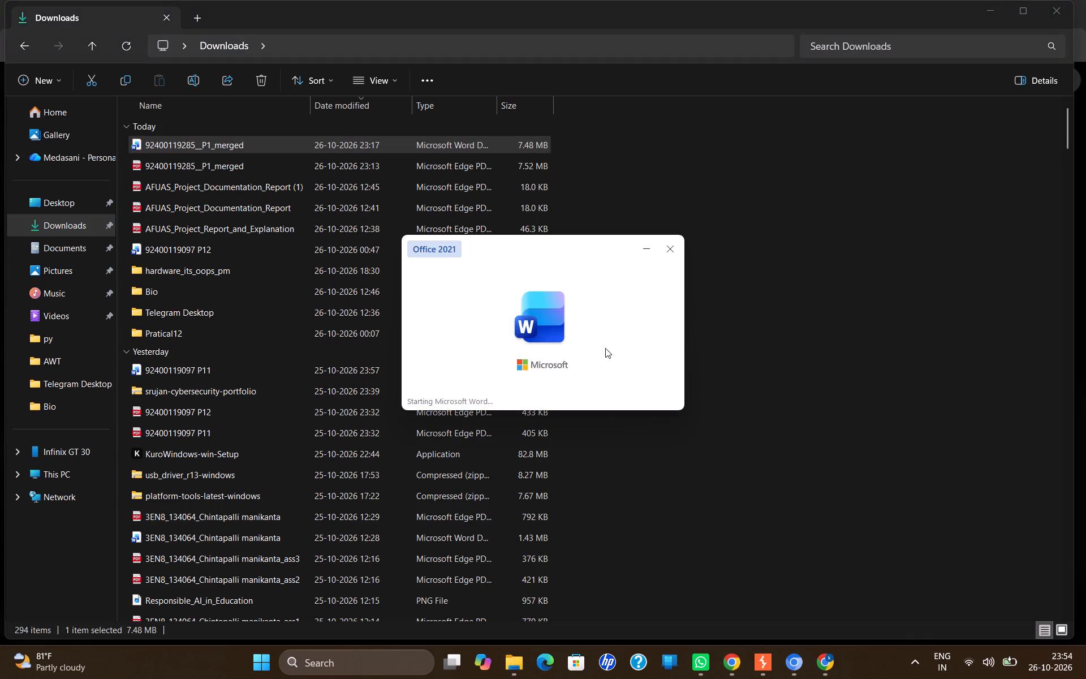
# Examine the footers and page numbers through the Practical 1 pages of the reopened lab manual.
pyautogui.scroll(-4, 666, 410)
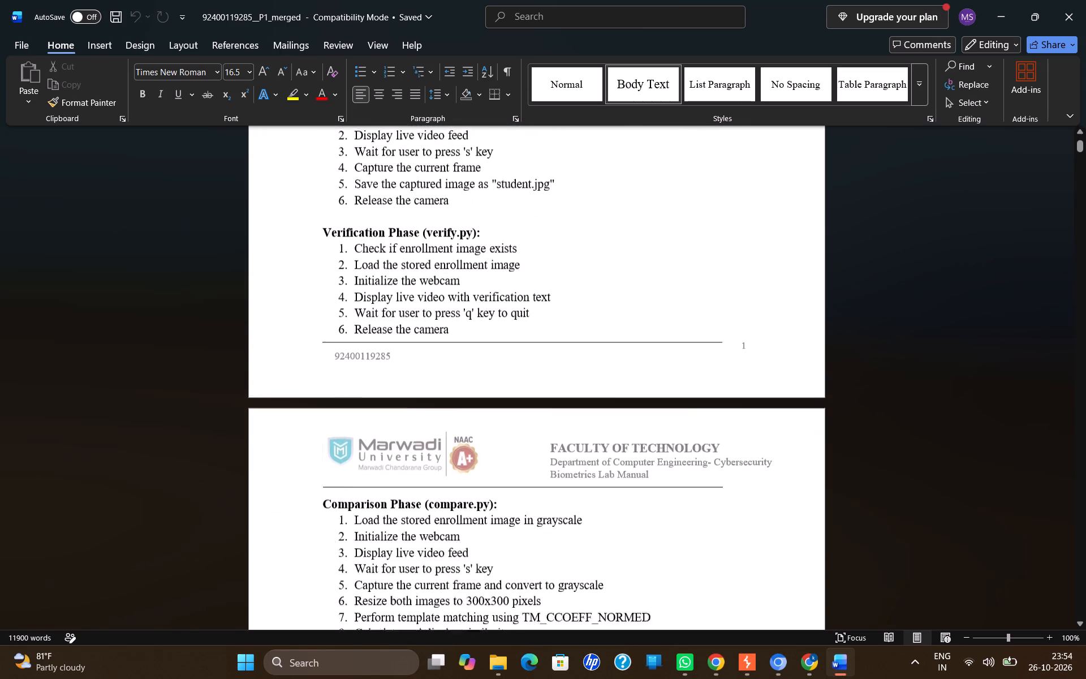
pyautogui.scroll(-9, 666, 410)
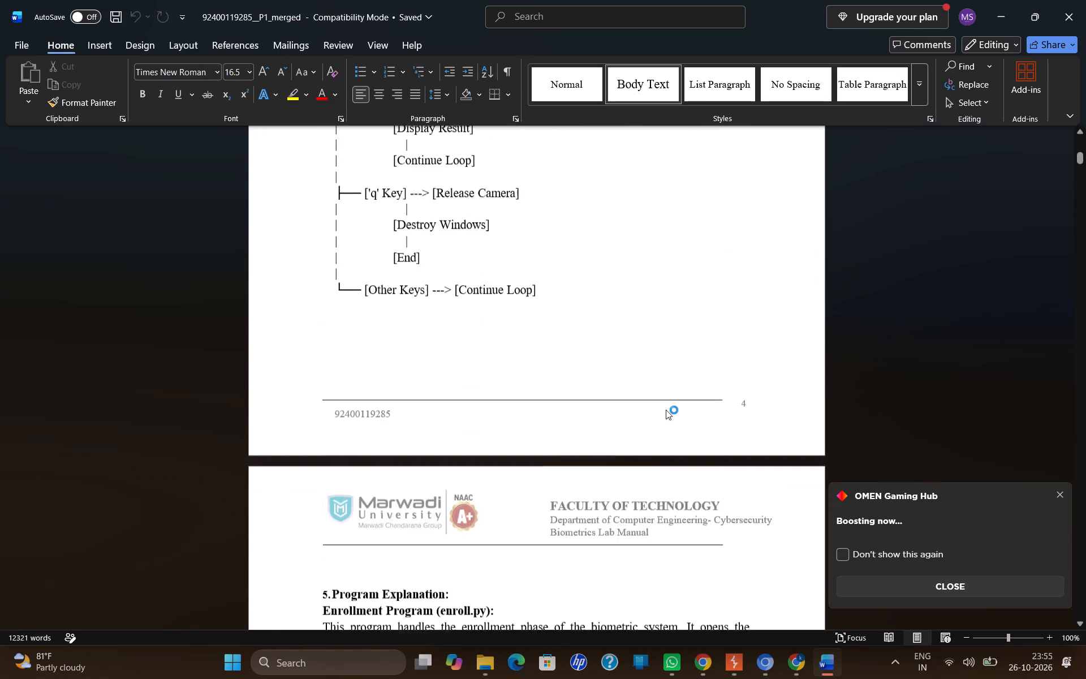
pyautogui.scroll(-4, 666, 410)
pyautogui.scroll(2, 666, 410)
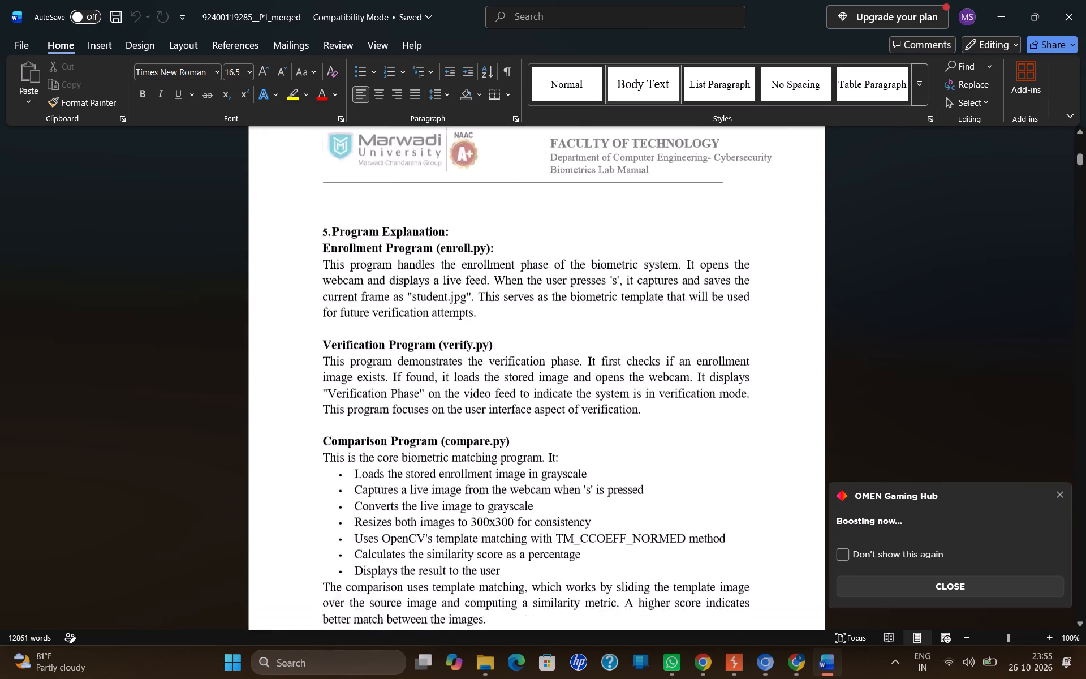
pyautogui.scroll(3, 666, 410)
pyautogui.scroll(-1, 666, 410)
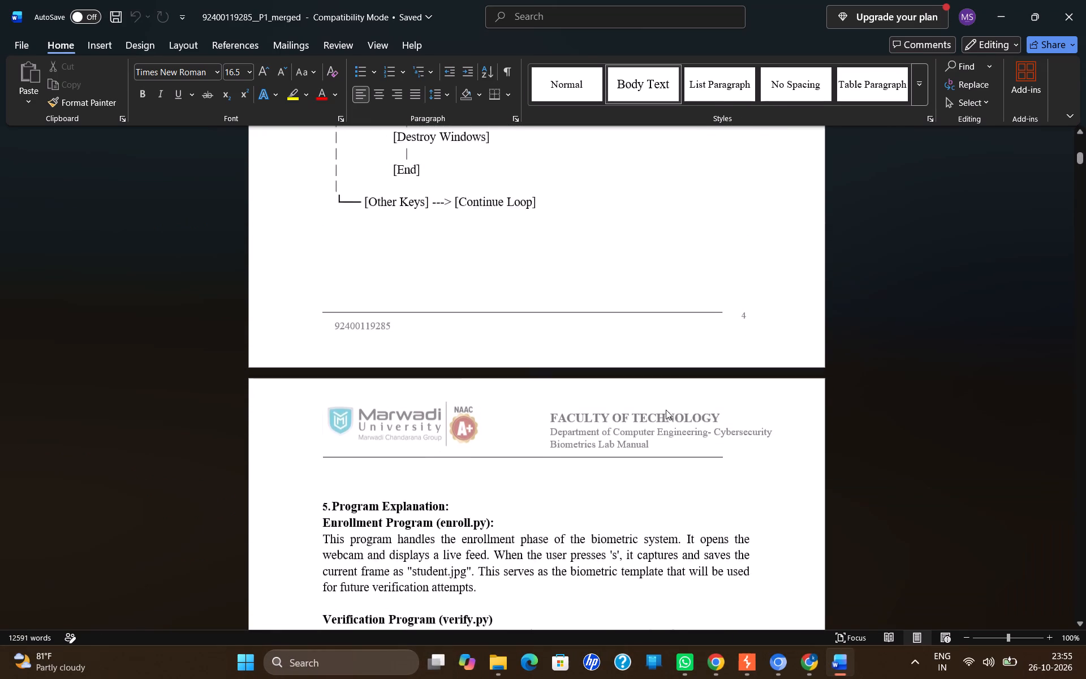
pyautogui.scroll(-12, 666, 410)
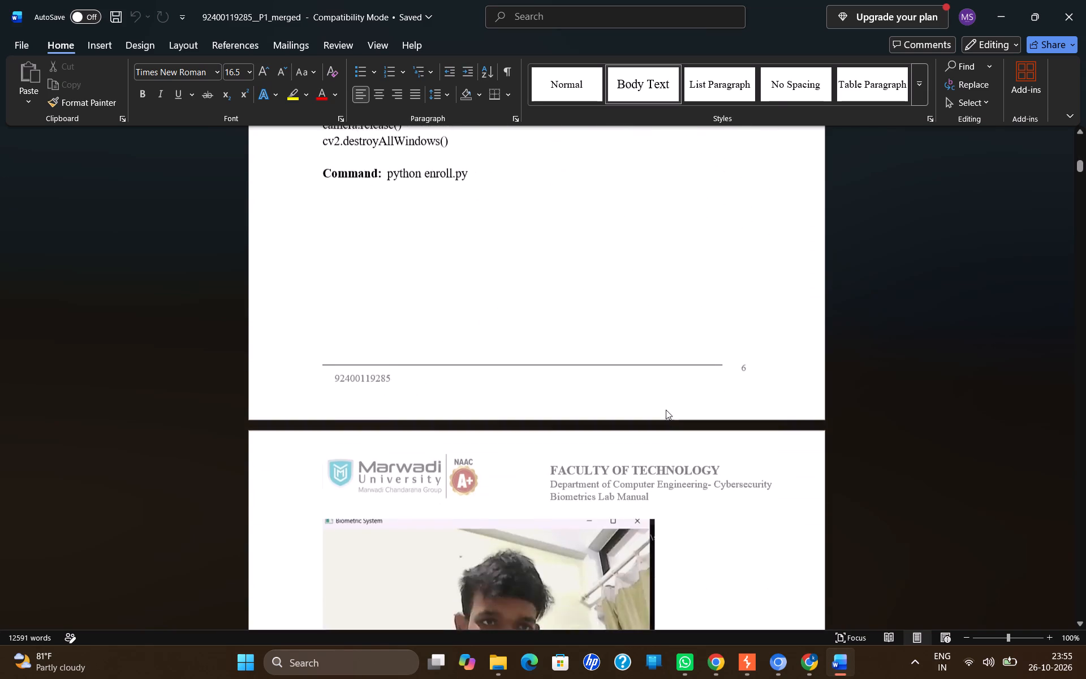
pyautogui.scroll(-5, 666, 410)
pyautogui.scroll(3, 666, 410)
pyautogui.scroll(-10, 666, 410)
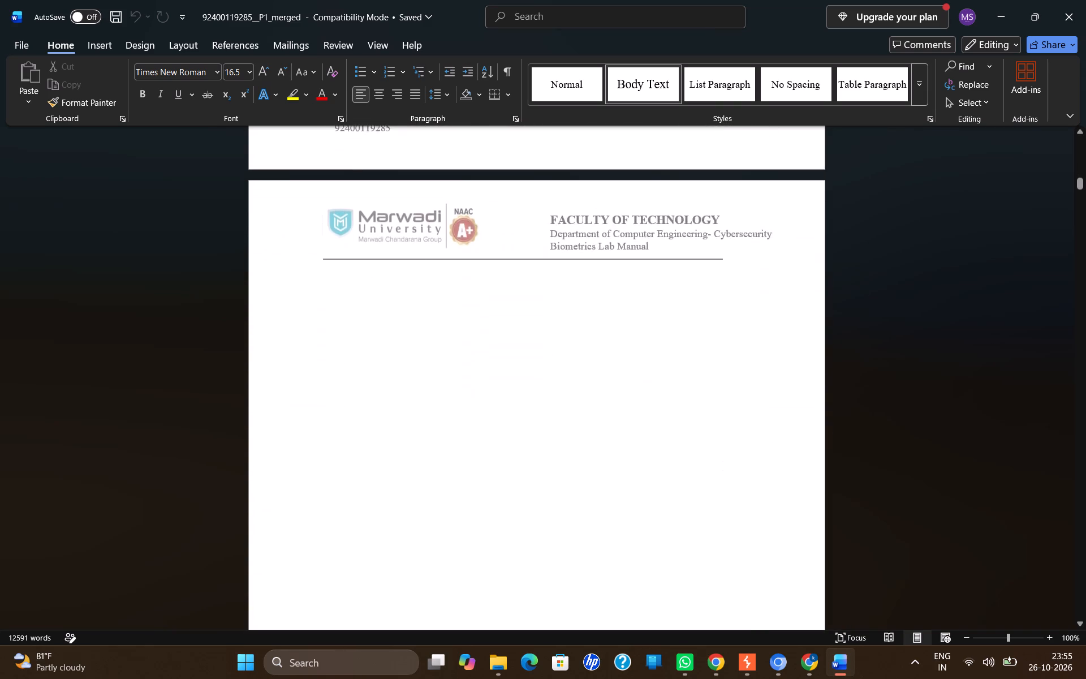
# Set the section 12 footer's page numbering, on the first page of Practical 2, to start at 12.
pyautogui.scroll(-5, 666, 410)
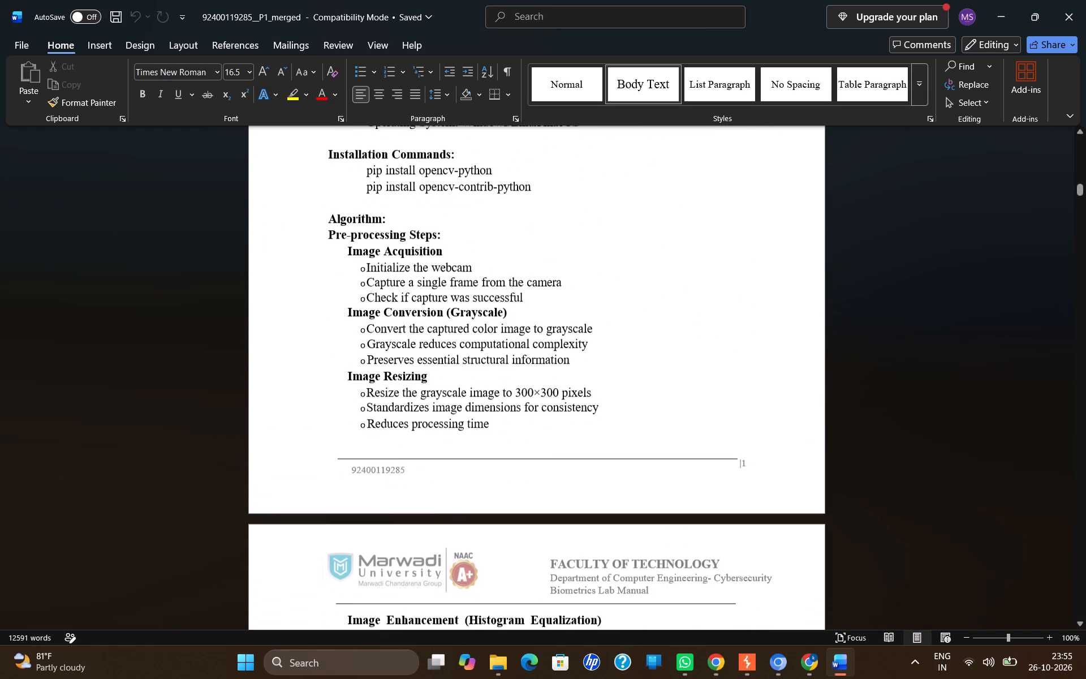
pyautogui.doubleClick(747, 452)
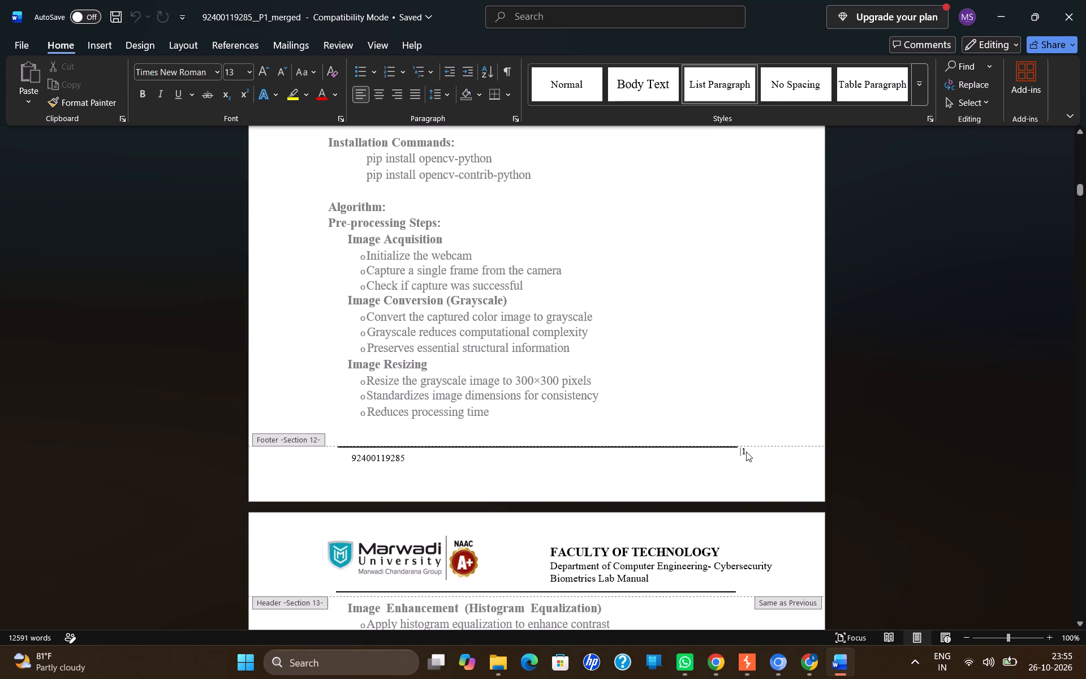
pyautogui.rightClick(745, 451)
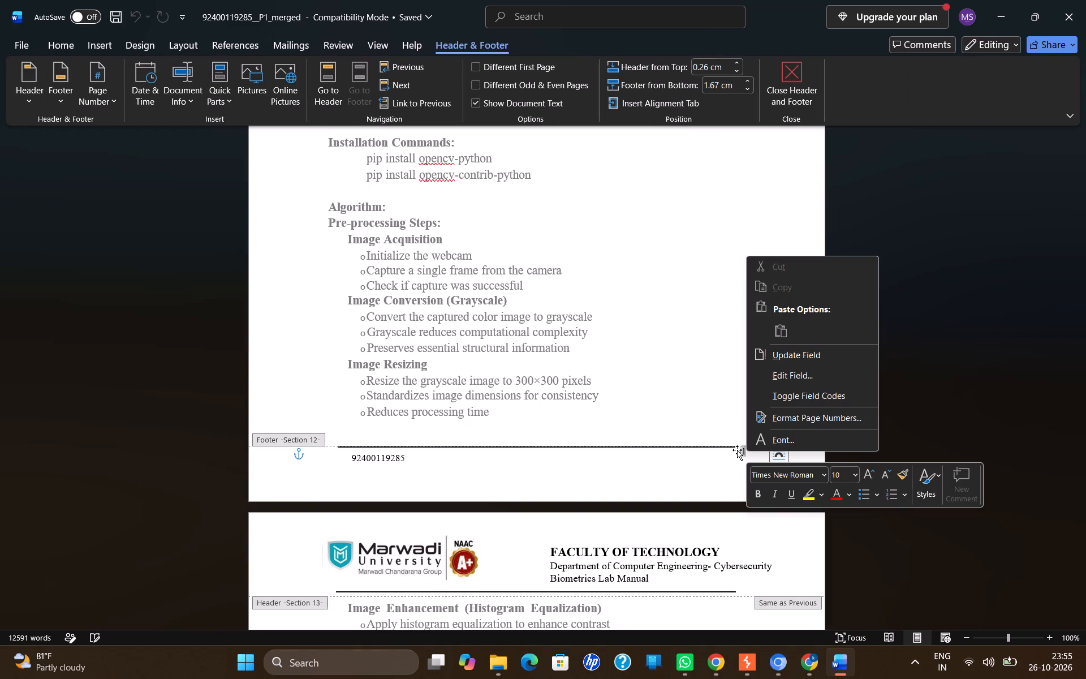
pyautogui.click(792, 425)
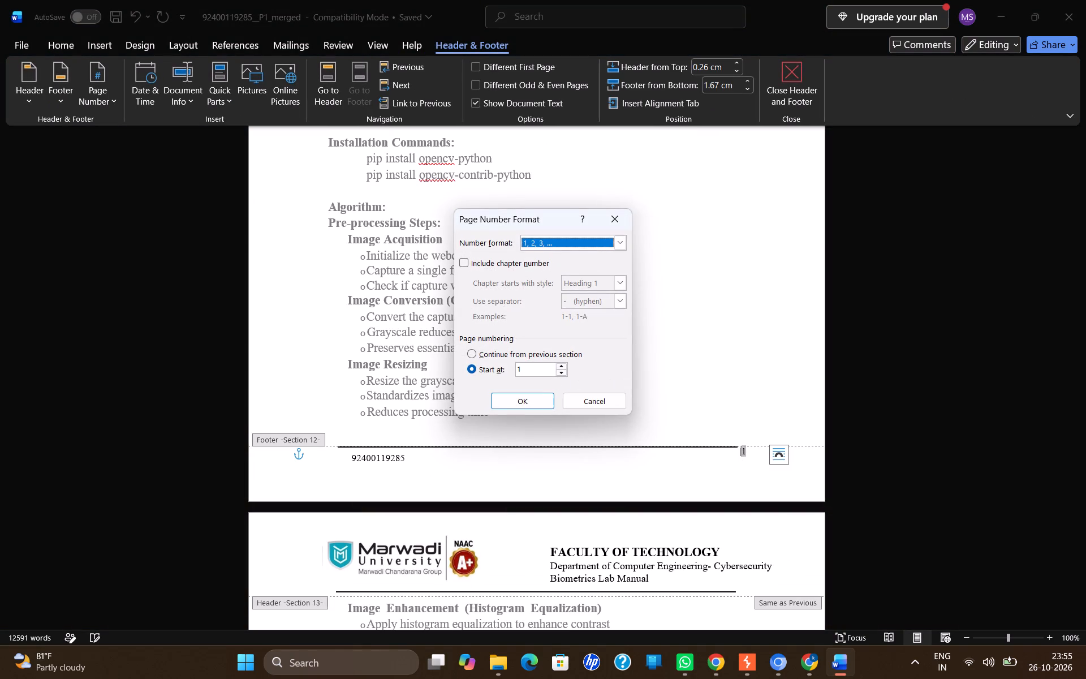
pyautogui.click(542, 373)
pyautogui.press('2')
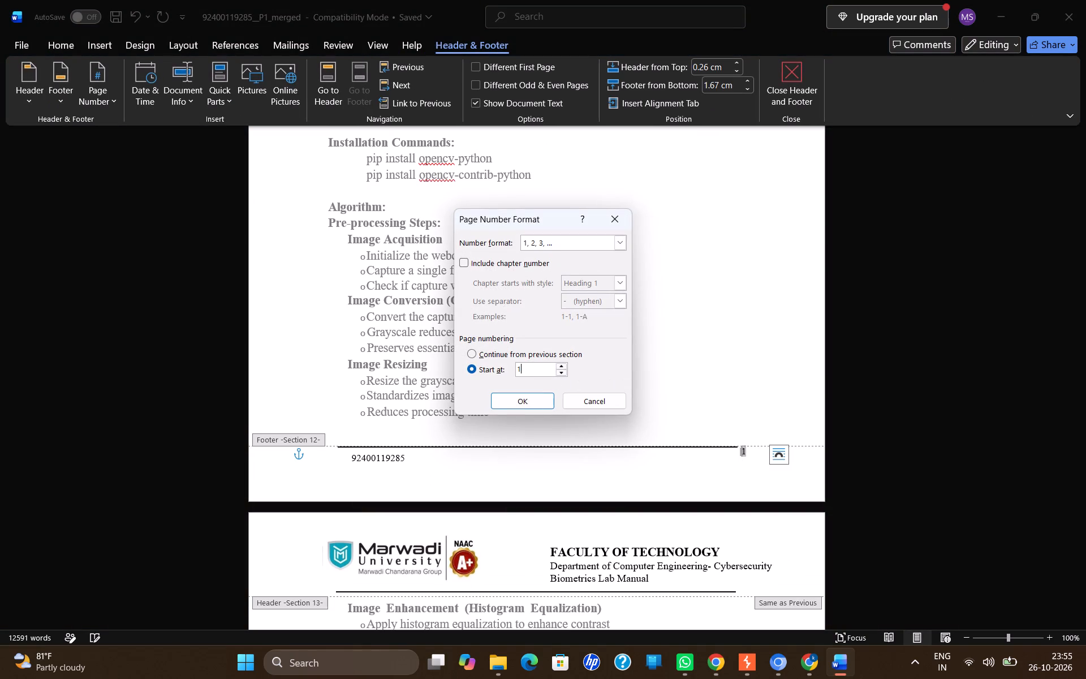
pyautogui.press('Return')
# Examine the footers and page numbers from section 12 through the first page of Practical 3 in section 23.
pyautogui.scroll(-1, 703, 356)
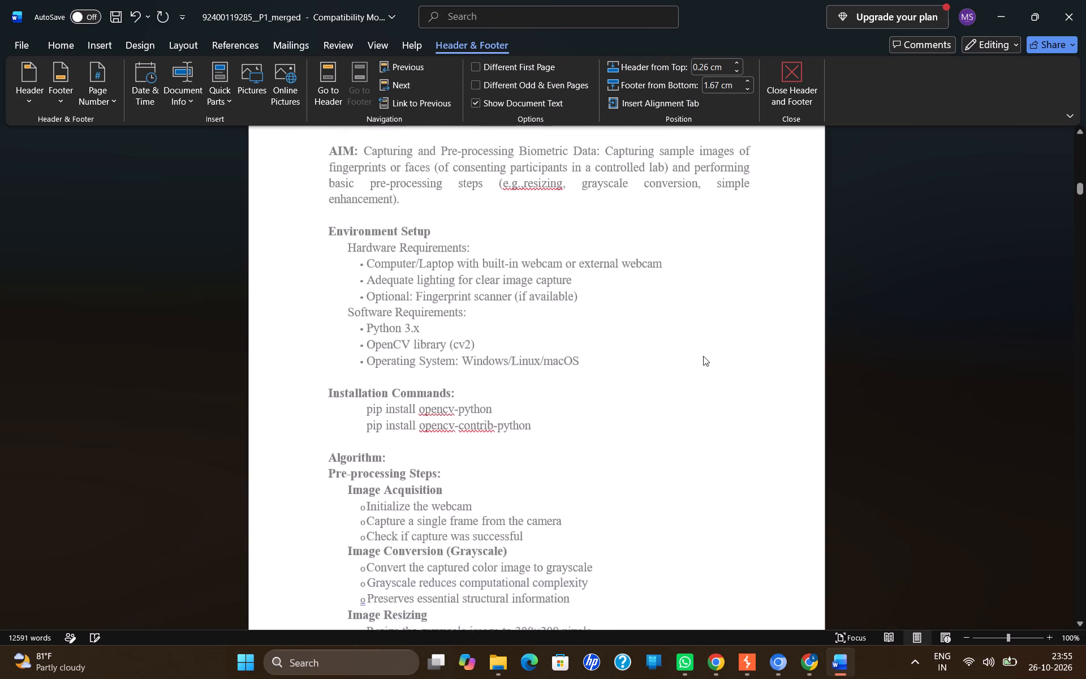
pyautogui.scroll(-5, 703, 356)
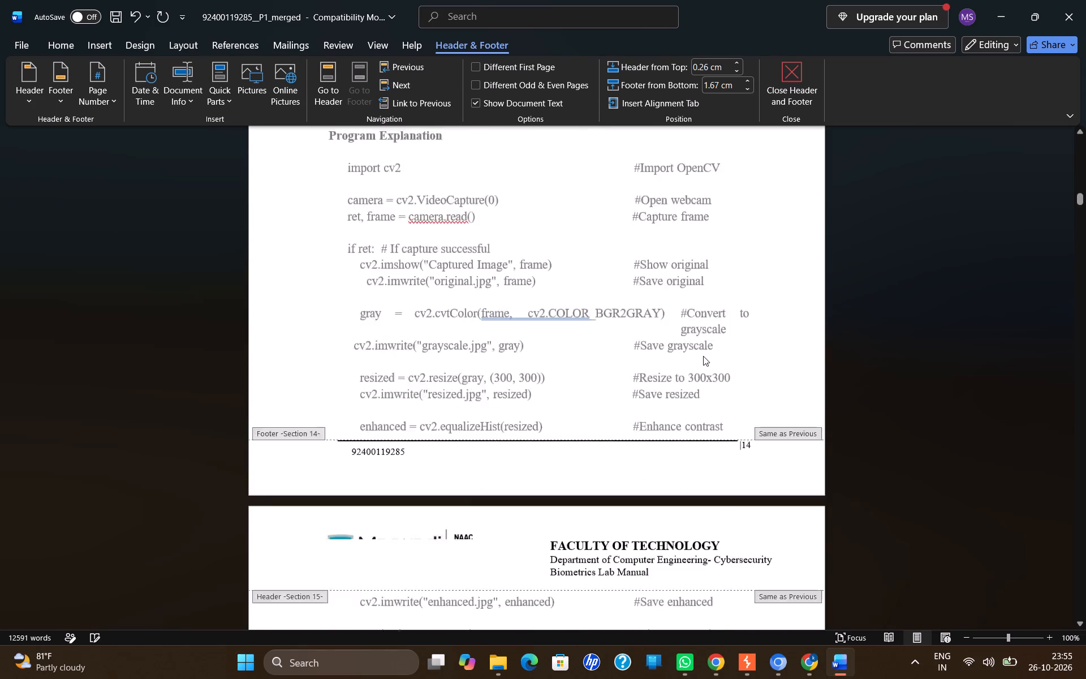
pyautogui.scroll(-6, 703, 356)
pyautogui.scroll(1, 703, 356)
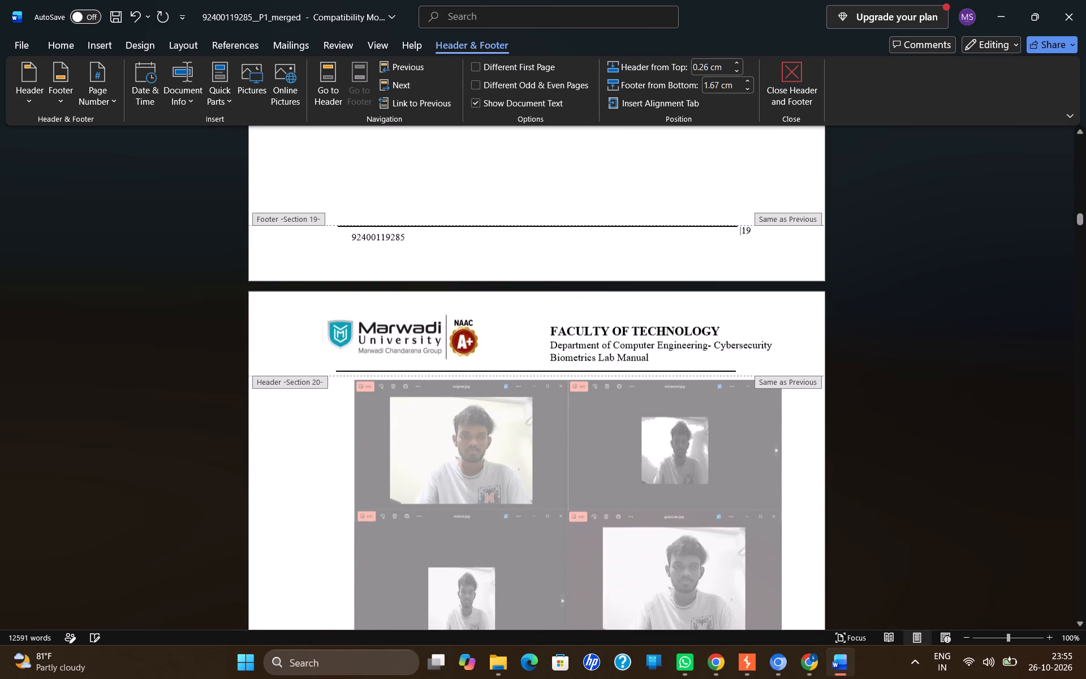
pyautogui.scroll(1, 703, 356)
pyautogui.scroll(-7, 703, 356)
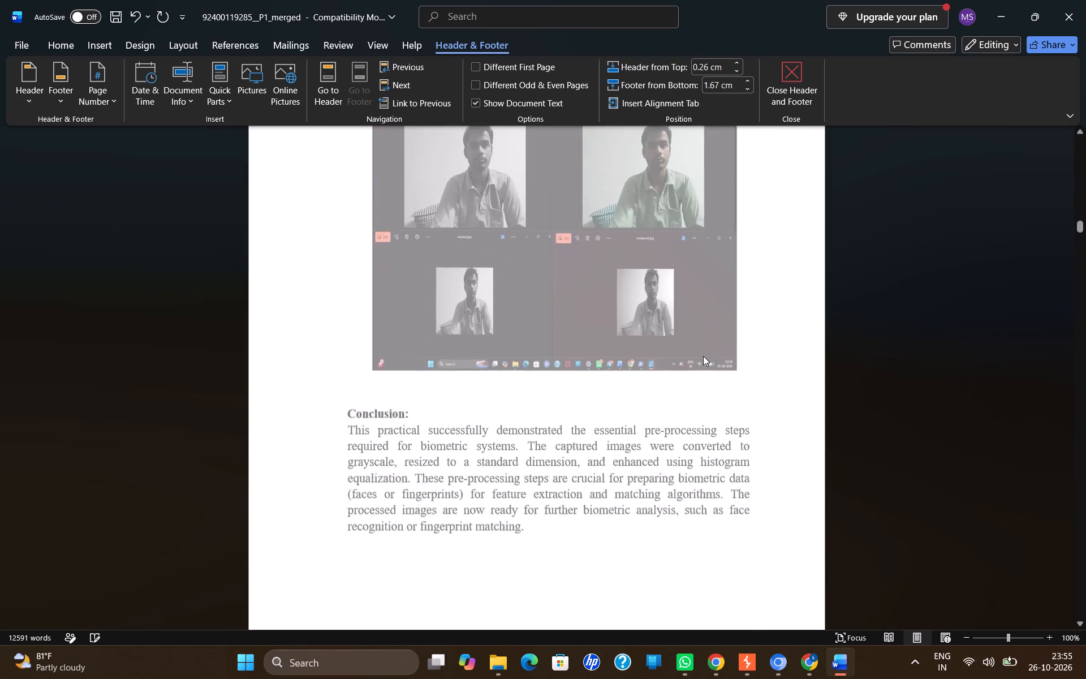
pyautogui.scroll(-4, 703, 356)
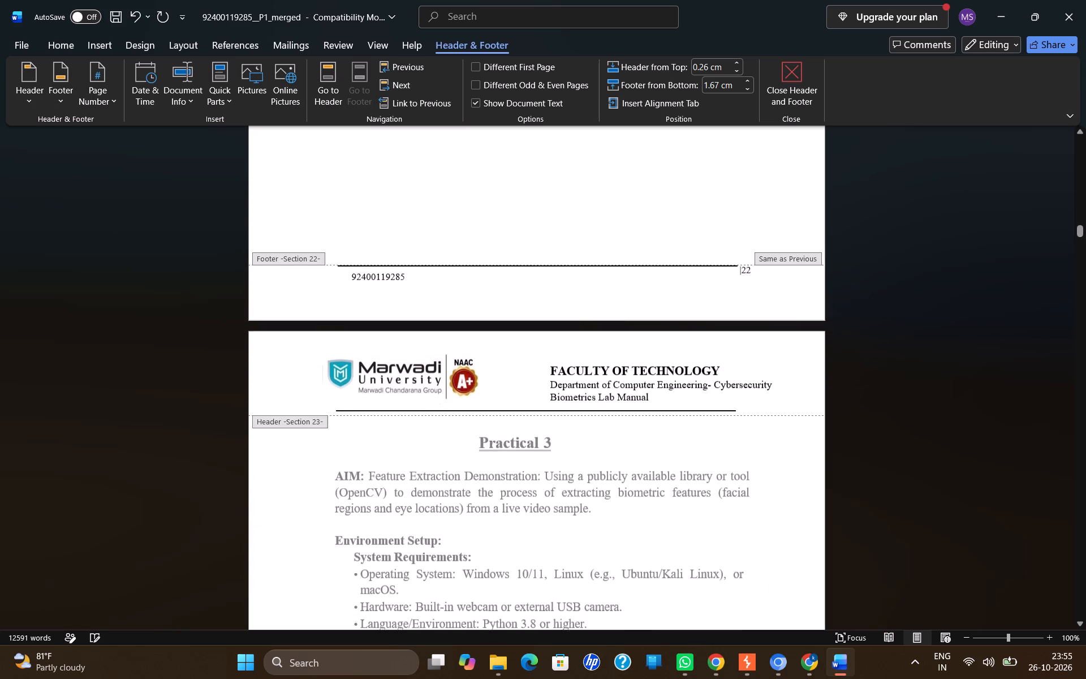
pyautogui.scroll(-3, 703, 356)
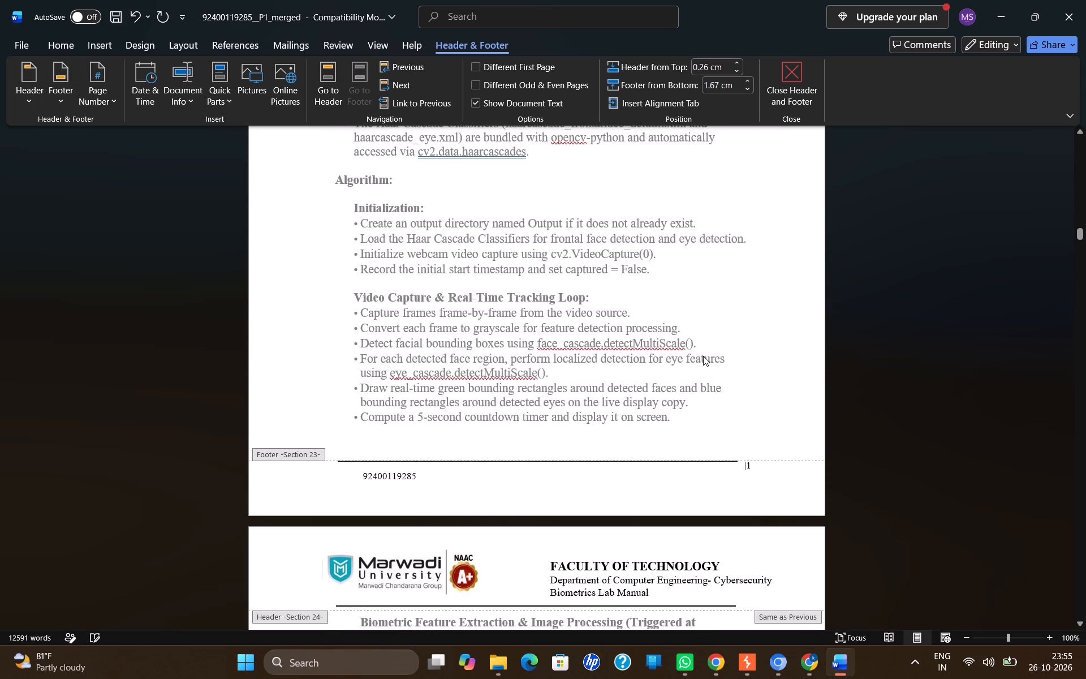
# Leave footer editing and recheck the page numbers from section 19 through section 22.
pyautogui.doubleClick(740, 316)
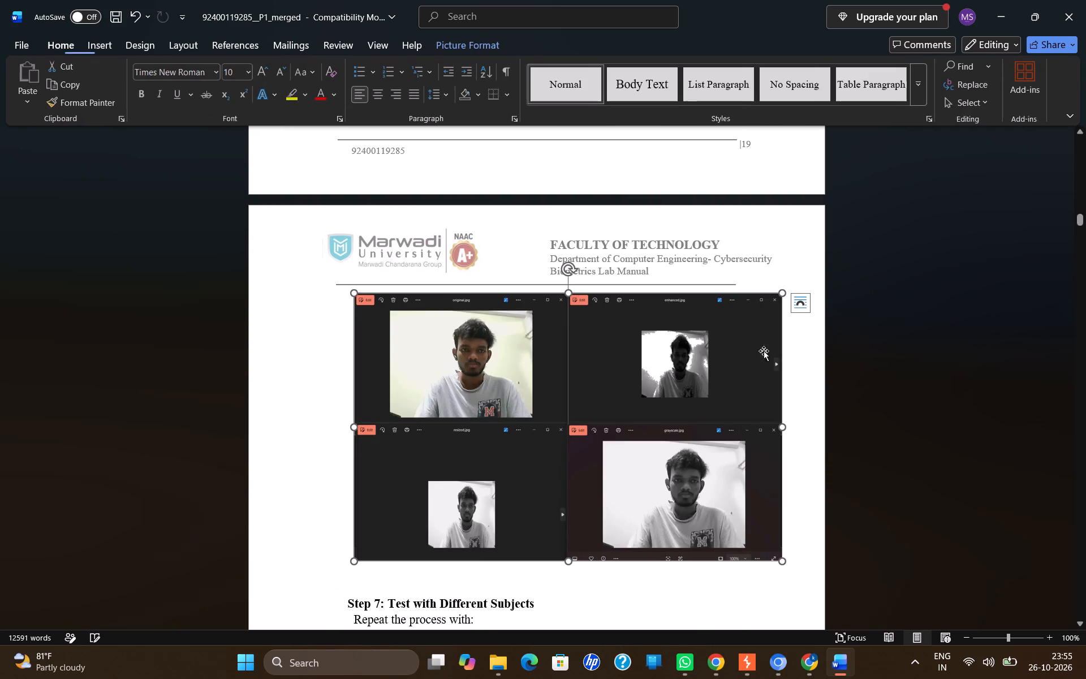
pyautogui.hscroll(1, 663, 585)
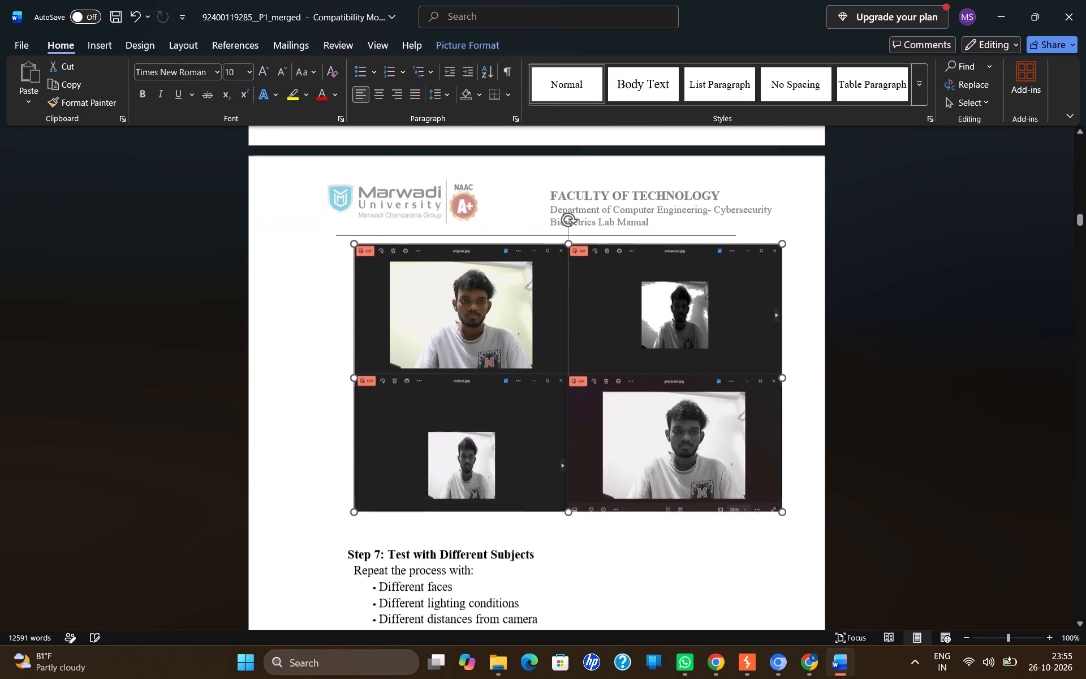
pyautogui.scroll(1, 663, 585)
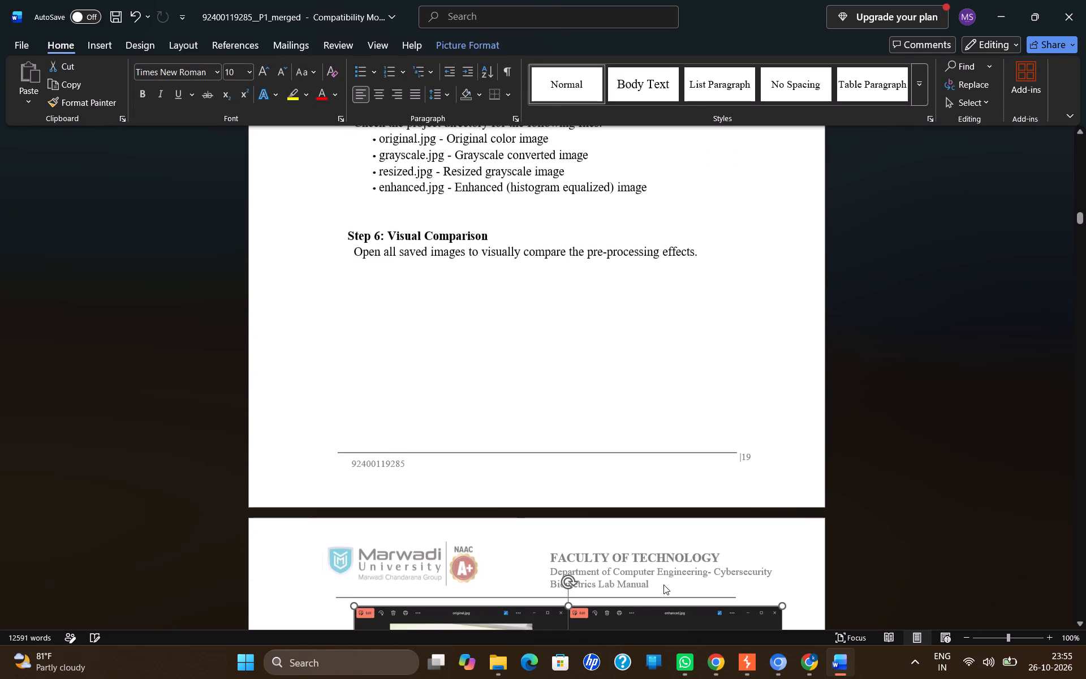
pyautogui.scroll(-3, 663, 585)
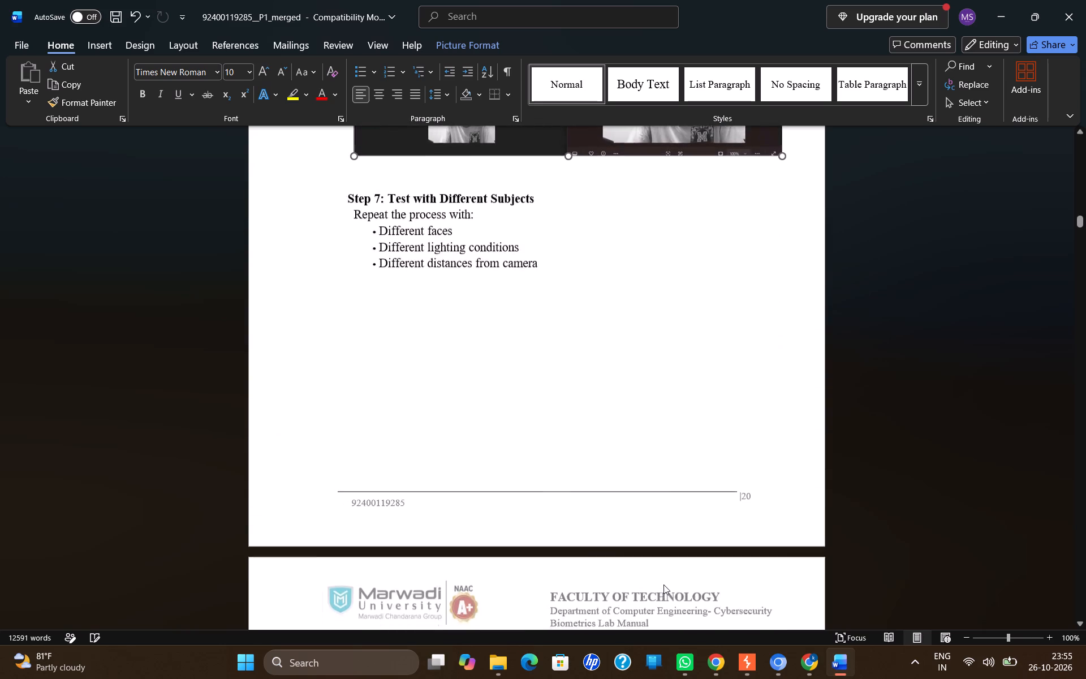
pyautogui.scroll(-5, 663, 585)
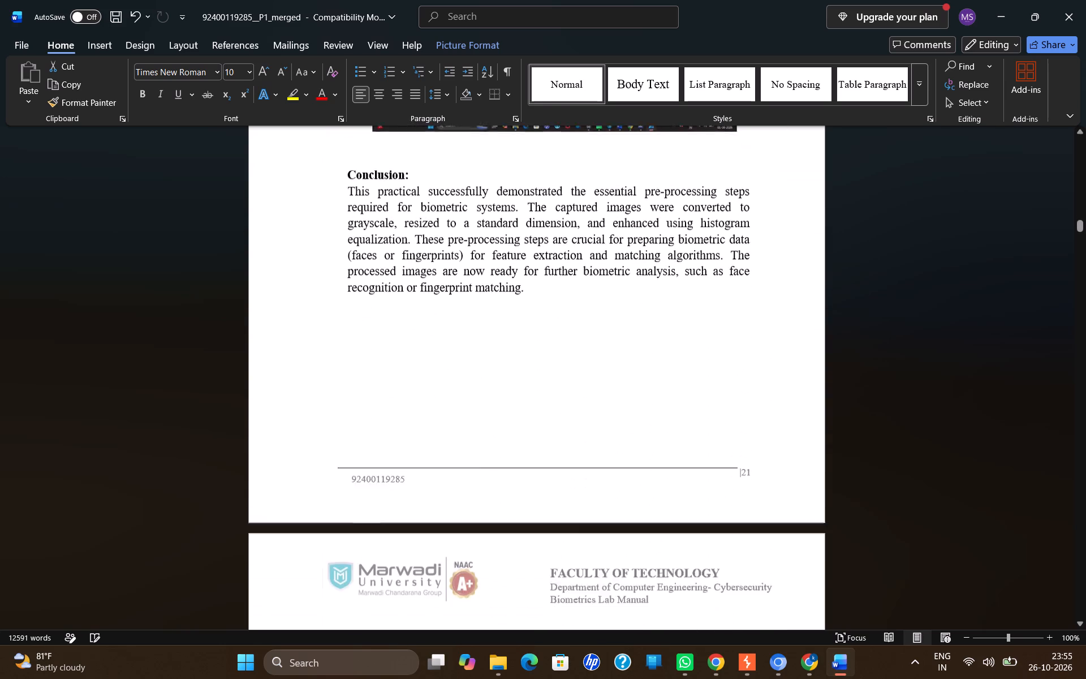
pyautogui.scroll(-4, 663, 585)
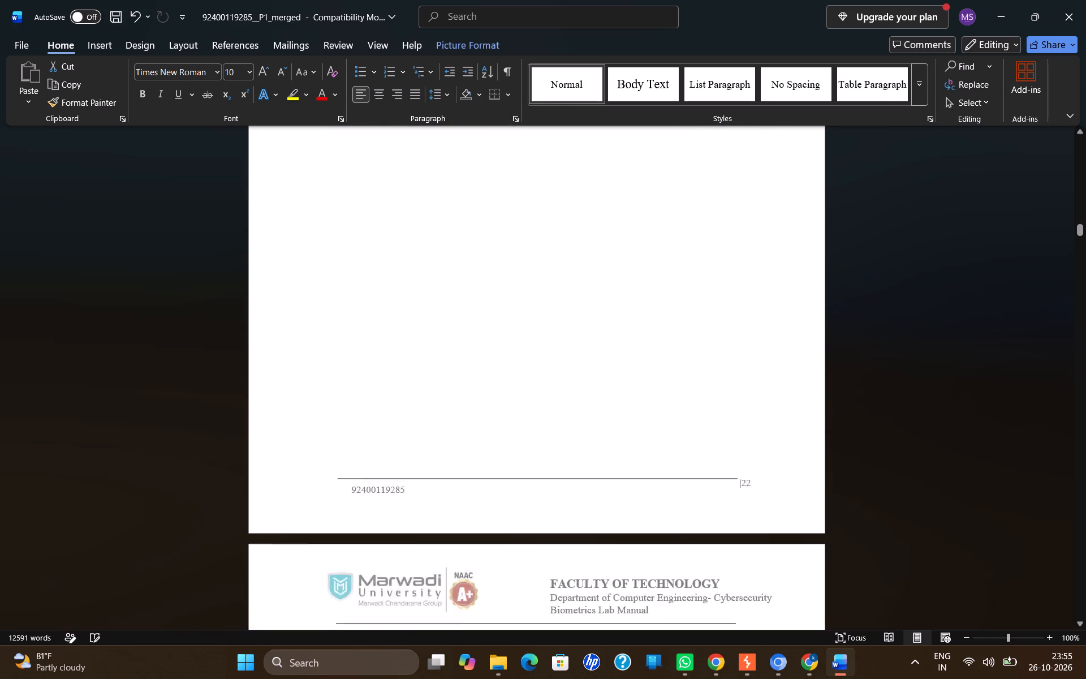
# Set the section 23 footer's page numbering, on the first page of Practical 3, to start at 23 and leave footer editing.
pyautogui.scroll(-4, 663, 585)
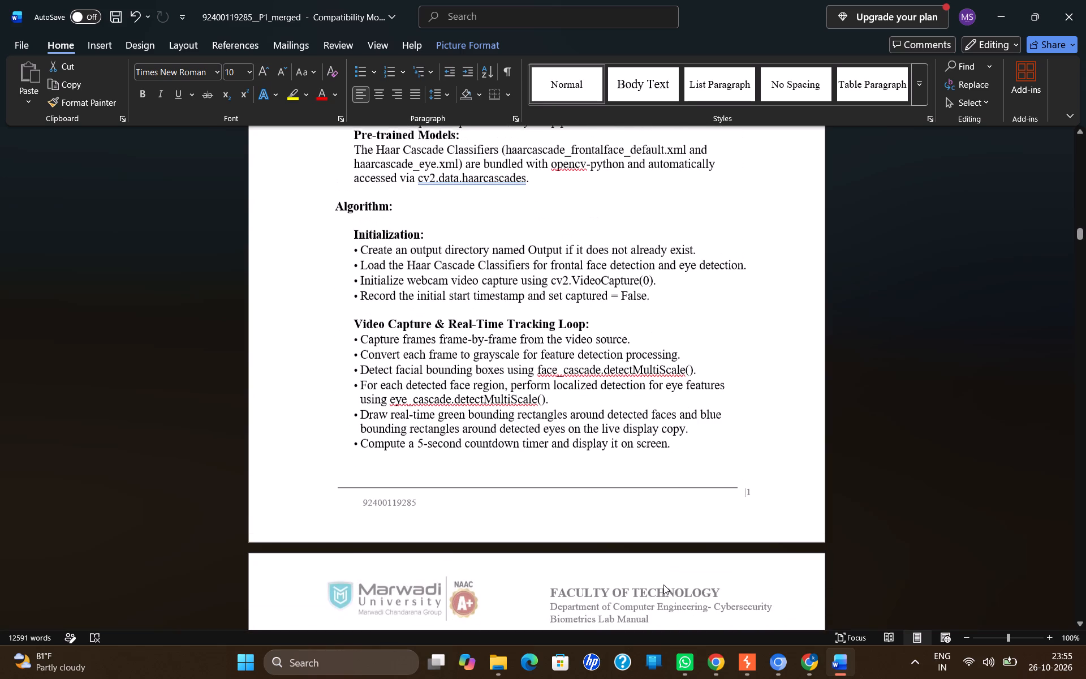
pyautogui.doubleClick(748, 473)
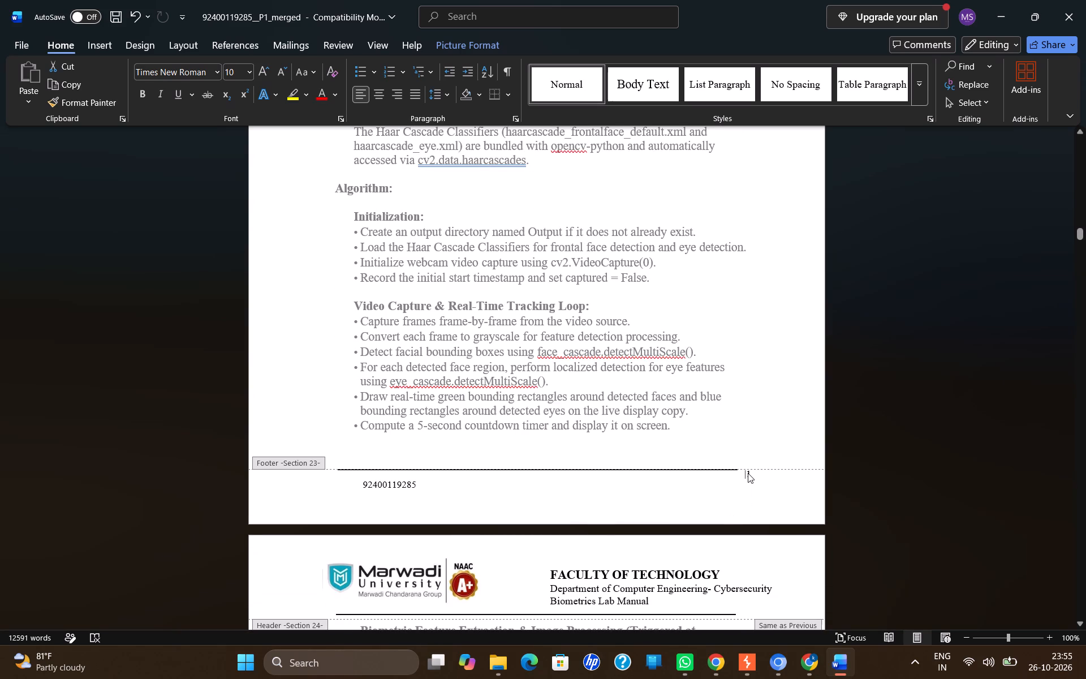
pyautogui.rightClick(748, 473)
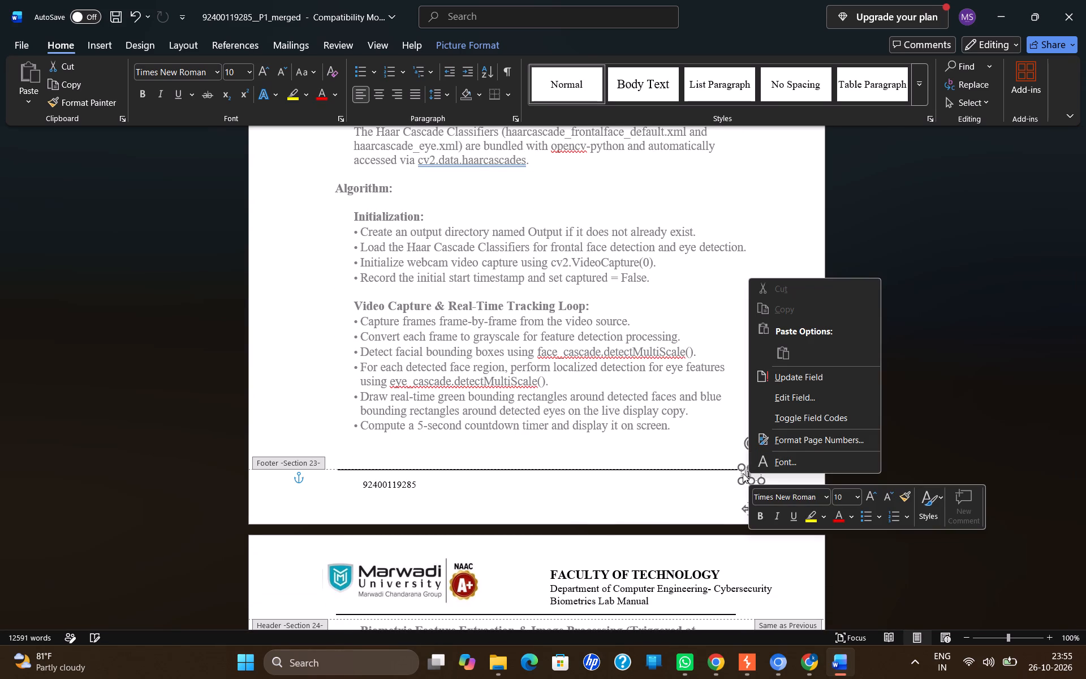
pyautogui.click(794, 438)
pyautogui.click(545, 370)
pyautogui.press('BackSpace')
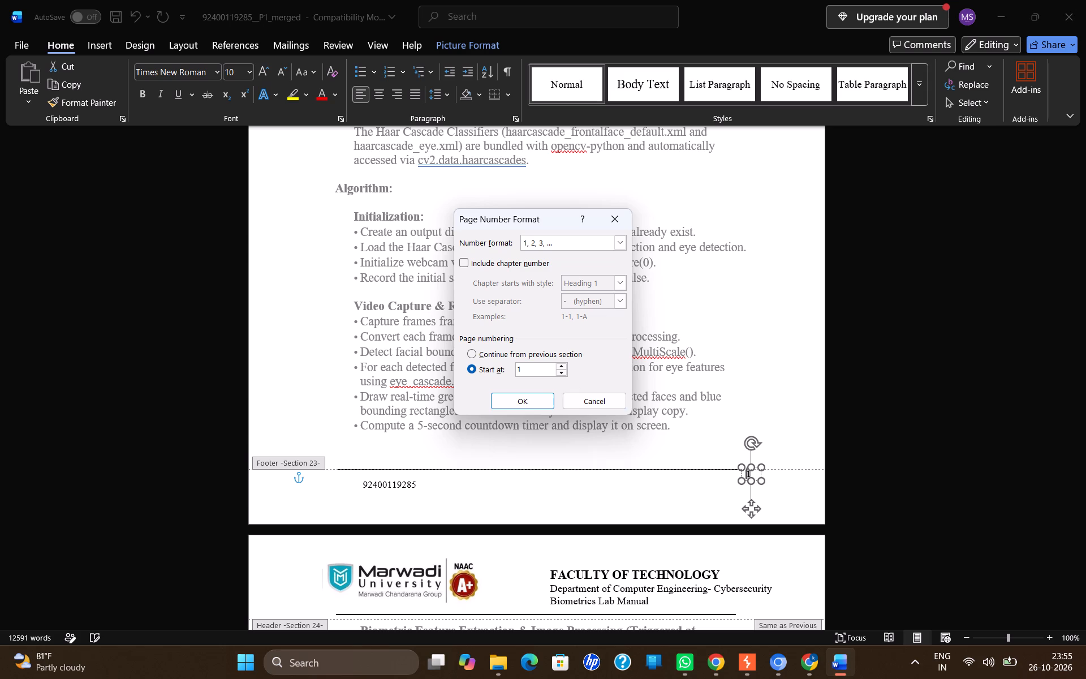
pyautogui.write('23')
pyautogui.press('Return')
pyautogui.scroll(2, 675, 329)
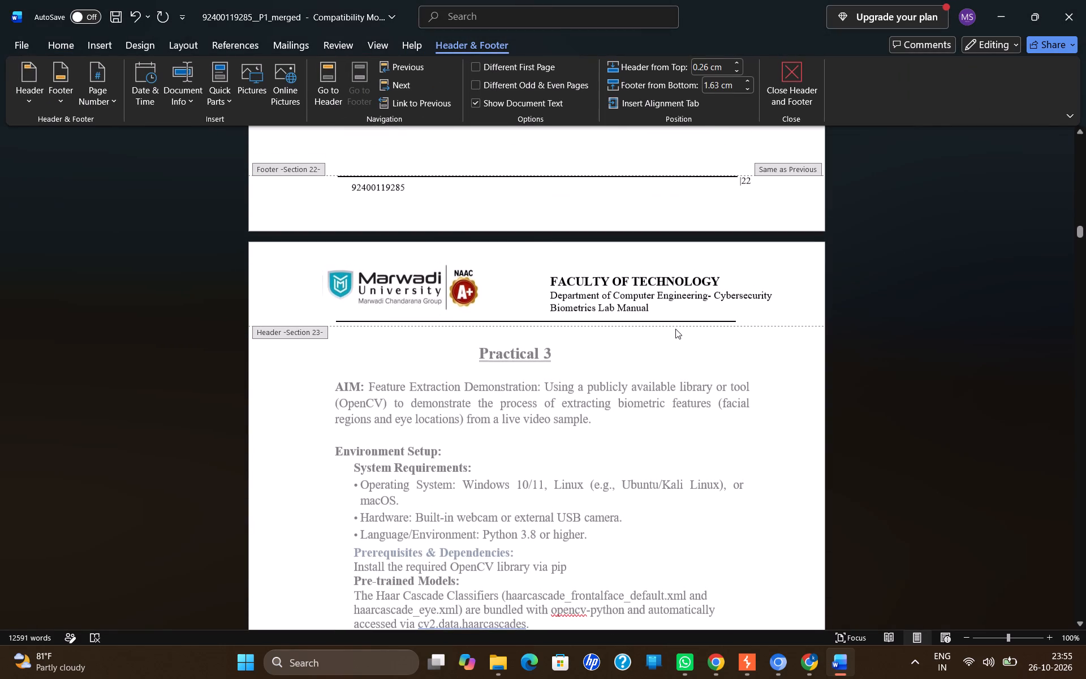
pyautogui.doubleClick(685, 437)
# Examine the page numbers and footers from the first page of Practical 3 through the first page of Practical 4.
pyautogui.scroll(-2, 685, 437)
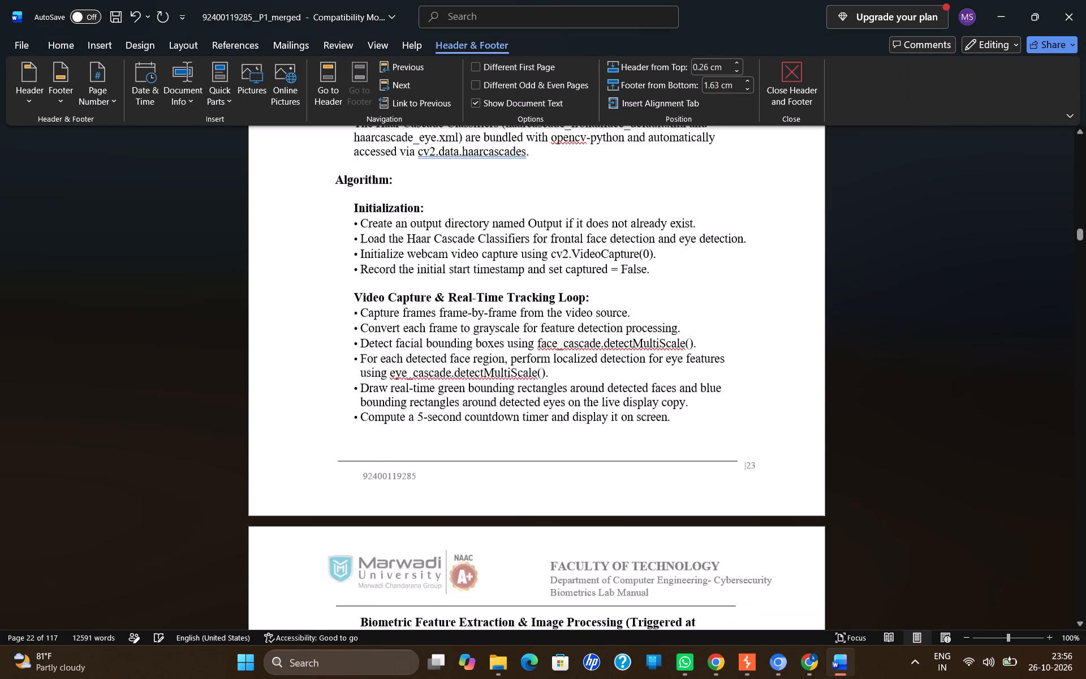
pyautogui.scroll(-8, 685, 437)
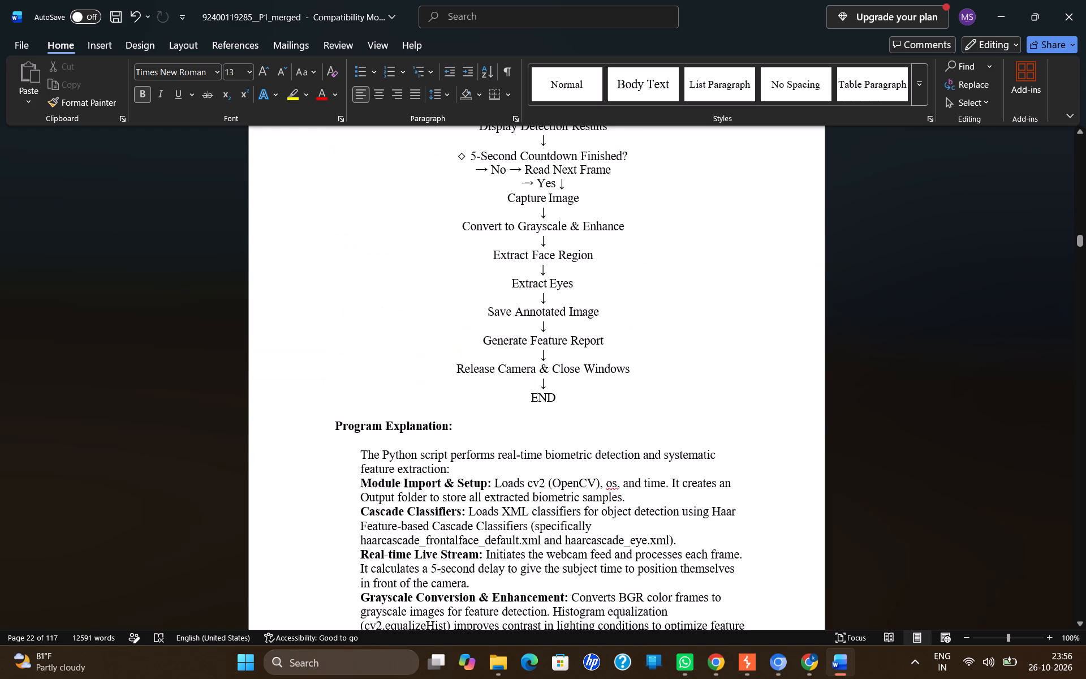
pyautogui.scroll(-5, 685, 437)
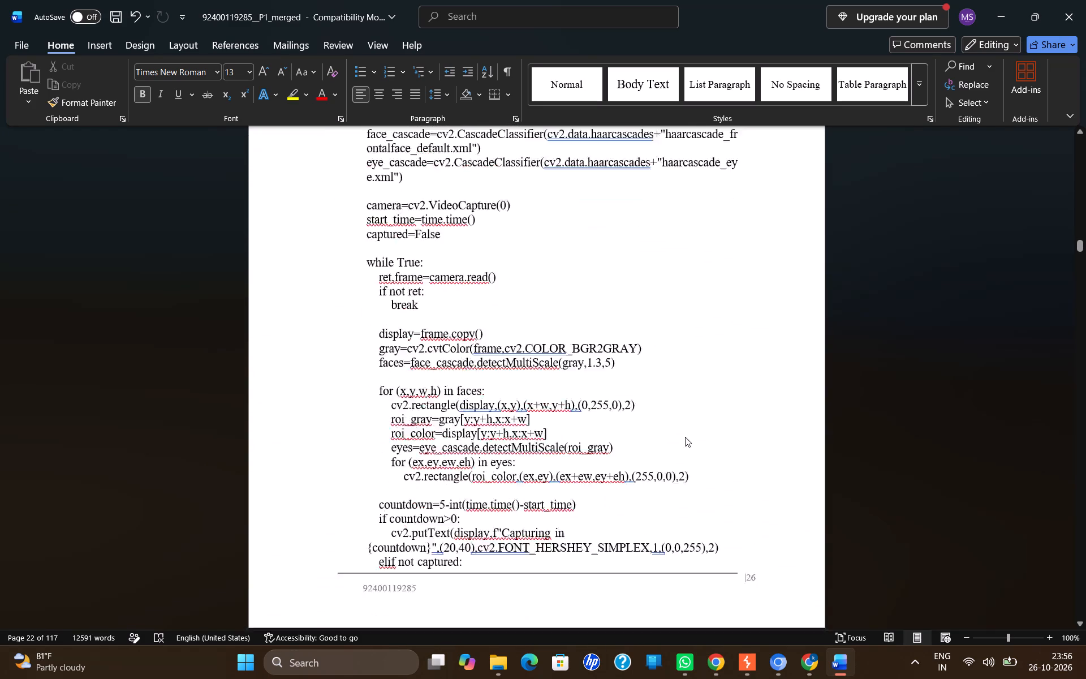
pyautogui.scroll(-5, 685, 437)
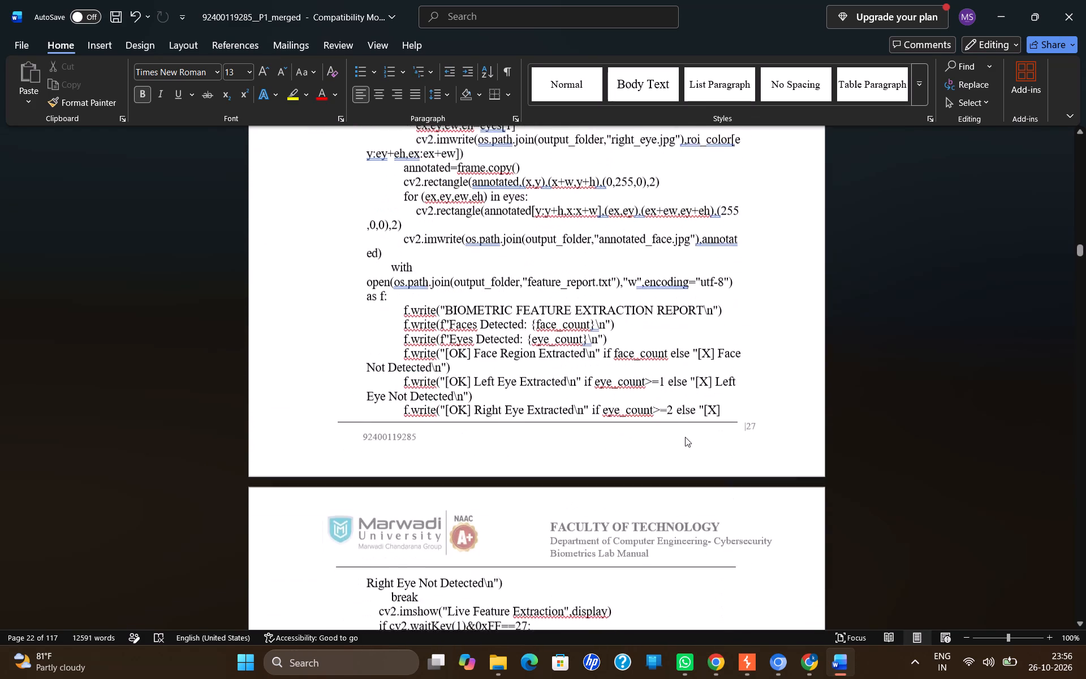
pyautogui.scroll(-5, 685, 437)
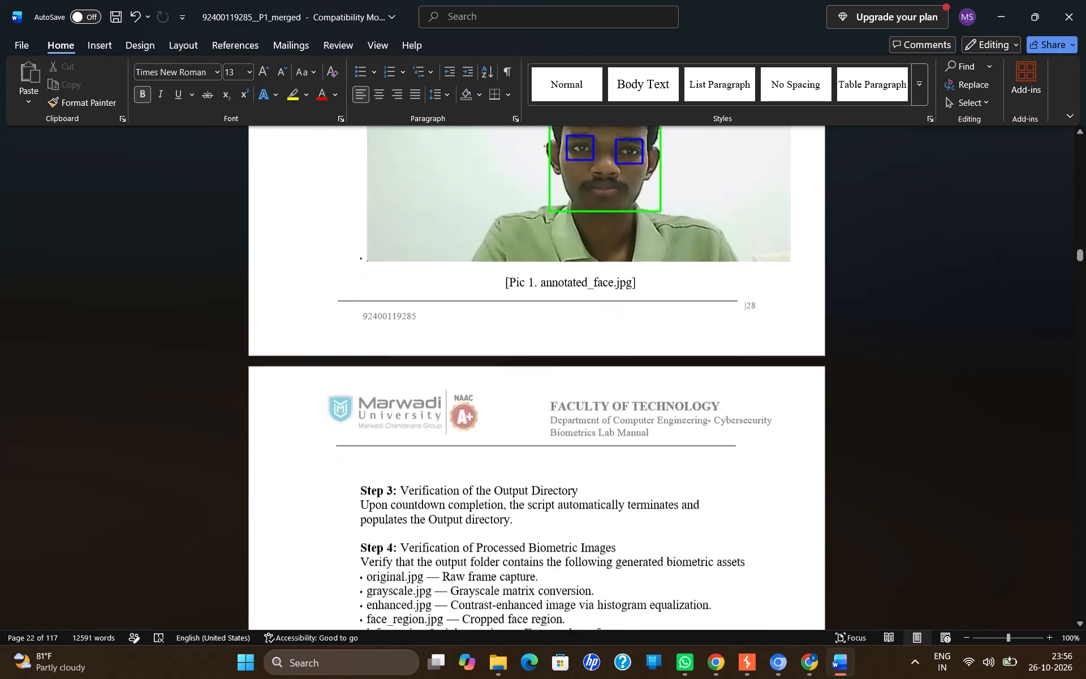
pyautogui.scroll(-5, 685, 437)
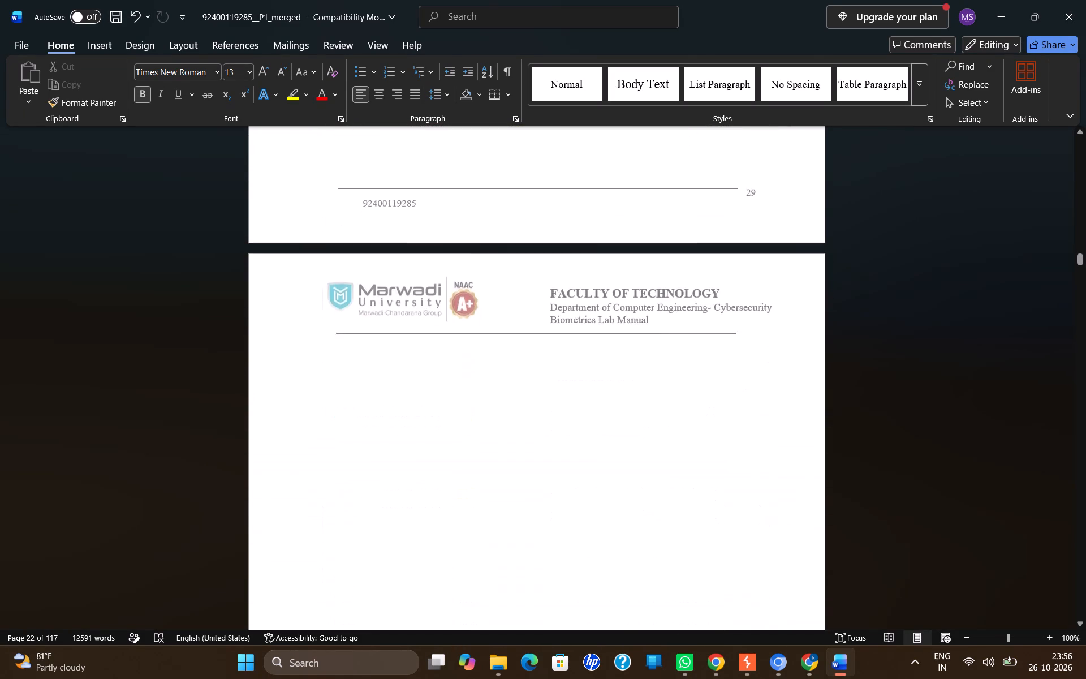
pyautogui.scroll(-4, 685, 437)
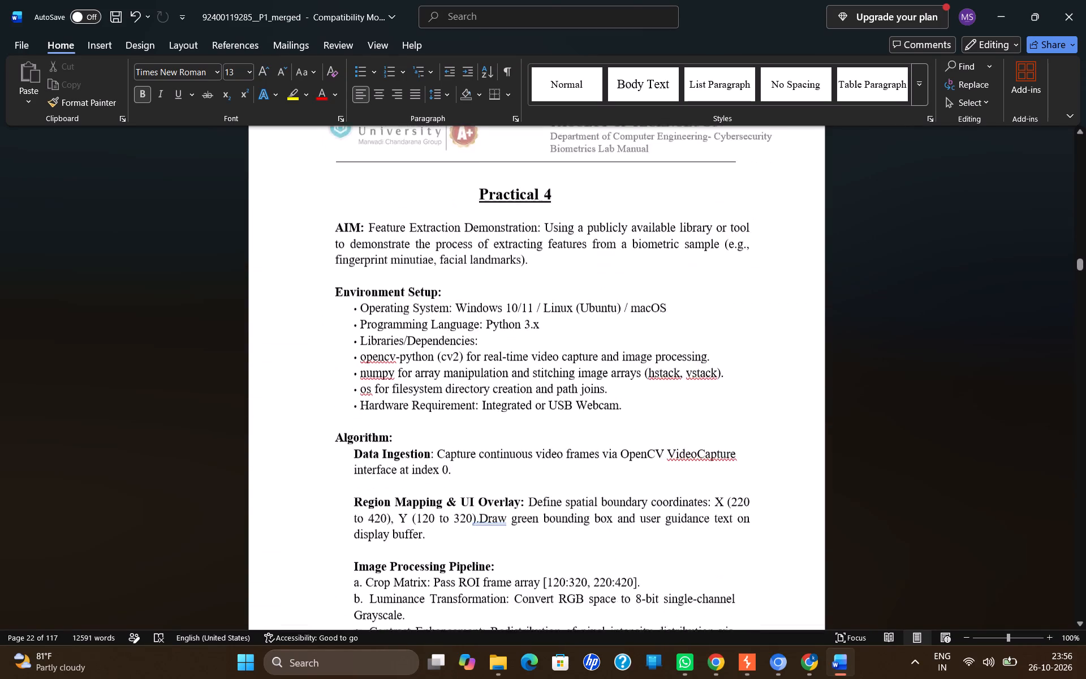
pyautogui.scroll(-2, 685, 437)
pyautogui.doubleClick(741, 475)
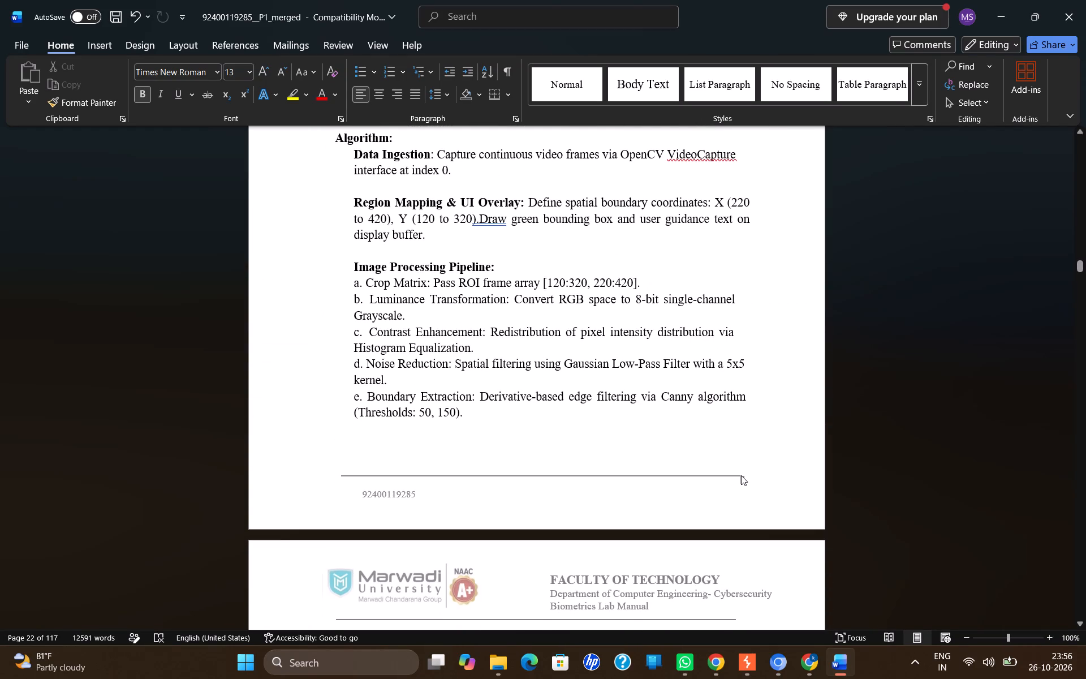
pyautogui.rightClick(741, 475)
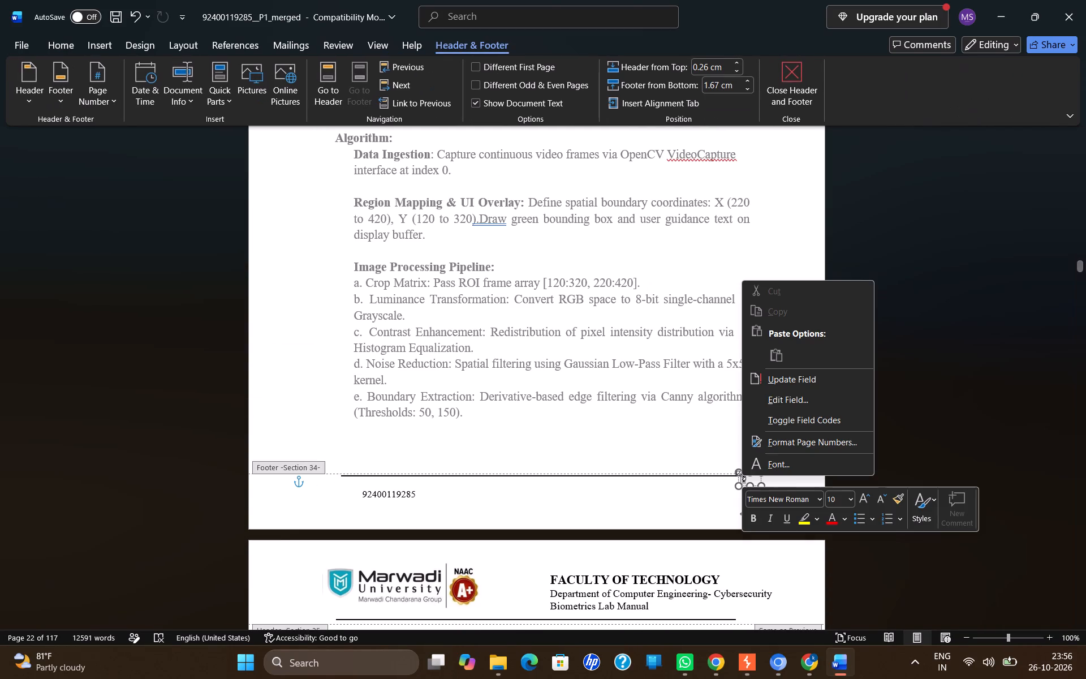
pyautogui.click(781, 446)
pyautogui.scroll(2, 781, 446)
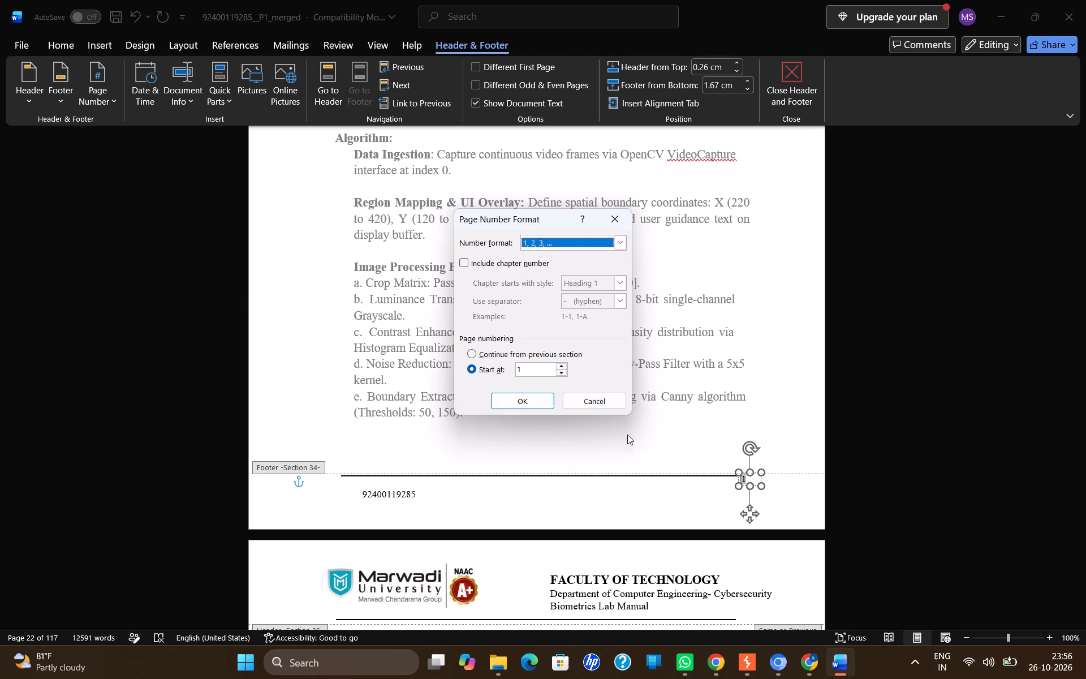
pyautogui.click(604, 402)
# Set the section 34 footer's page numbering, on the first page of Practical 4, to start at 31 and leave footer editing.
pyautogui.scroll(3, 604, 402)
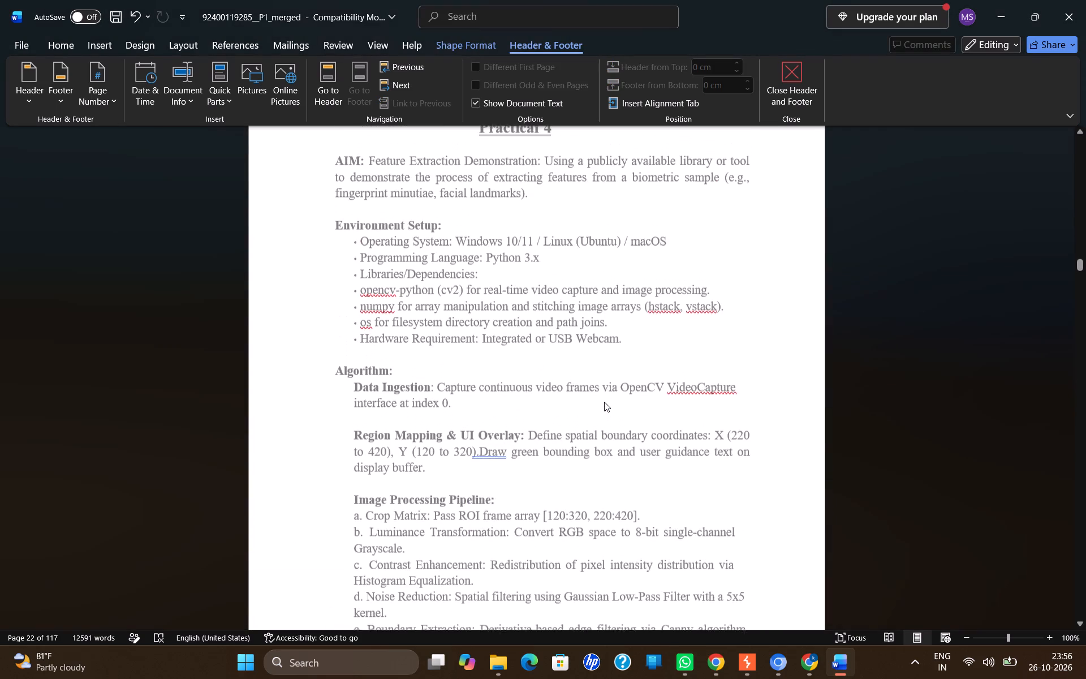
pyautogui.scroll(5, 604, 402)
pyautogui.scroll(-3, 604, 402)
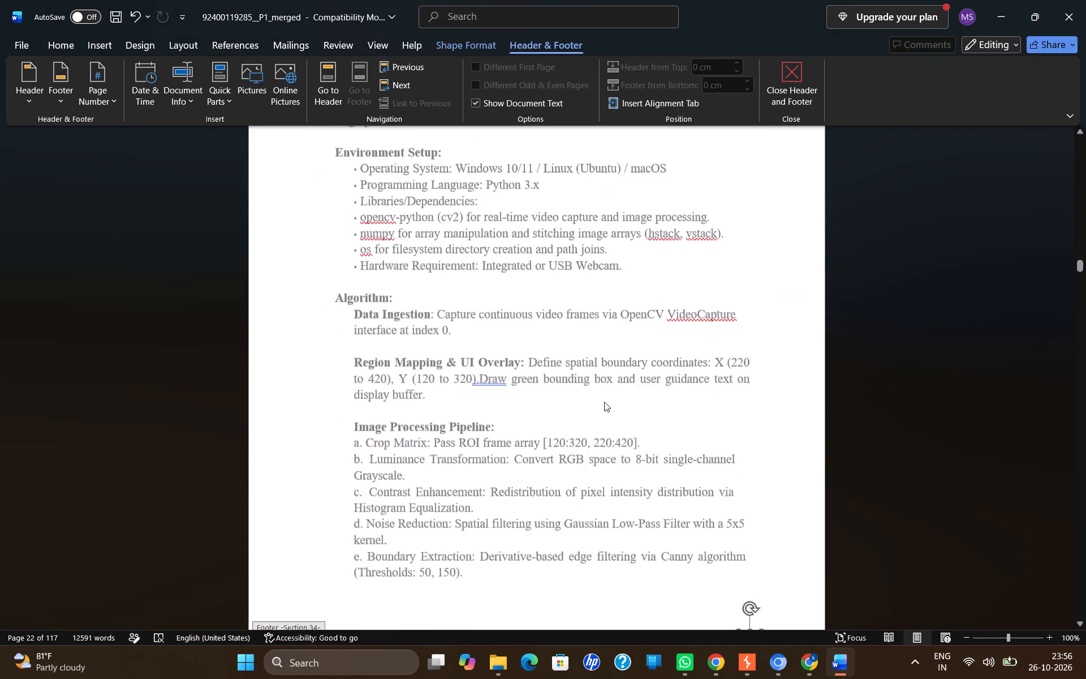
pyautogui.scroll(-2, 604, 402)
pyautogui.rightClick(748, 315)
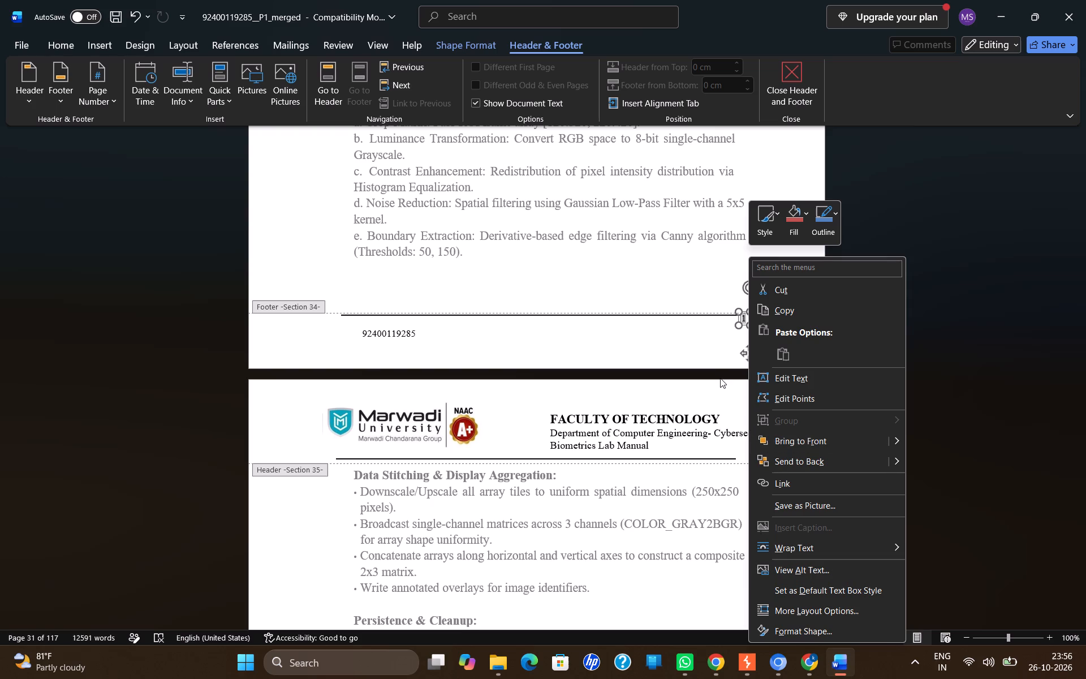
pyautogui.rightClick(734, 321)
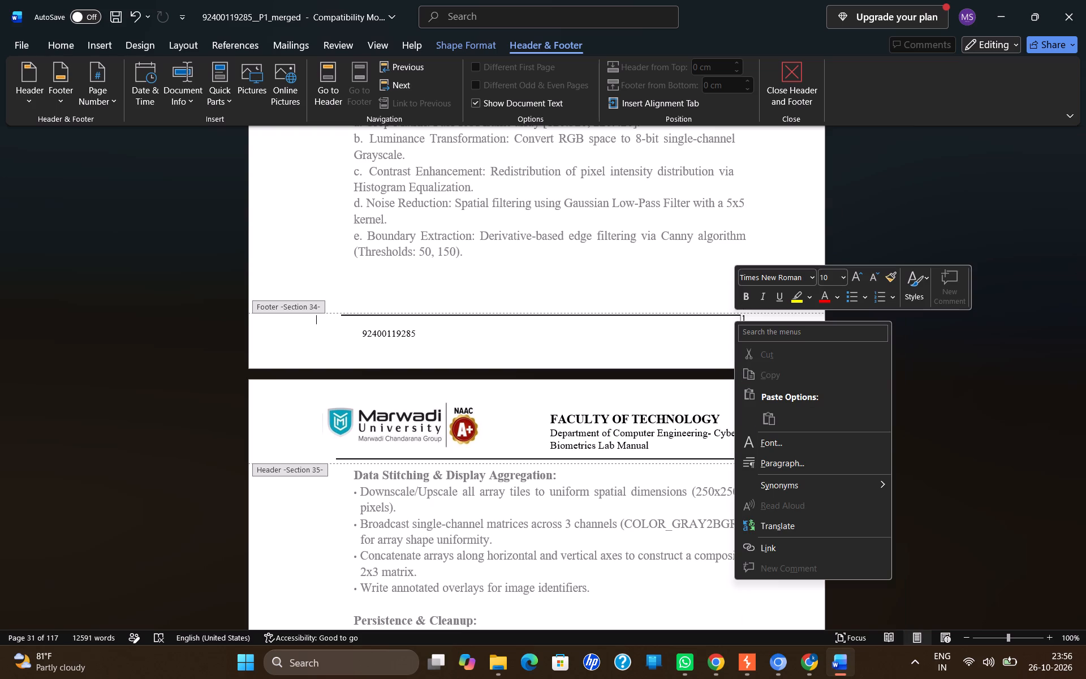
pyautogui.click(732, 316)
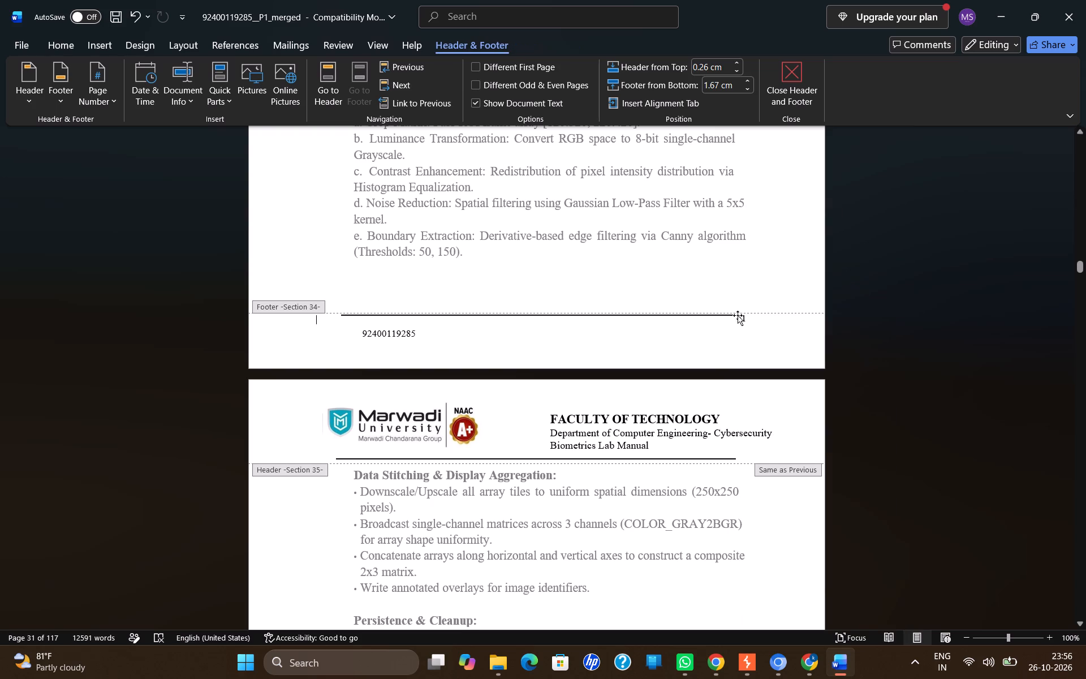
pyautogui.click(742, 315)
pyautogui.rightClick(742, 315)
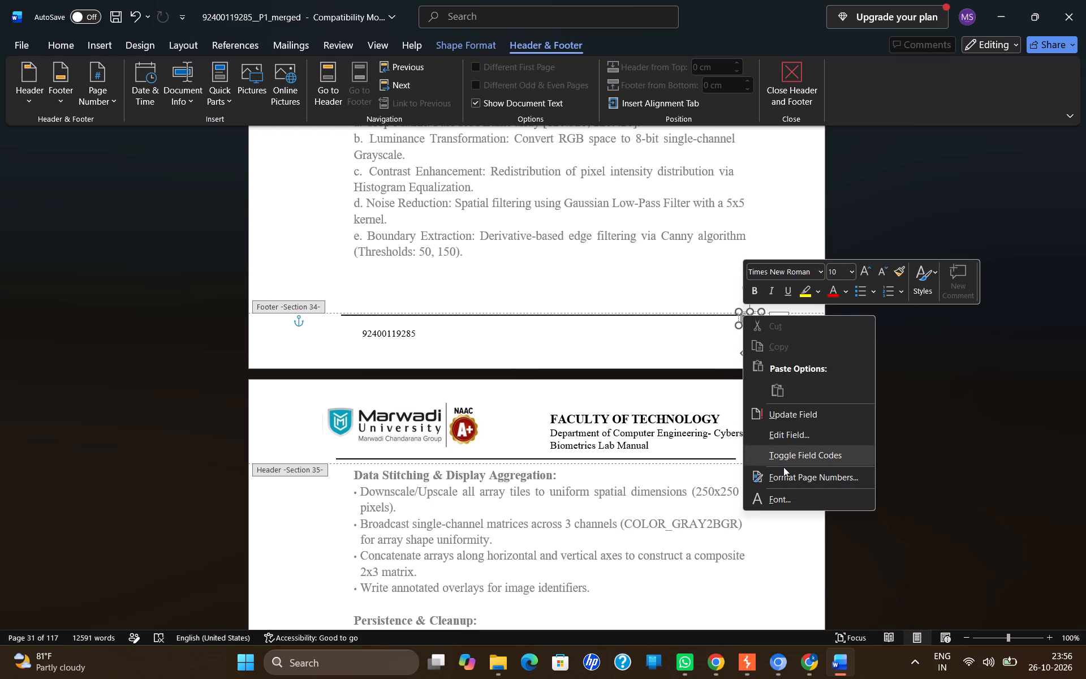
pyautogui.click(782, 474)
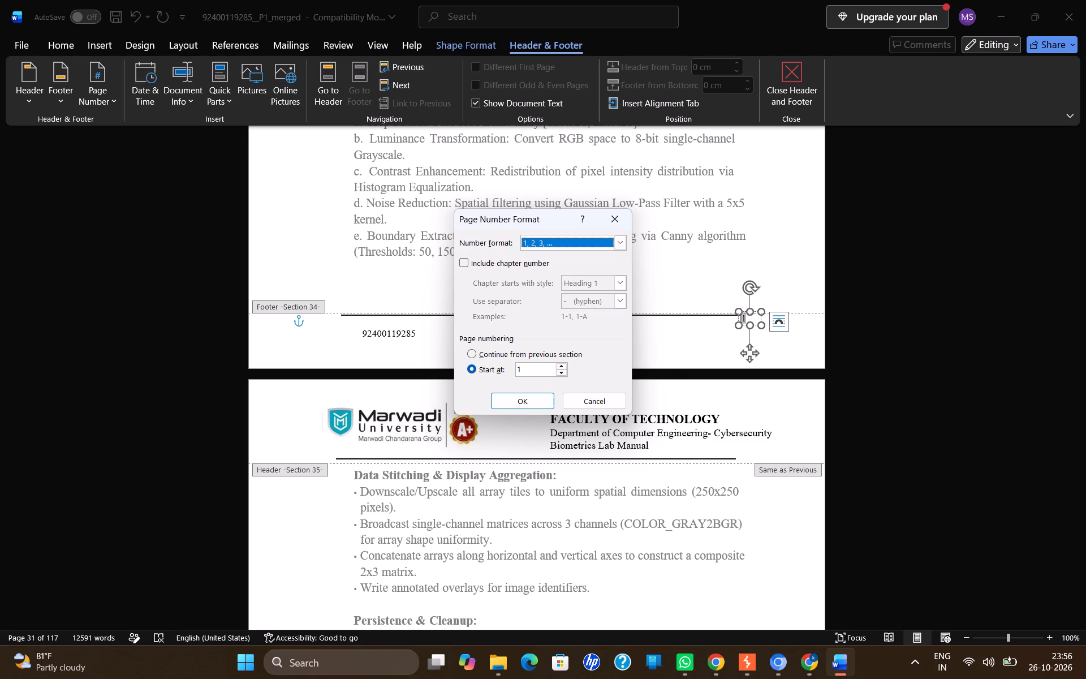
pyautogui.click(539, 366)
pyautogui.press('BackSpace')
pyautogui.write('31')
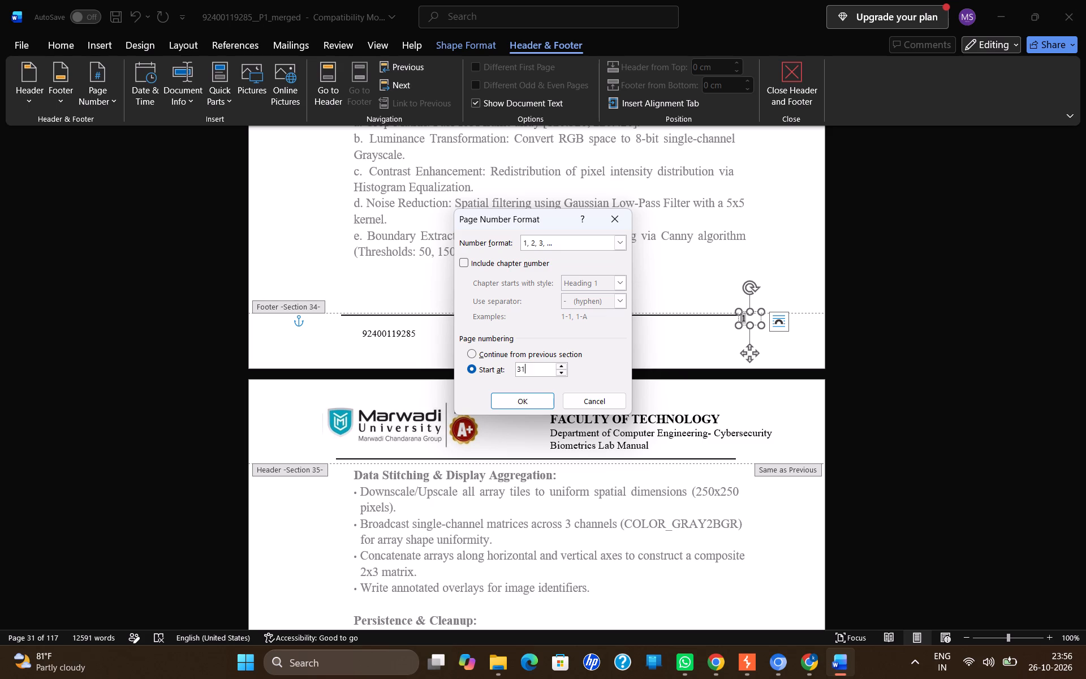
pyautogui.press('Return')
pyautogui.doubleClick(766, 349)
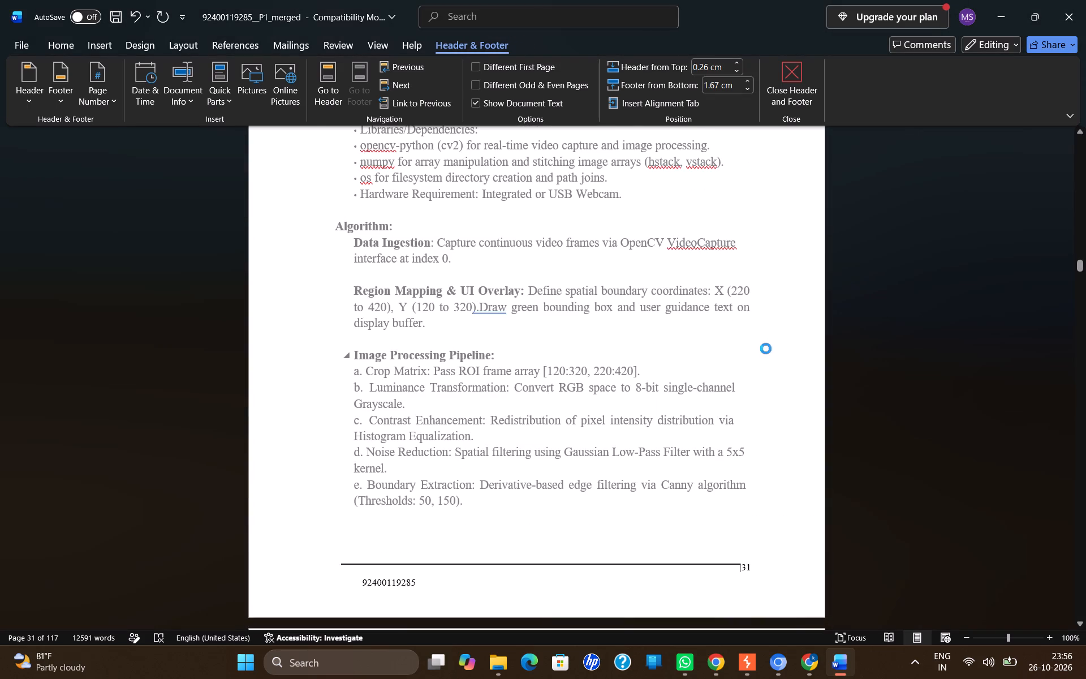
# Examine the page numbers and footers from the first page of Practical 4 through the first page of Practical 5.
pyautogui.scroll(4, 766, 349)
pyautogui.scroll(-3, 766, 349)
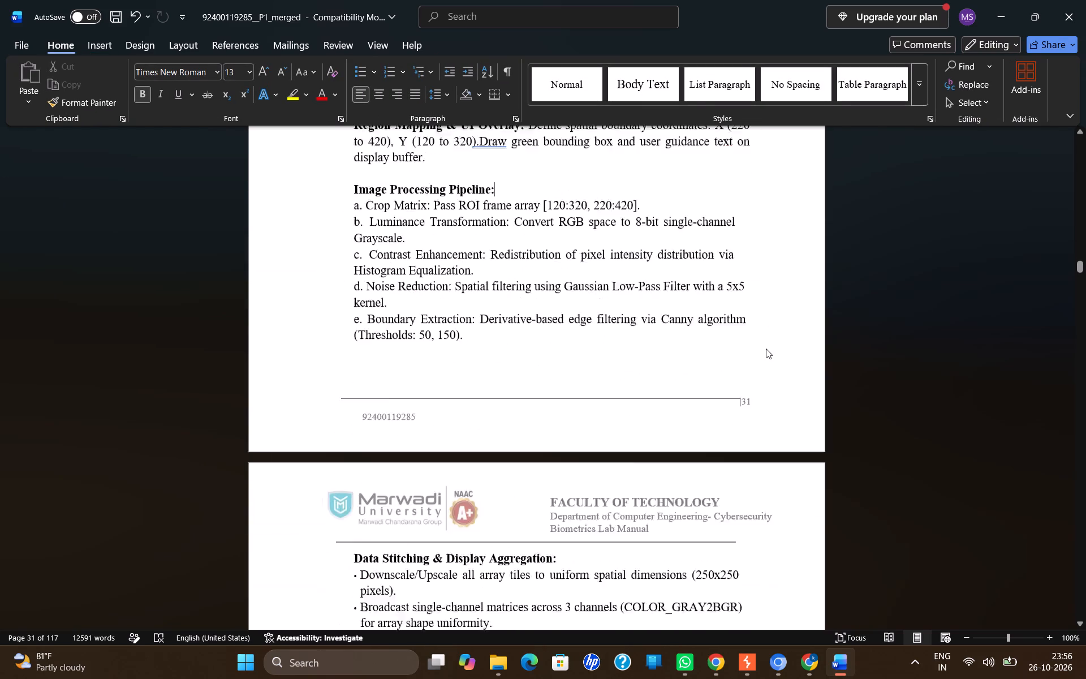
pyautogui.scroll(-5, 766, 349)
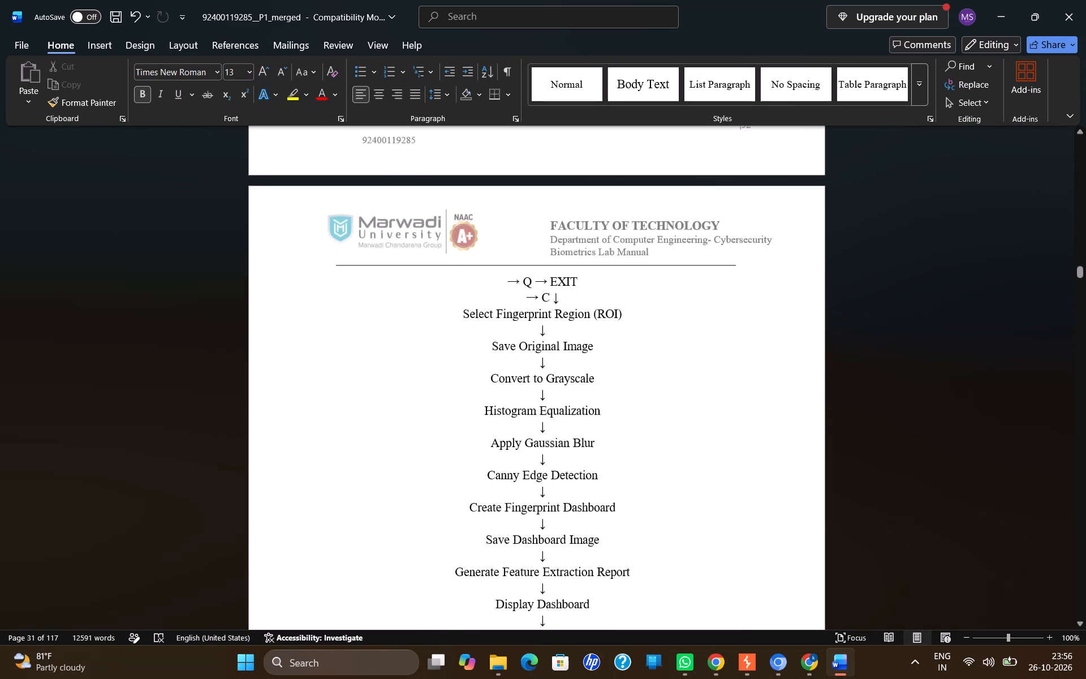
pyautogui.scroll(-5, 766, 349)
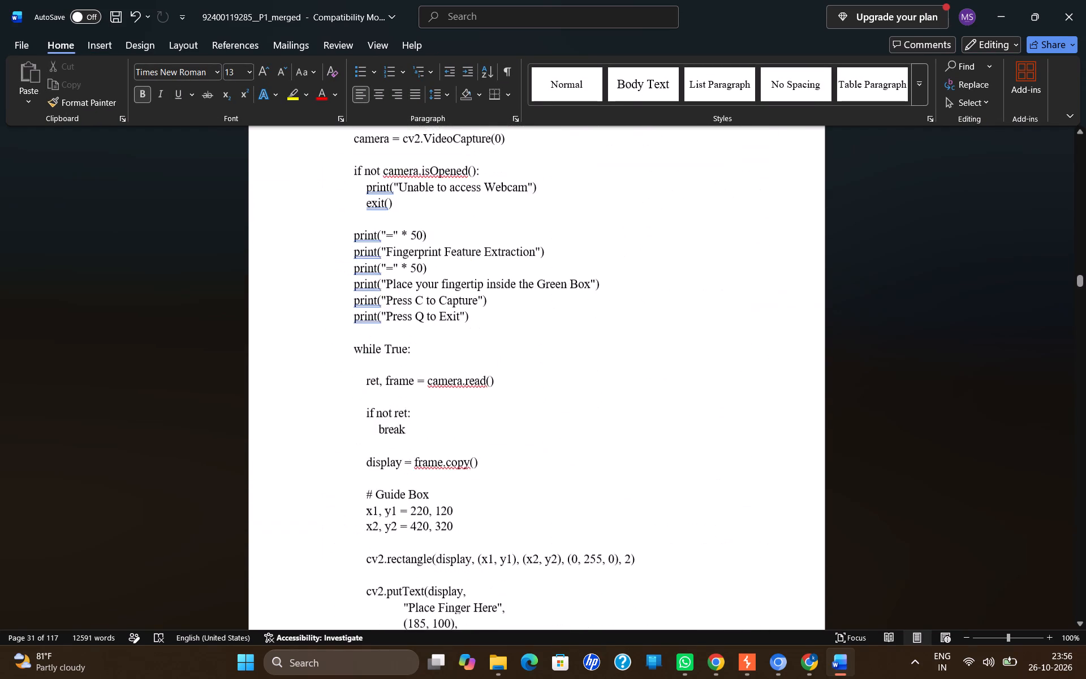
pyautogui.scroll(-4, 766, 349)
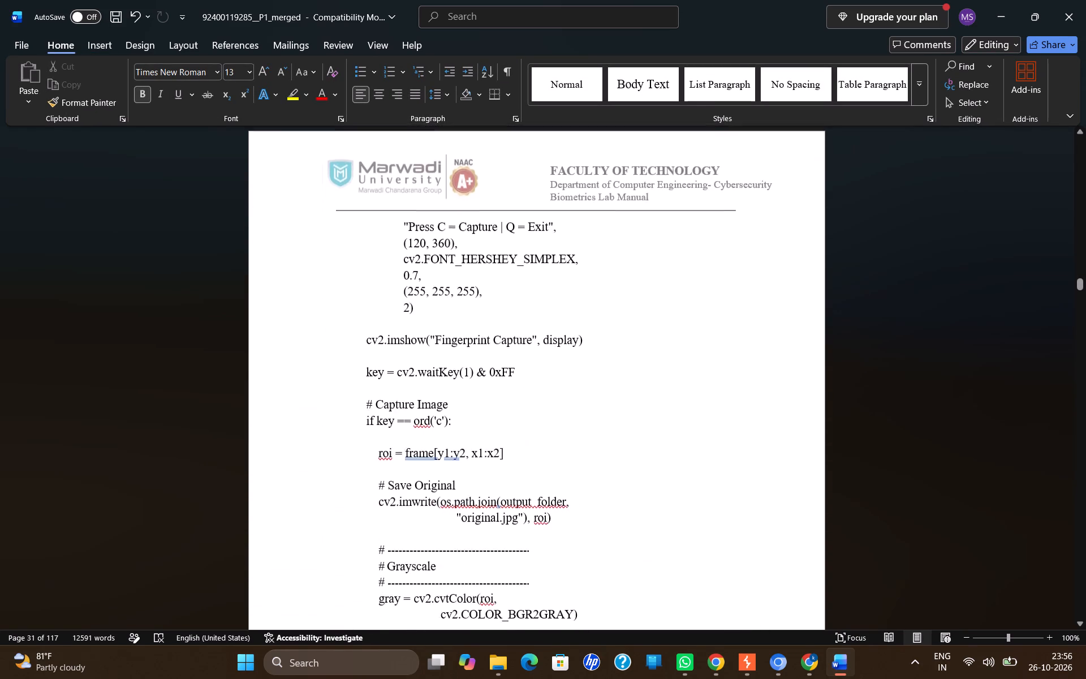
pyautogui.scroll(-4, 766, 349)
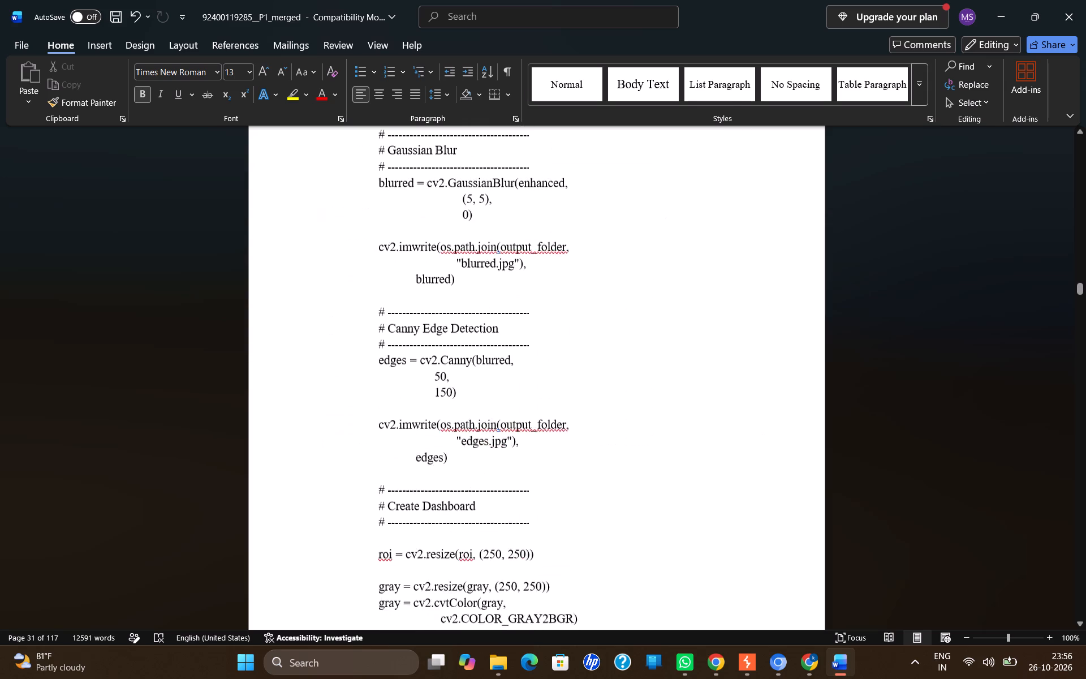
pyautogui.scroll(-4, 766, 349)
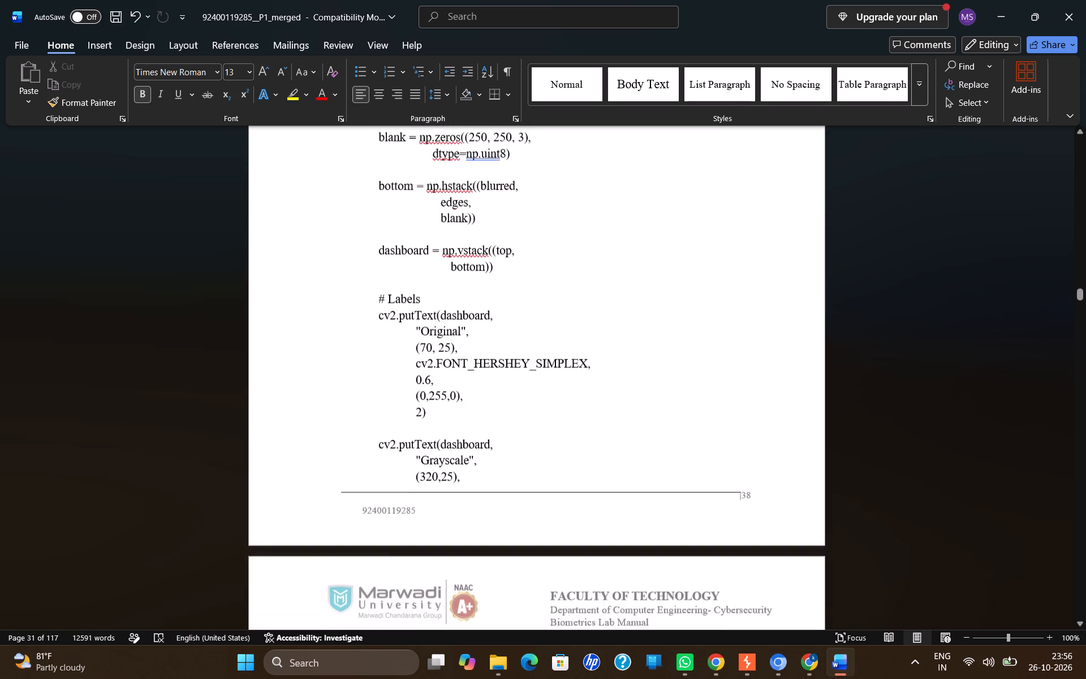
pyautogui.scroll(-4, 766, 349)
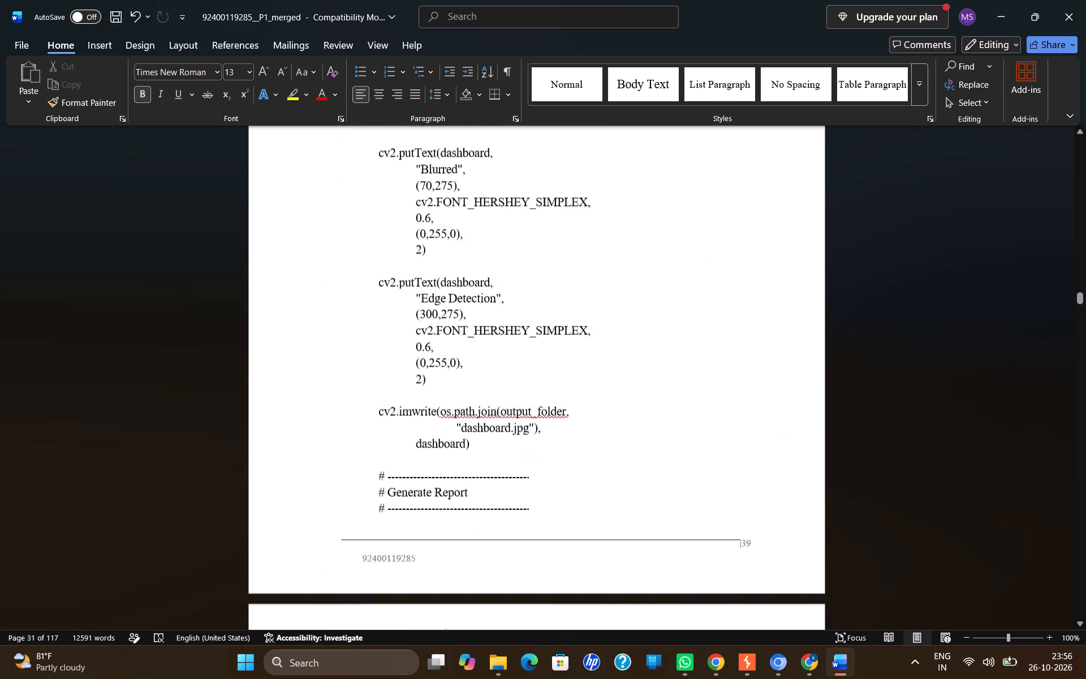
pyautogui.scroll(-4, 766, 349)
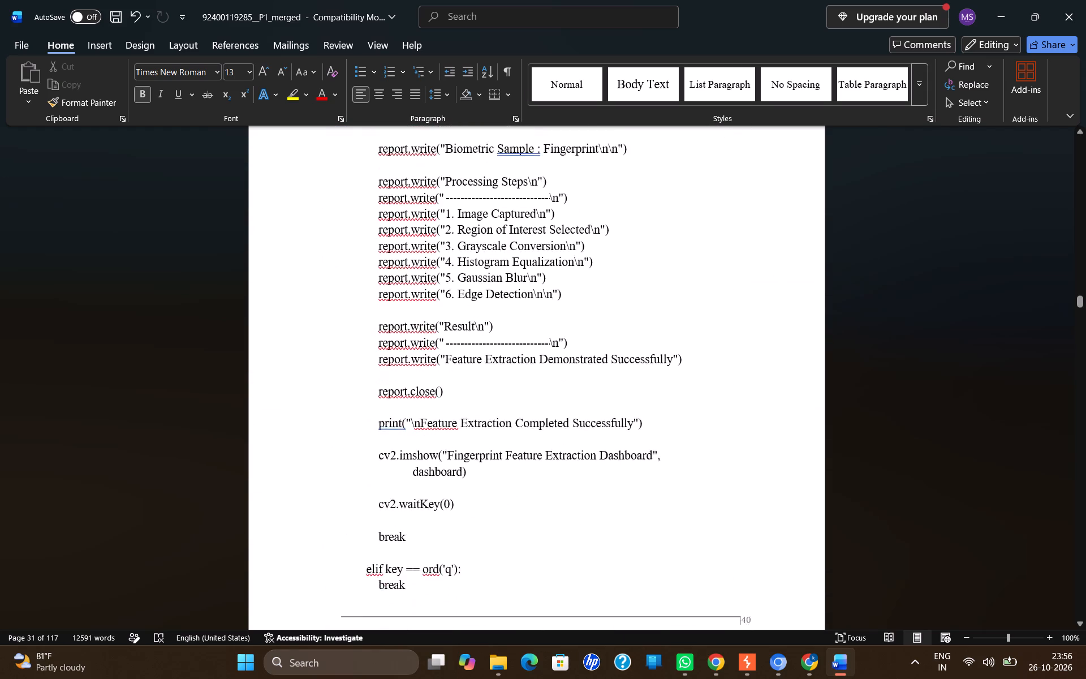
pyautogui.scroll(-4, 766, 349)
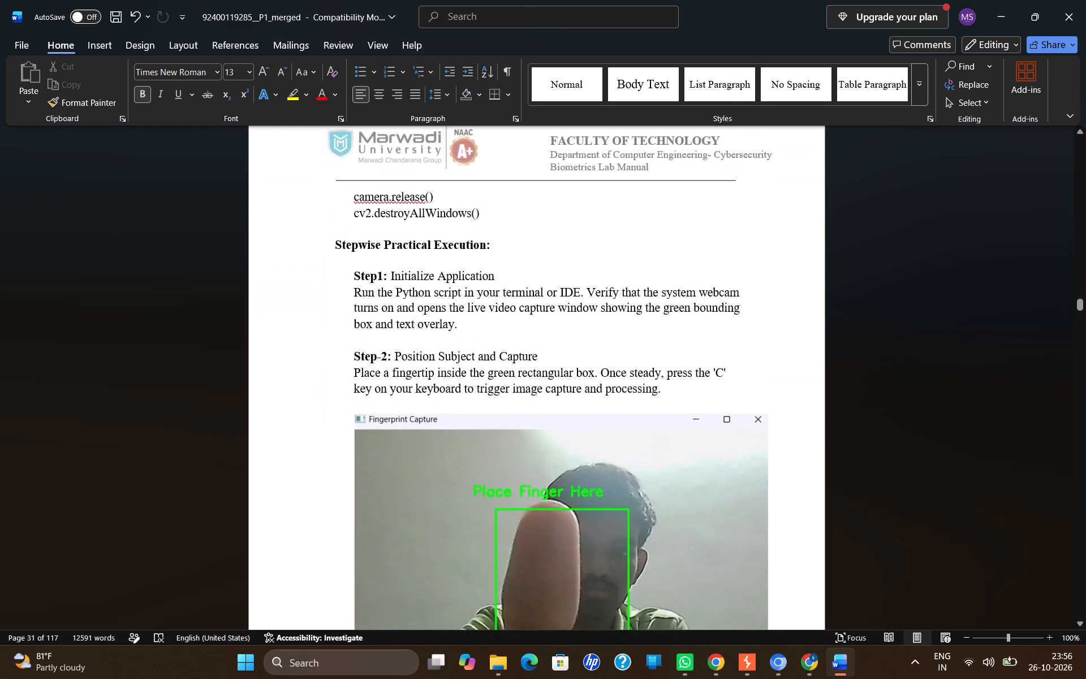
pyautogui.scroll(-4, 766, 349)
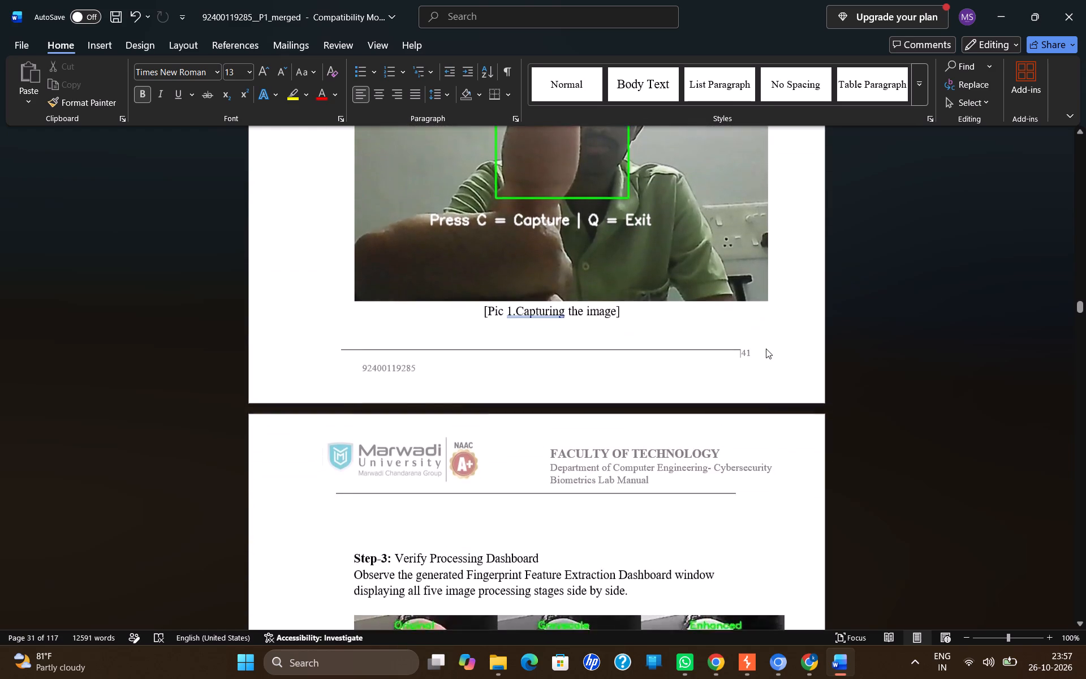
pyautogui.scroll(-4, 766, 349)
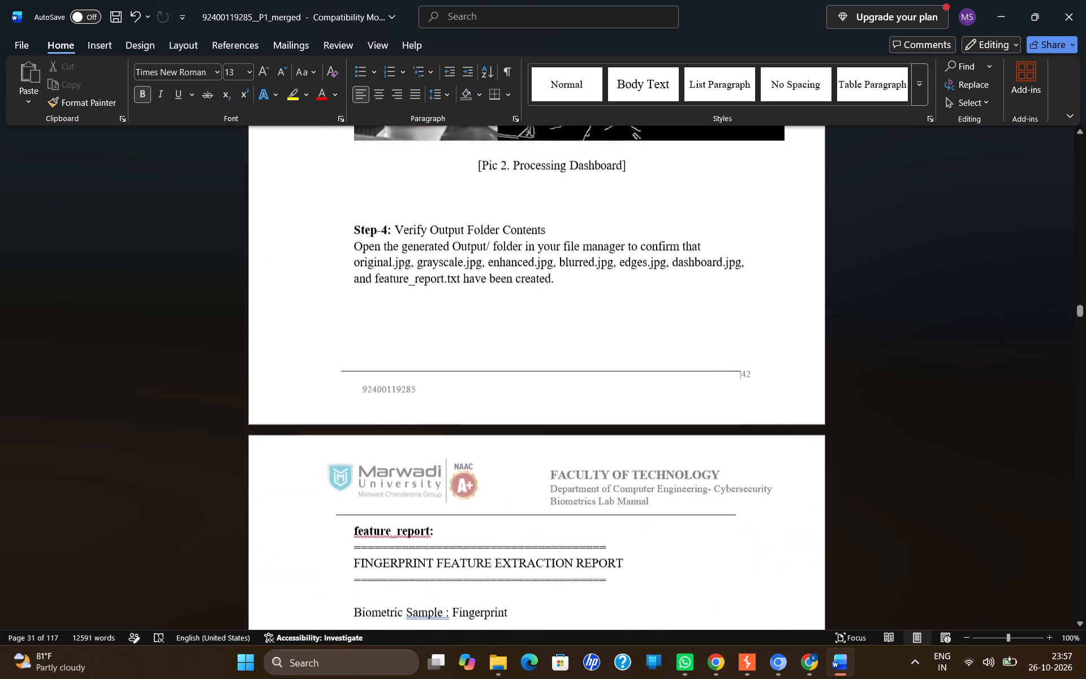
pyautogui.scroll(-4, 766, 349)
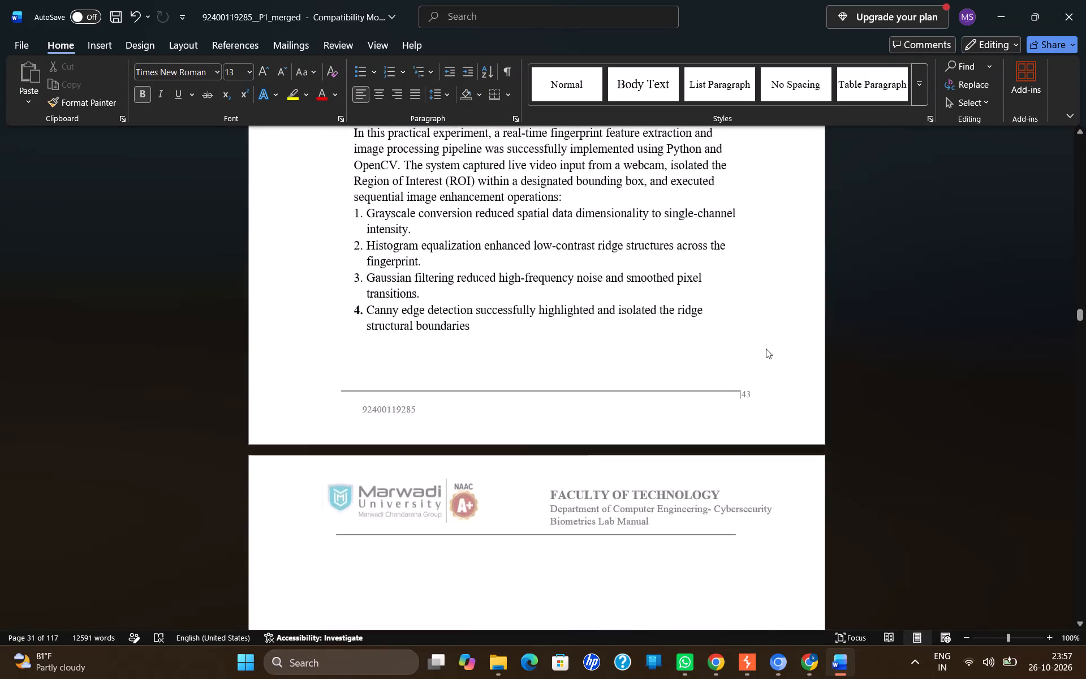
pyautogui.scroll(-4, 766, 349)
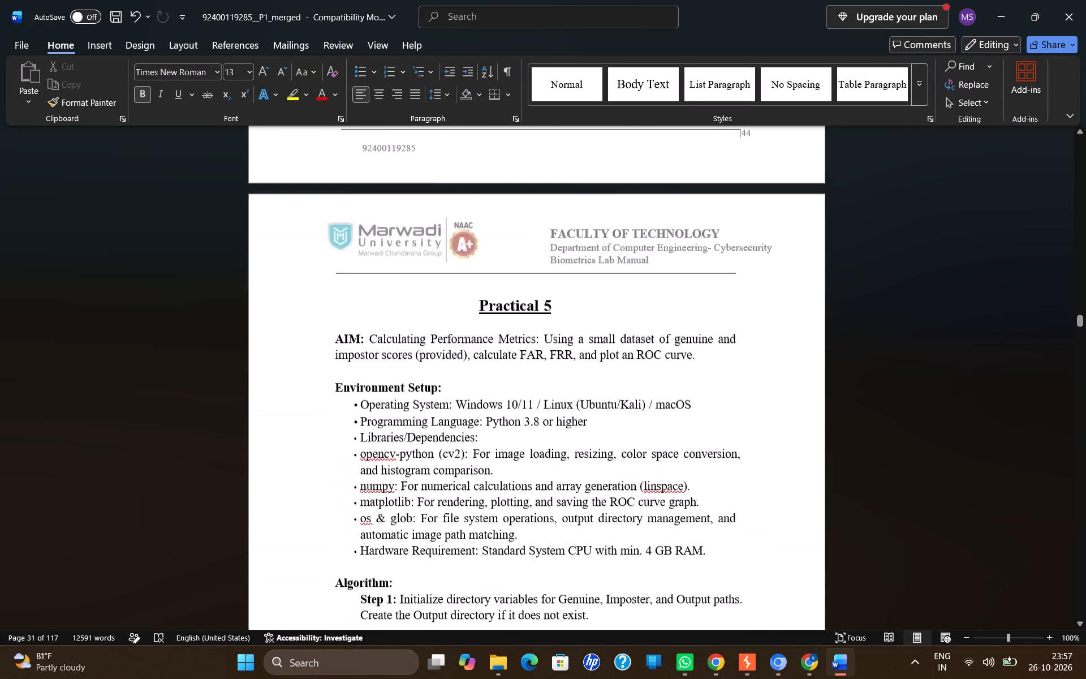
pyautogui.scroll(-1, 766, 349)
pyautogui.scroll(1, 766, 349)
pyautogui.scroll(-1, 766, 349)
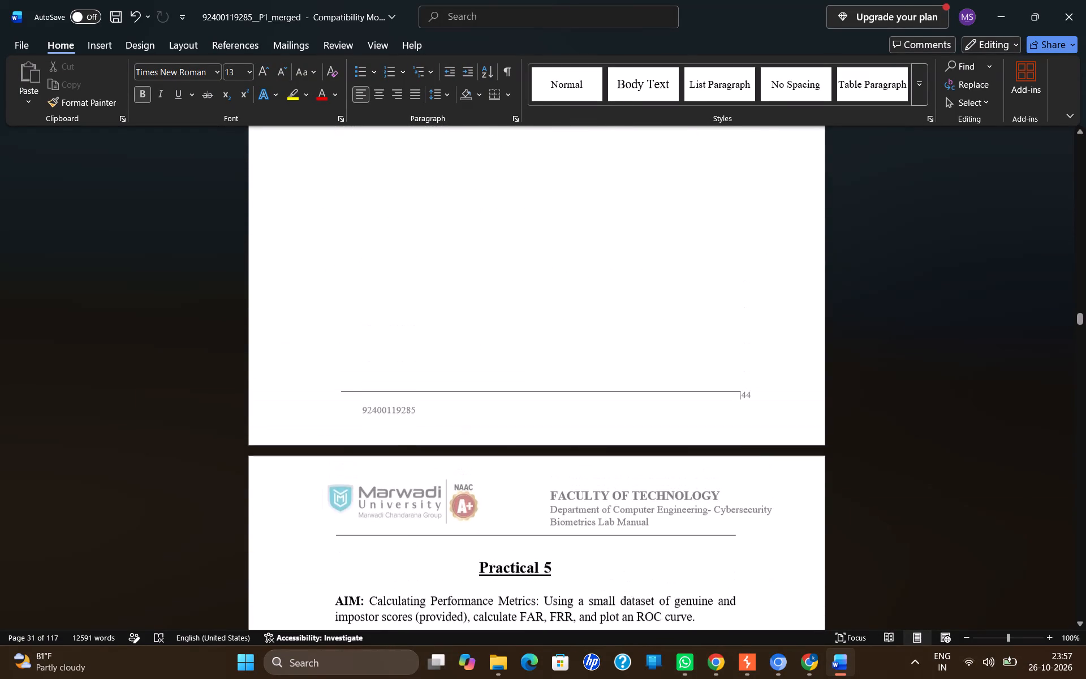
pyautogui.scroll(-1, 766, 349)
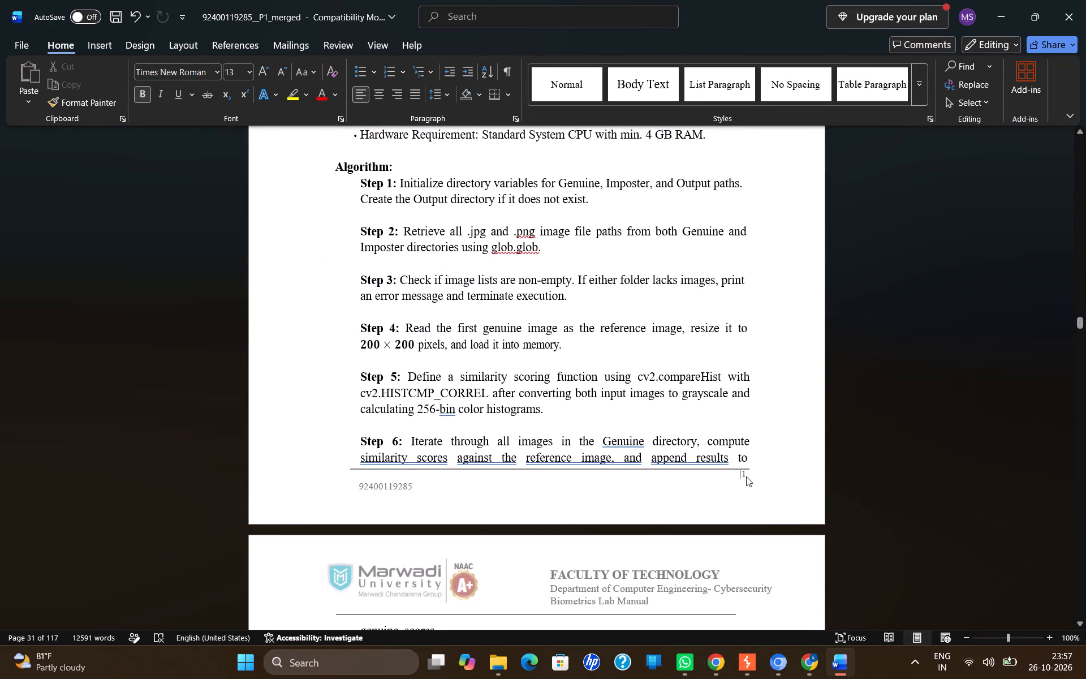
# Set the section 49 footer's page numbering, on the first page of Practical 5, to start at 45 and leave footer editing.
pyautogui.doubleClick(746, 476)
pyautogui.rightClick(746, 476)
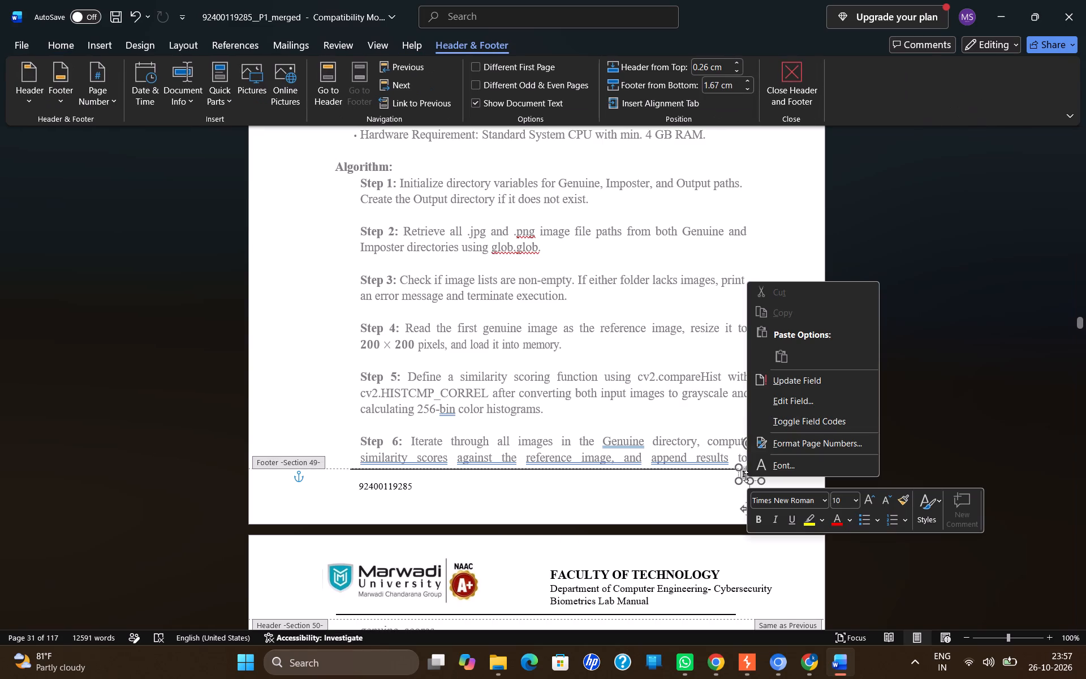
pyautogui.click(777, 444)
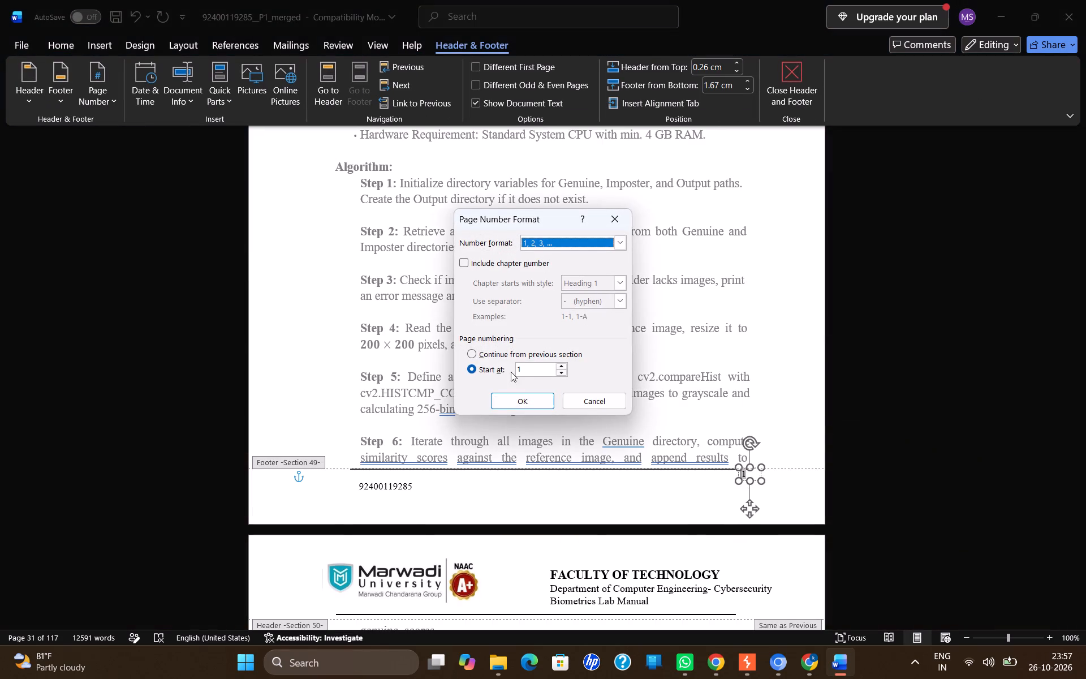
pyautogui.click(525, 367)
pyautogui.press('BackSpace')
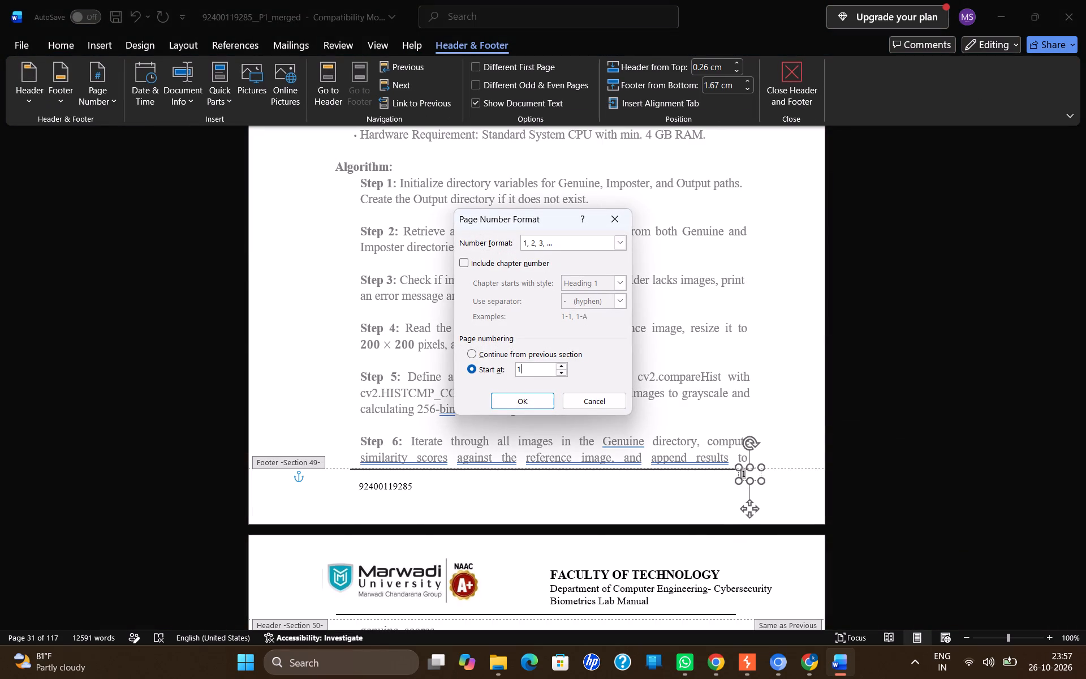
pyautogui.write('45')
pyautogui.press('Return')
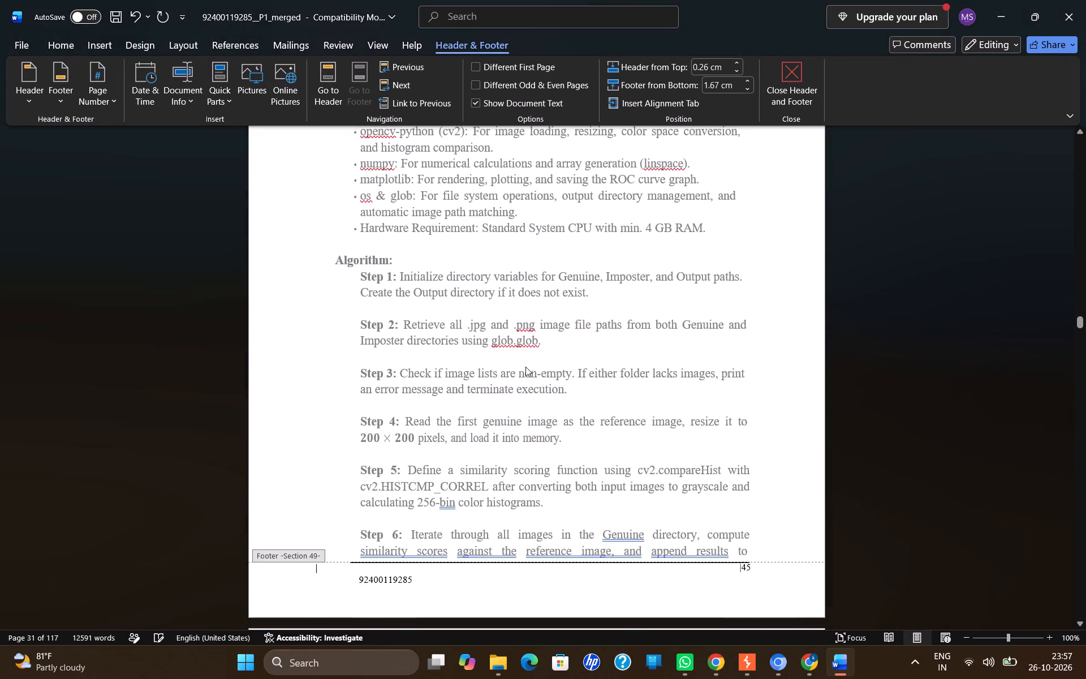
pyautogui.scroll(-1, 697, 366)
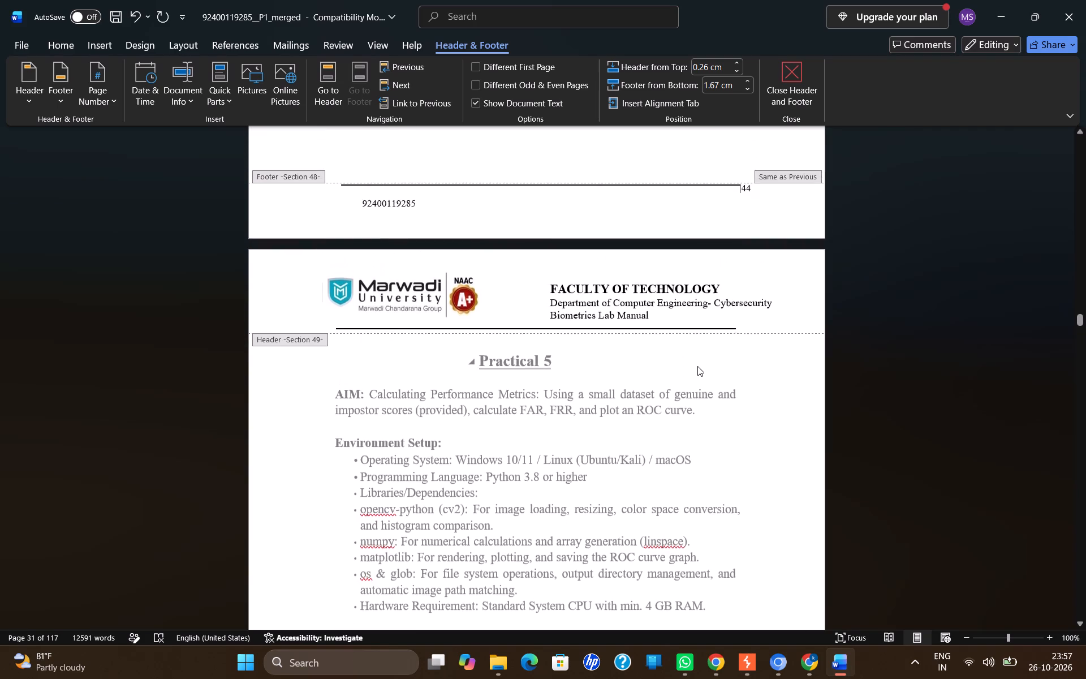
pyautogui.scroll(-3, 697, 366)
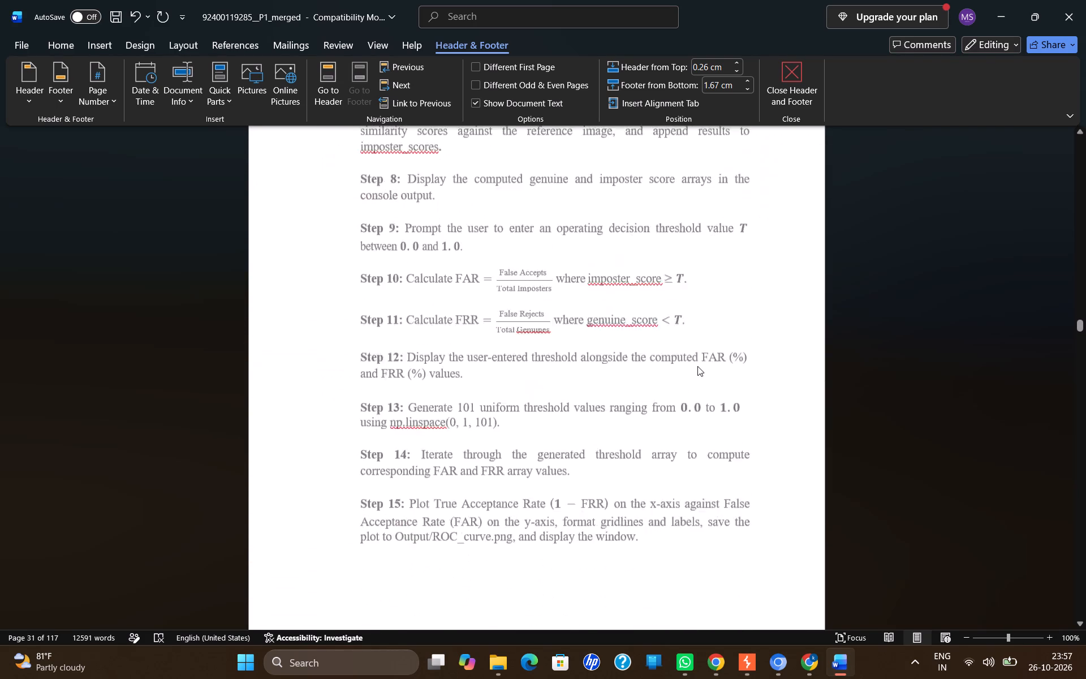
pyautogui.scroll(-3, 697, 366)
pyautogui.doubleClick(697, 366)
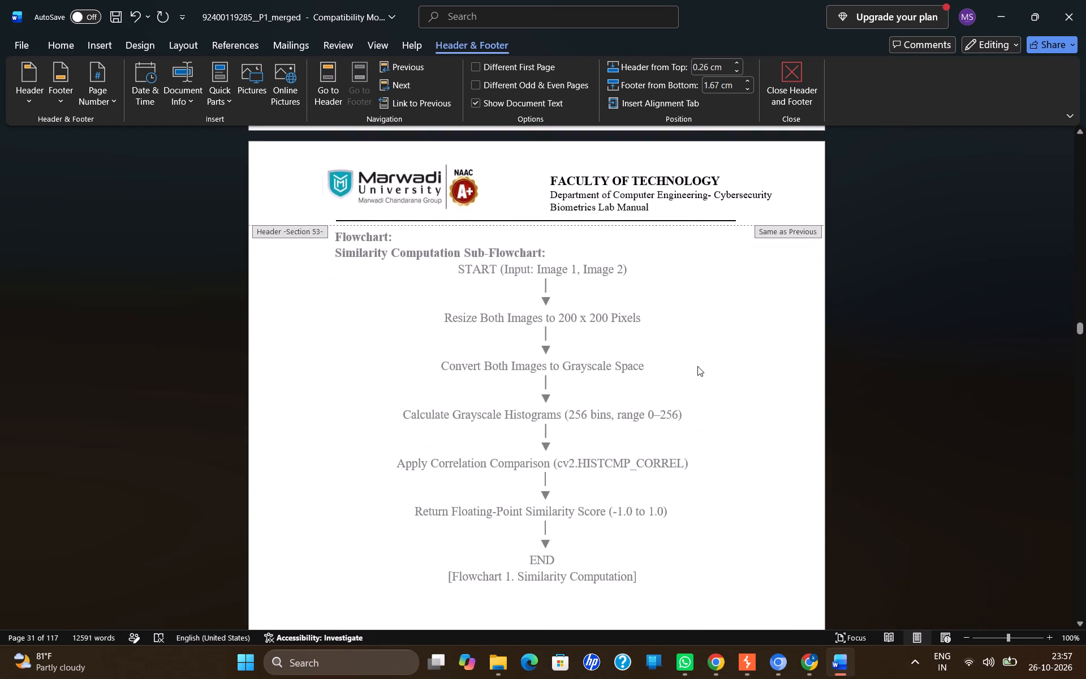
# Examine the page numbers and footers from the Practical 5 flowcharts through the start of Practical 6.
pyautogui.scroll(-4, 697, 366)
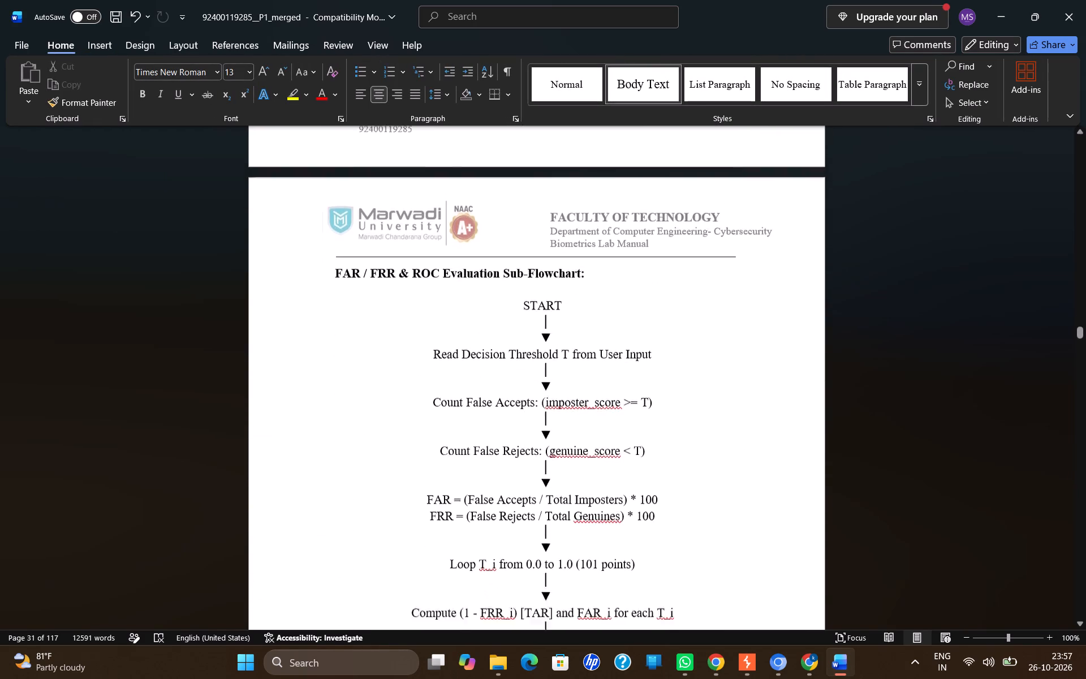
pyautogui.scroll(-6, 697, 366)
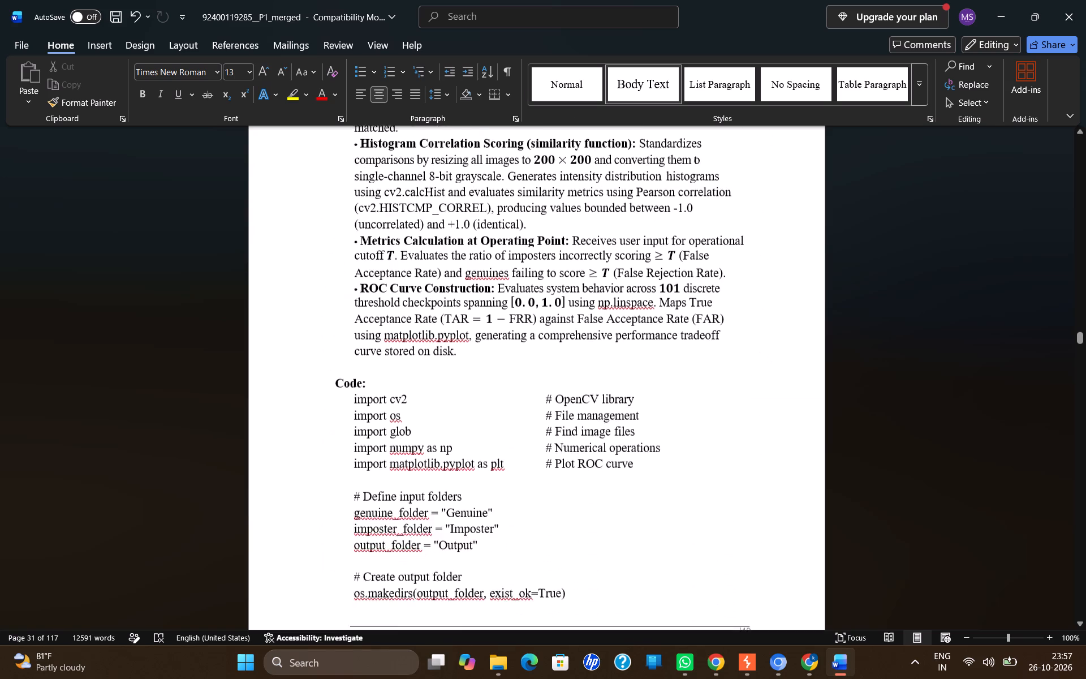
pyautogui.scroll(-5, 697, 366)
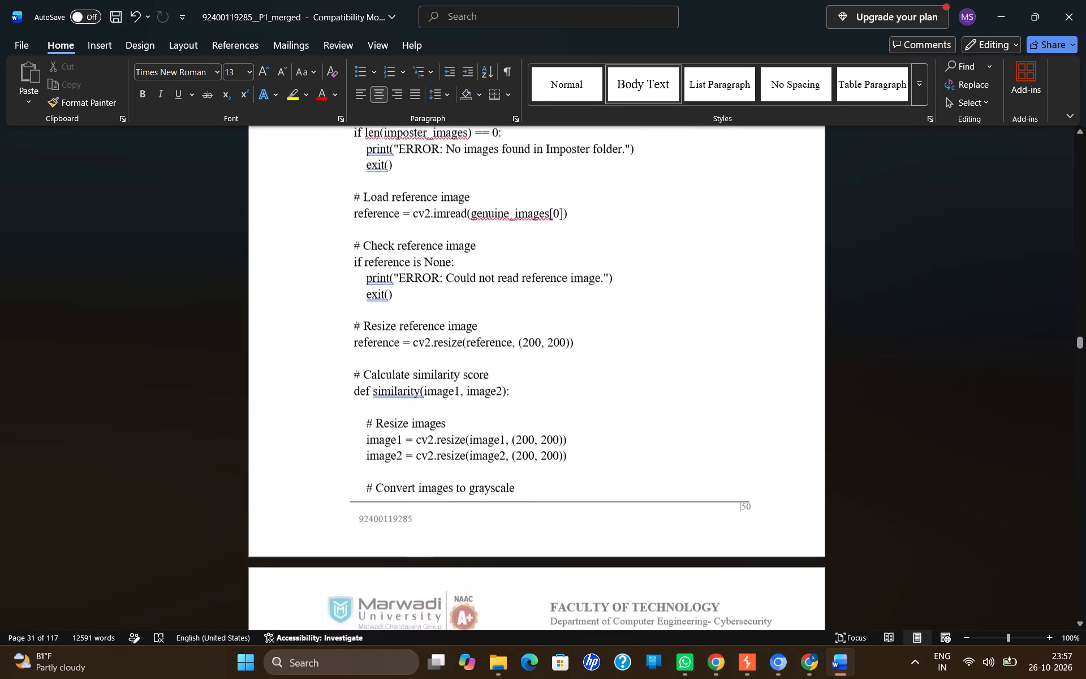
pyautogui.scroll(-5, 697, 366)
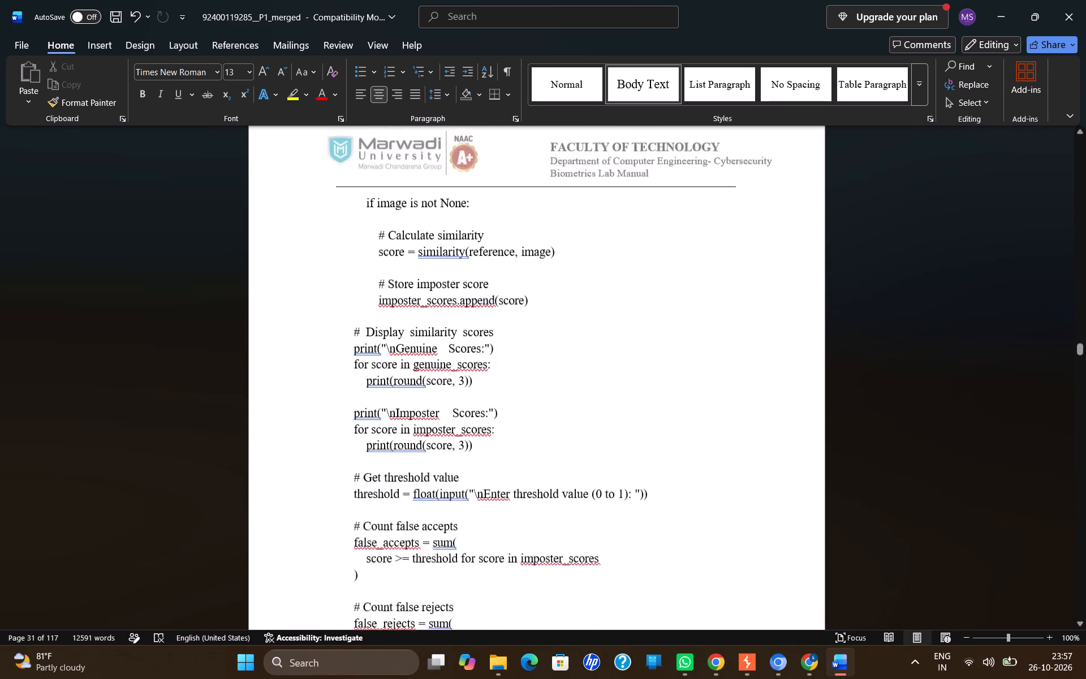
pyautogui.scroll(-3, 697, 366)
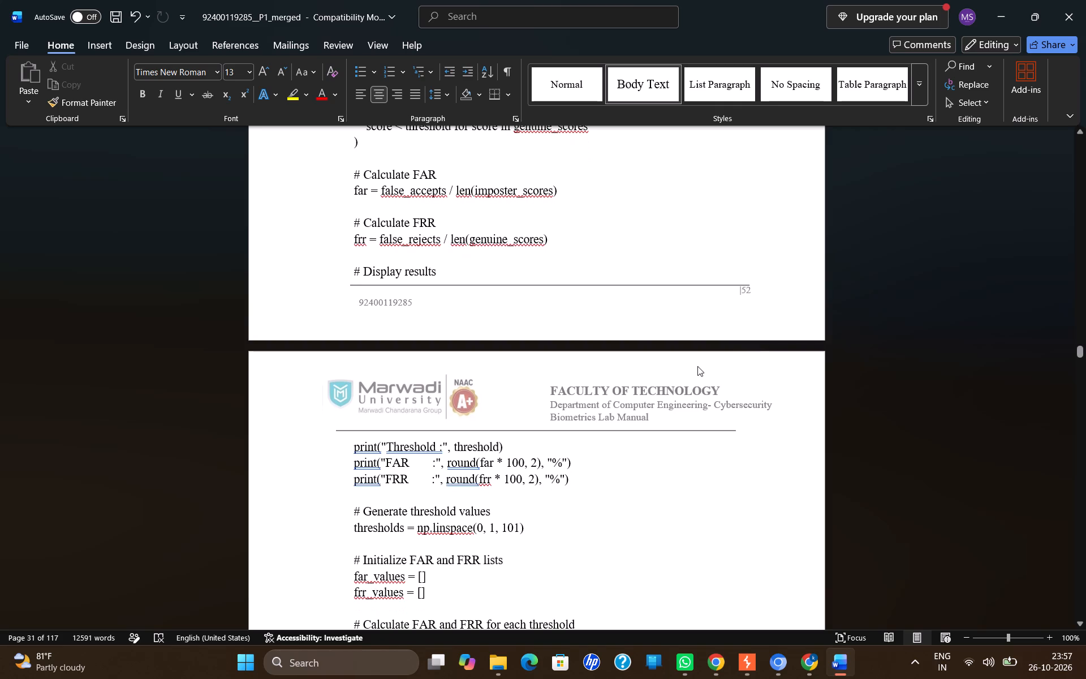
pyautogui.scroll(-4, 697, 366)
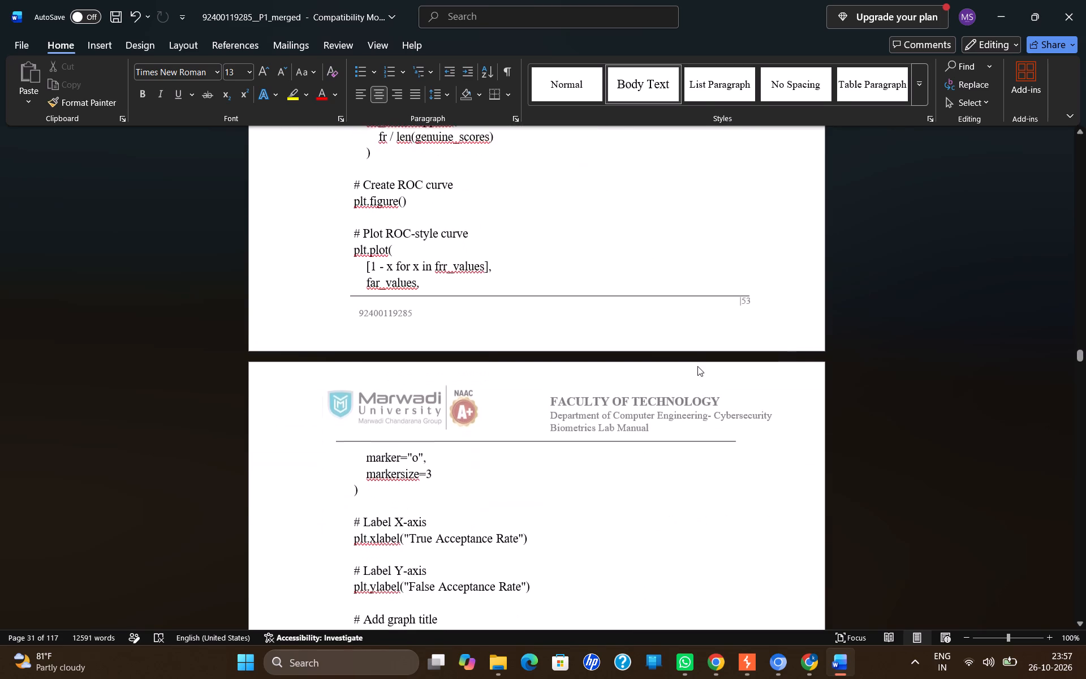
pyautogui.scroll(-4, 697, 366)
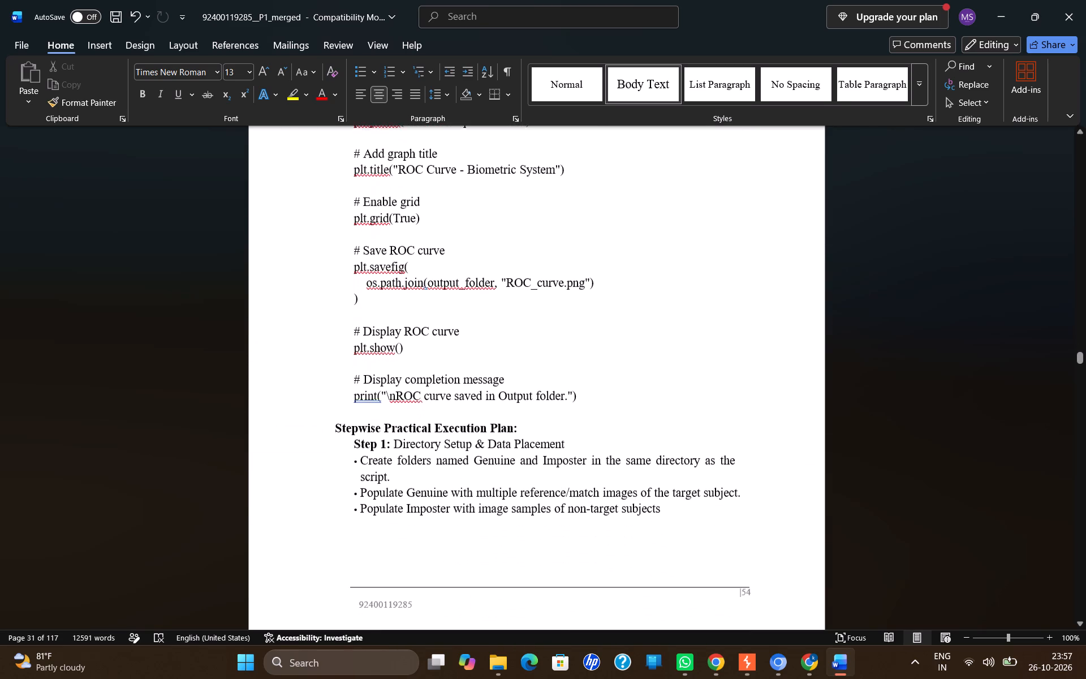
pyautogui.scroll(-3, 697, 366)
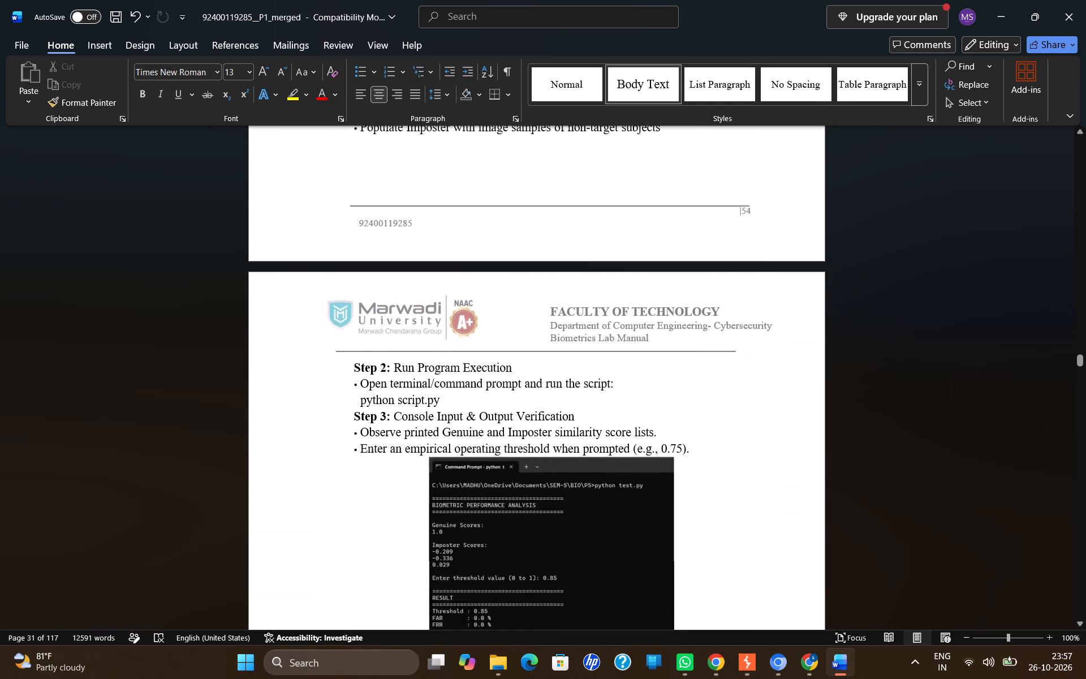
pyautogui.scroll(-2, 697, 366)
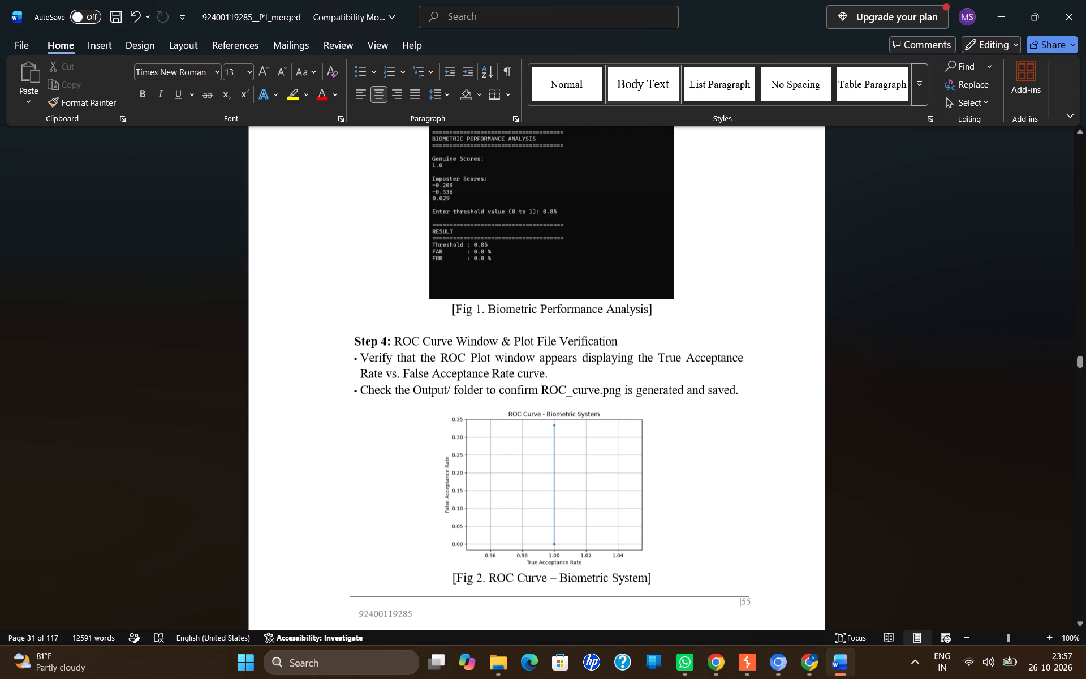
pyautogui.scroll(-7, 697, 366)
pyautogui.scroll(3, 697, 366)
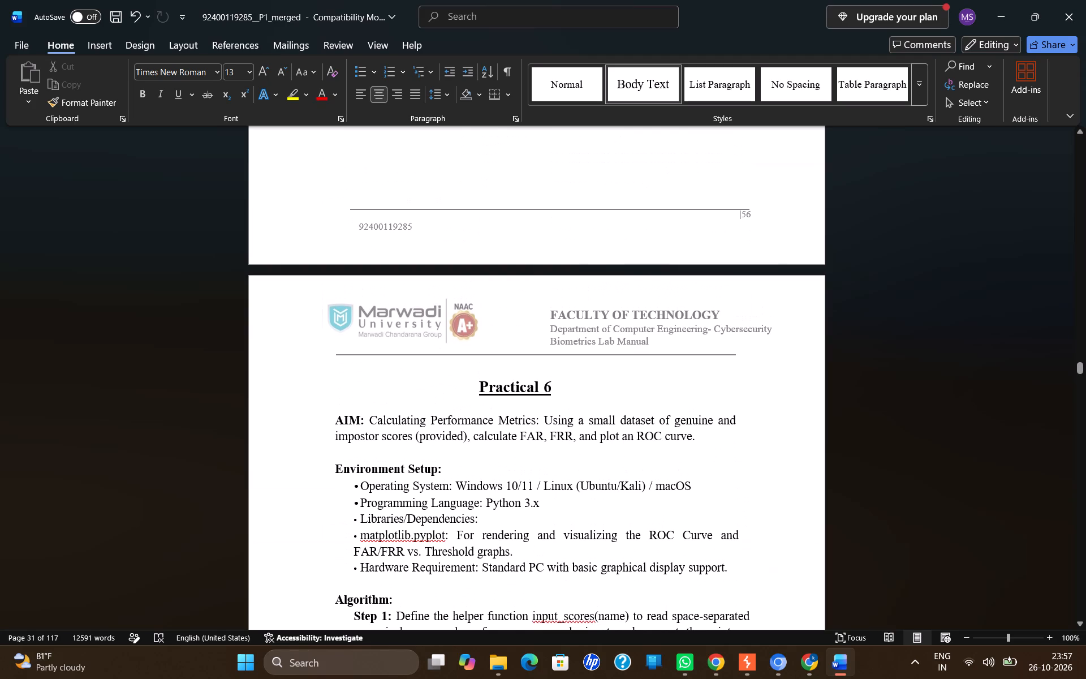
pyautogui.scroll(5, 697, 366)
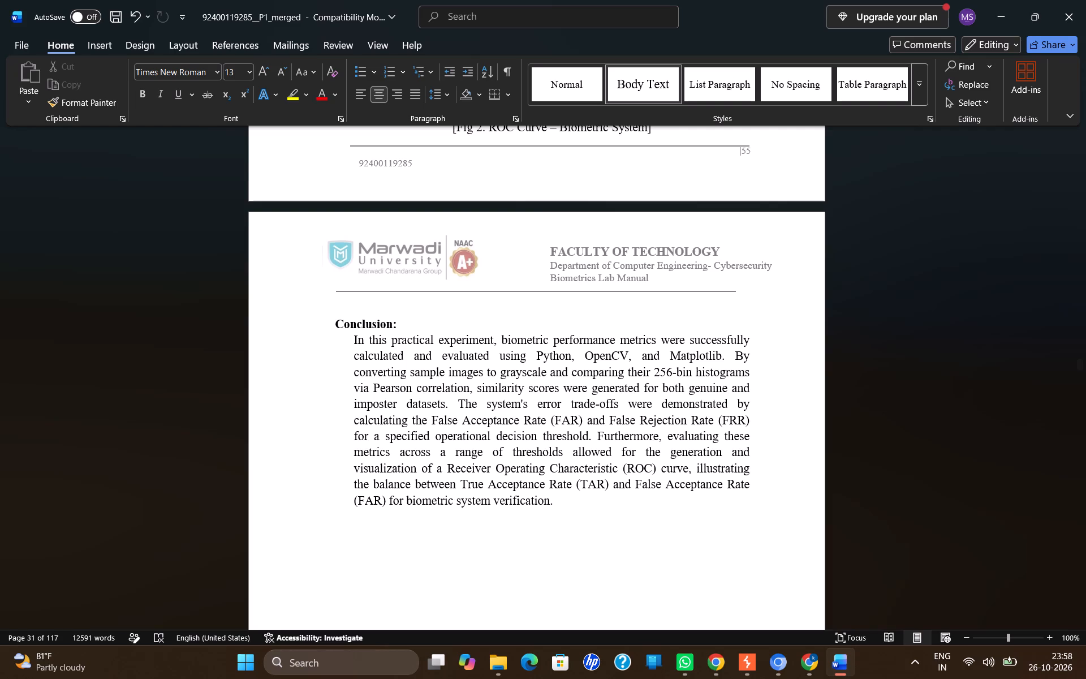
pyautogui.scroll(-5, 697, 366)
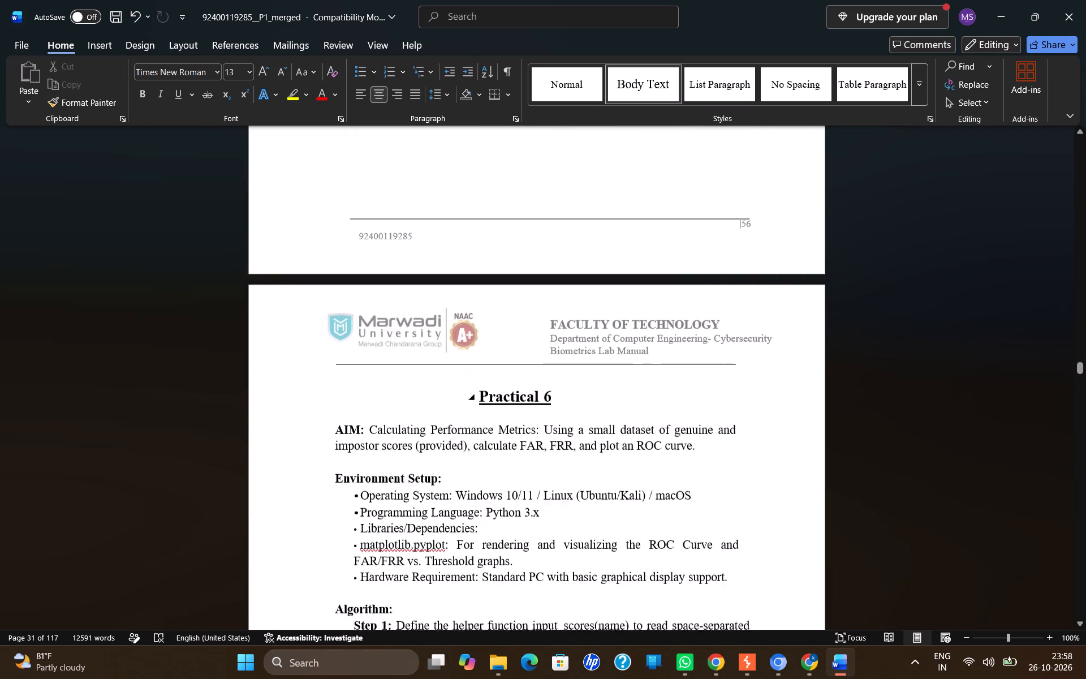
# Set the section 63 footer's page numbering, on the first page of Practical 6, to start at 57 and leave footer editing.
pyautogui.scroll(-3, 697, 366)
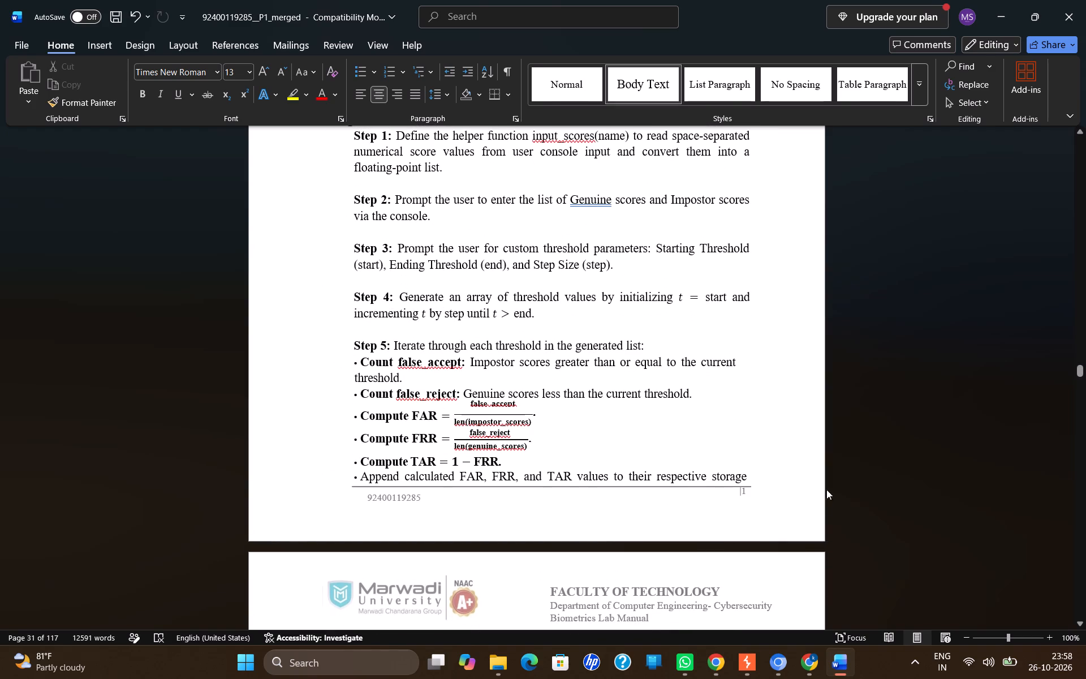
pyautogui.doubleClick(745, 490)
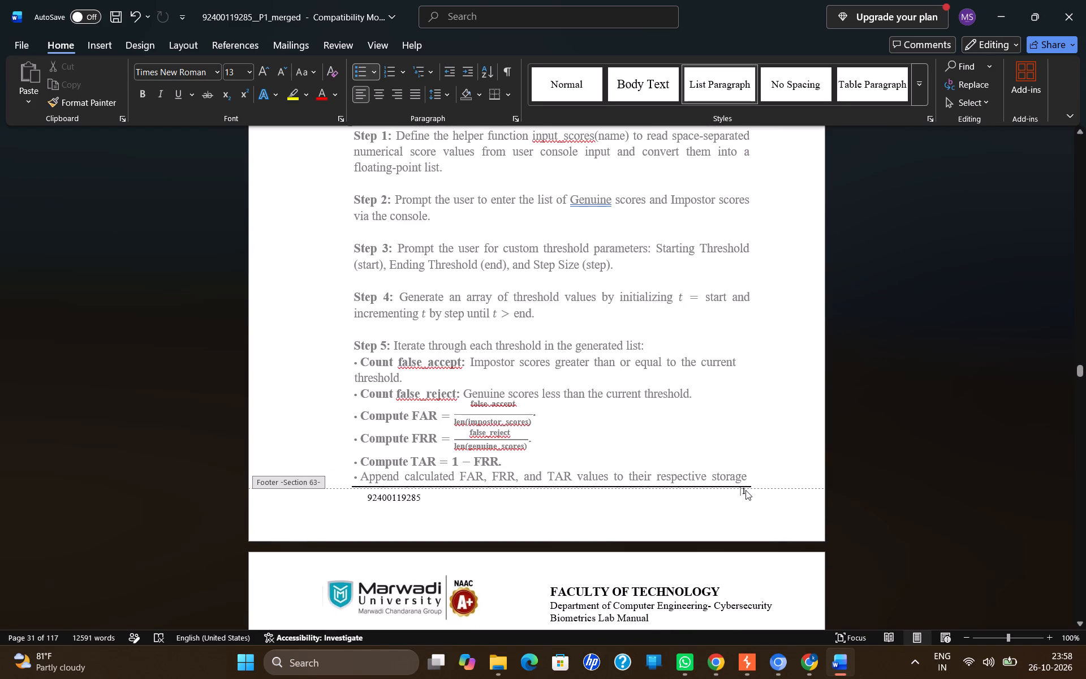
pyautogui.rightClick(745, 490)
pyautogui.click(781, 460)
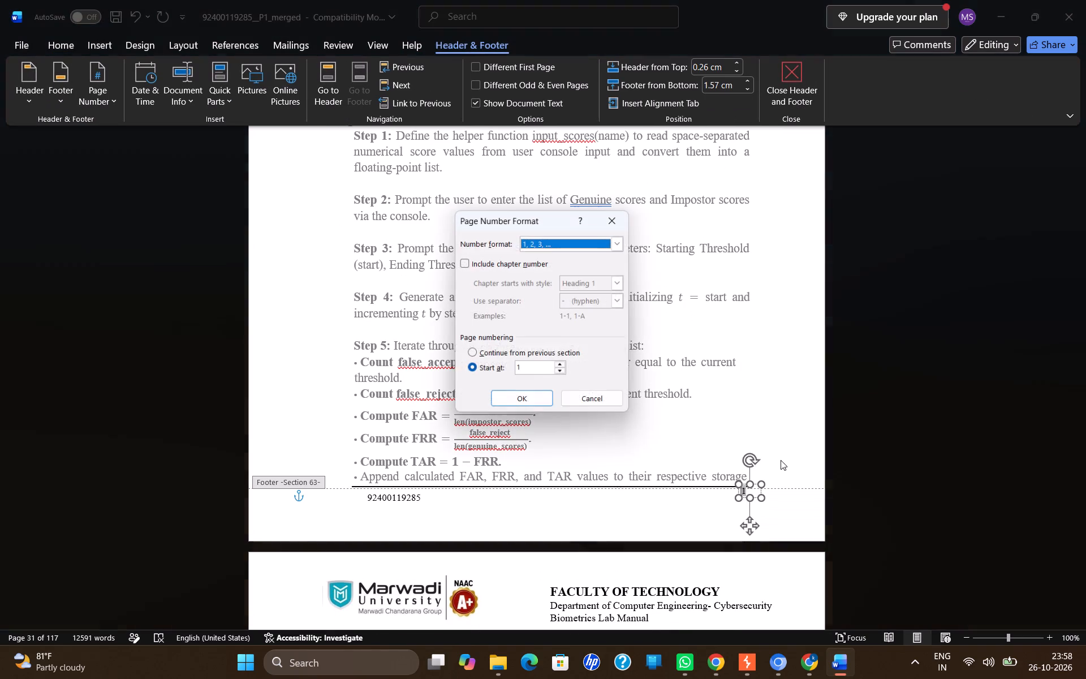
pyautogui.click(526, 371)
pyautogui.press('BackSpace')
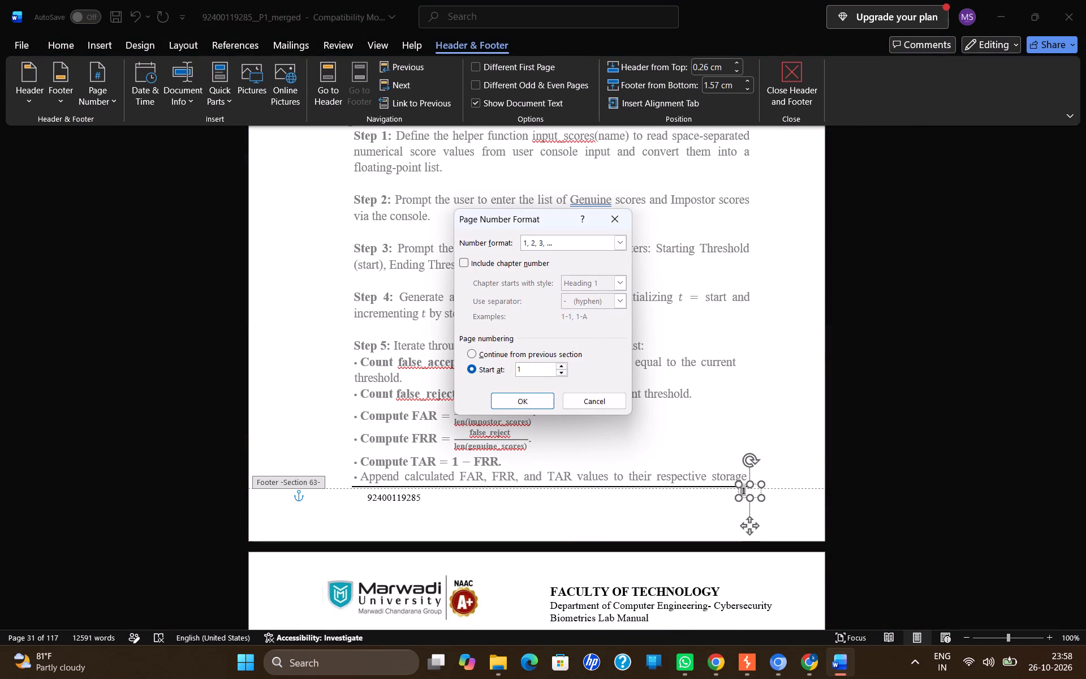
pyautogui.write('57')
pyautogui.press('Return')
pyautogui.doubleClick(720, 402)
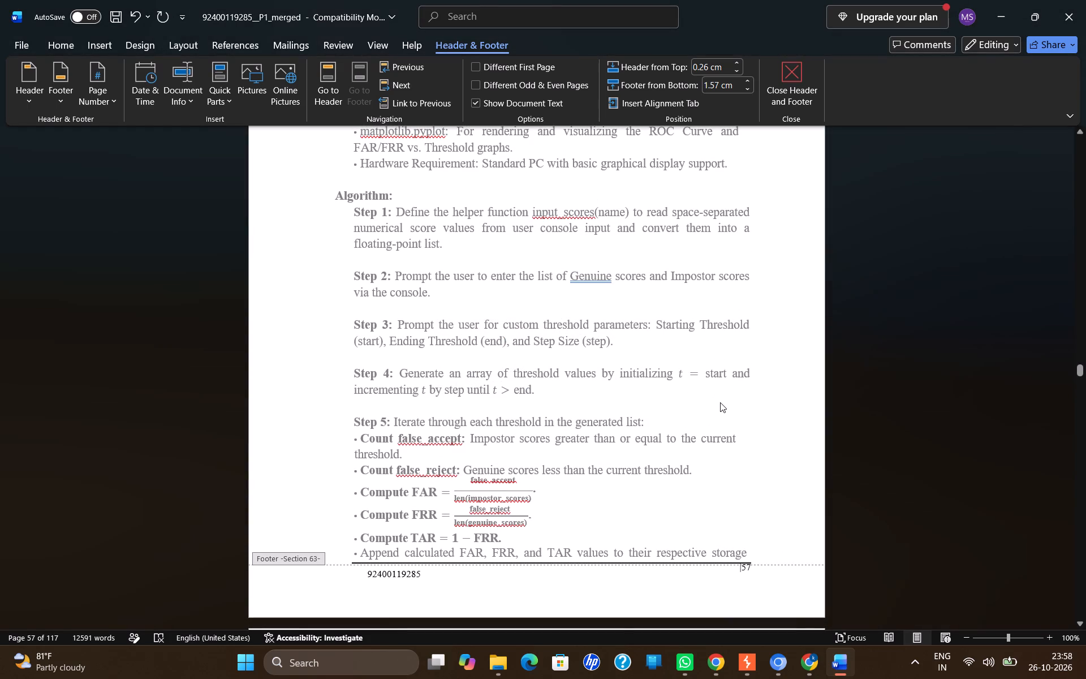
# Examine the page numbers and footers from the first page of Practical 6 through the start of Practical 7.
pyautogui.scroll(-3, 720, 402)
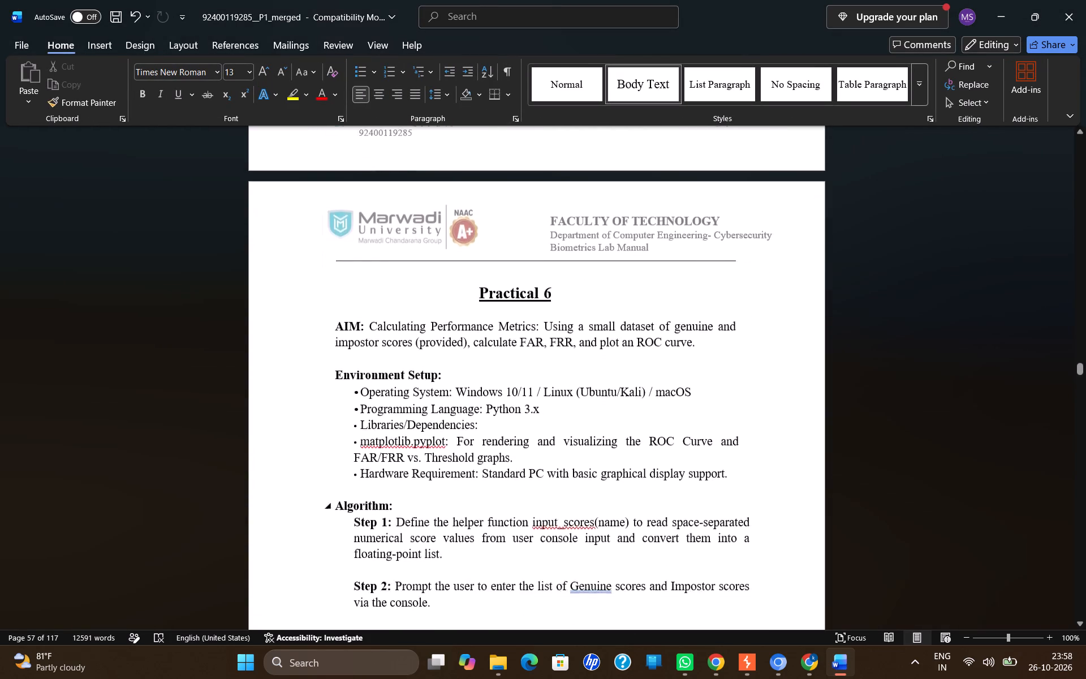
pyautogui.scroll(-4, 720, 402)
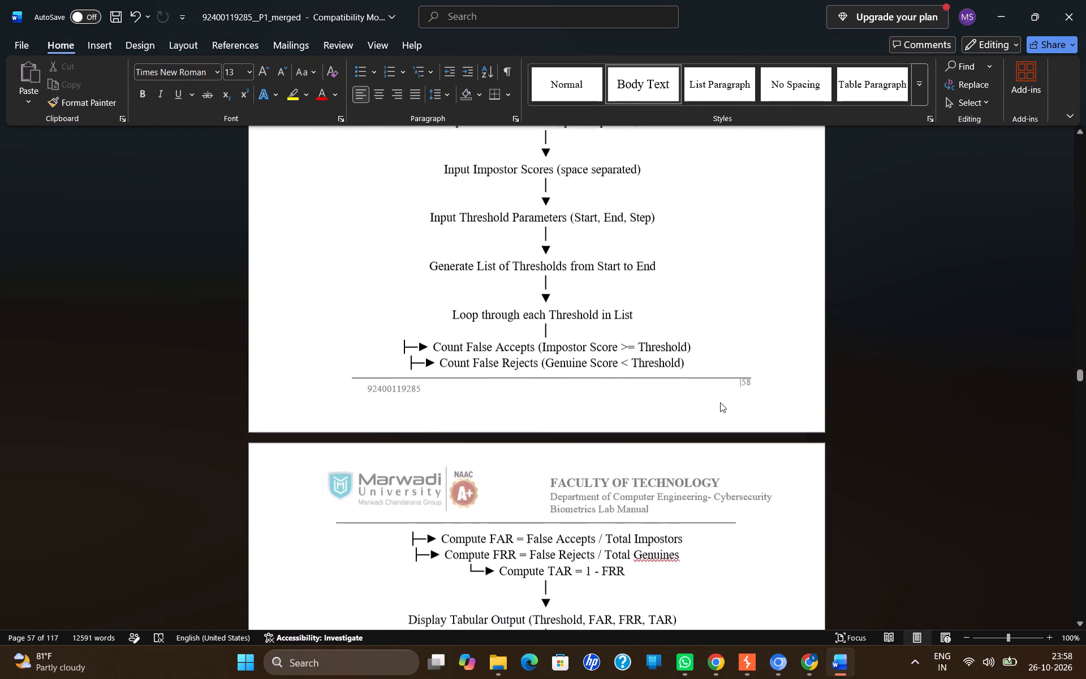
pyautogui.scroll(-4, 720, 402)
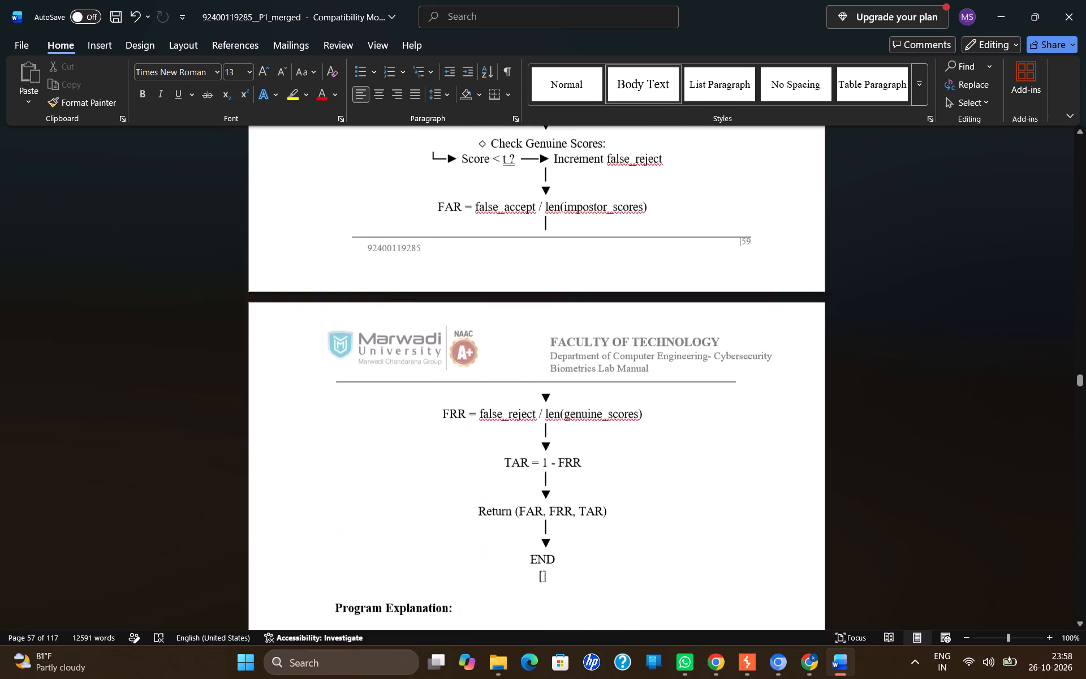
pyautogui.scroll(-4, 720, 402)
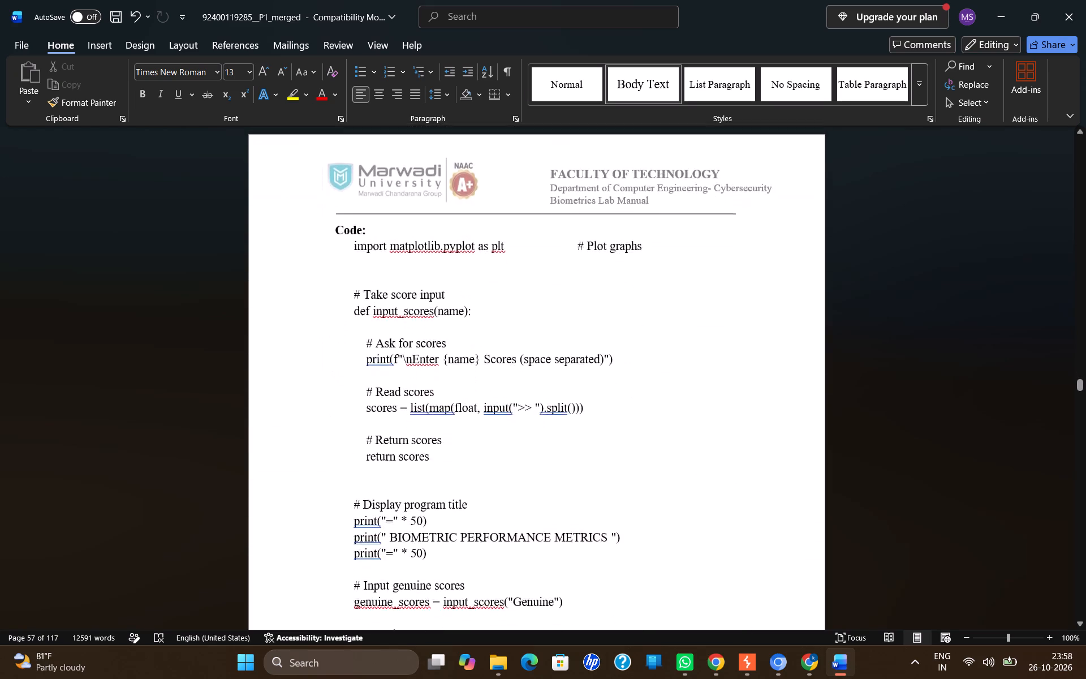
pyautogui.scroll(-4, 720, 402)
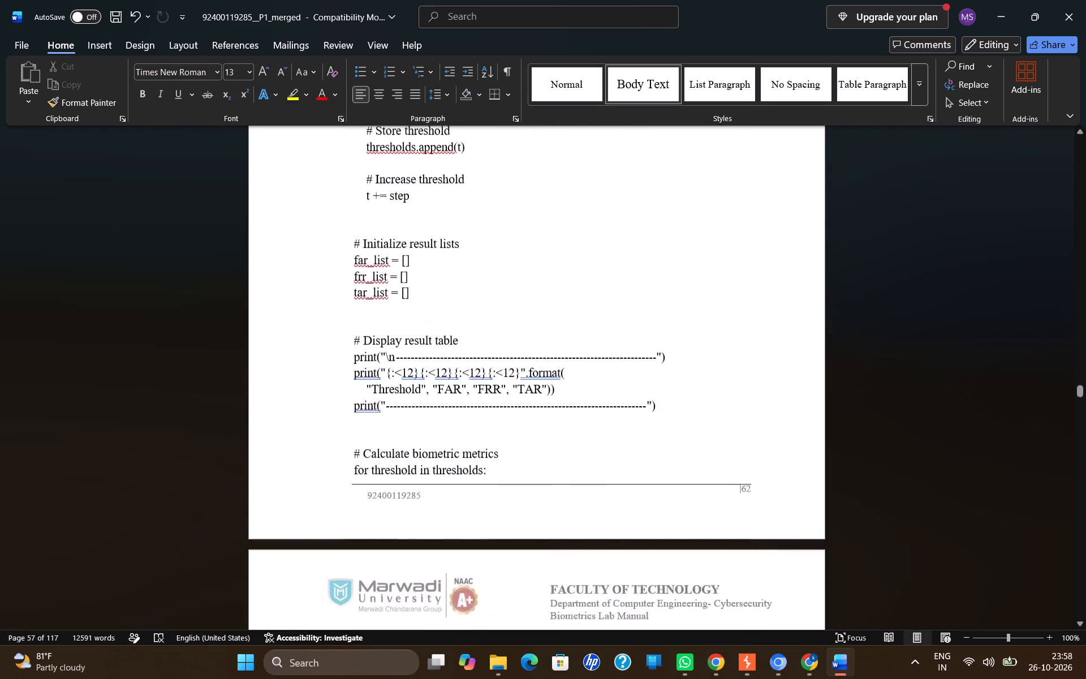
pyautogui.scroll(-4, 720, 402)
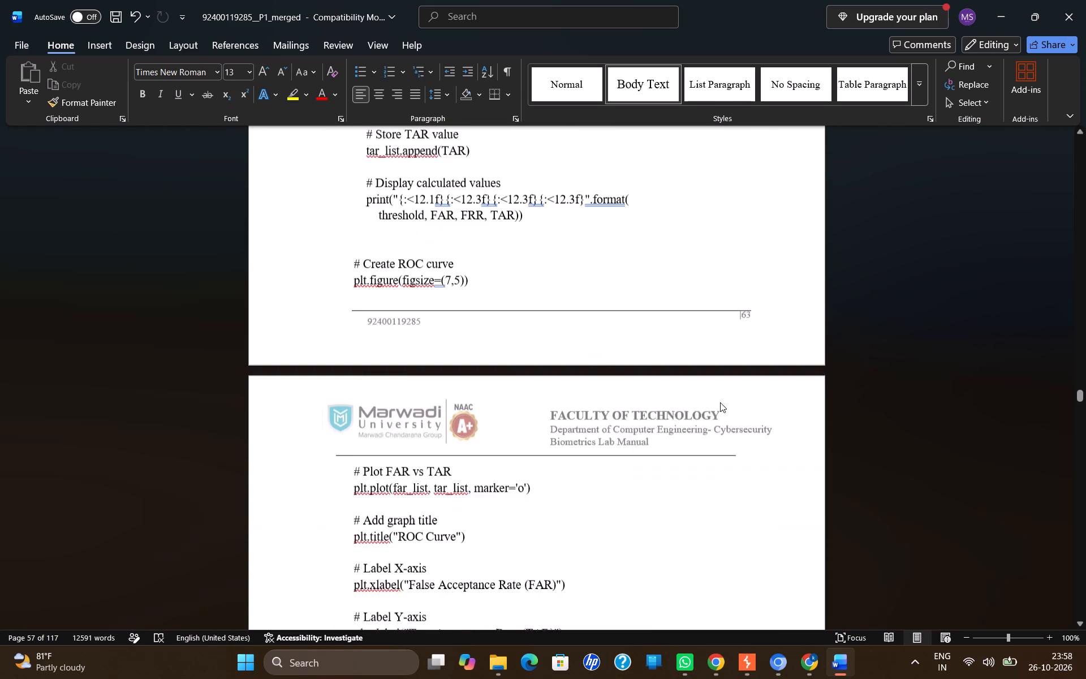
pyautogui.scroll(-4, 720, 402)
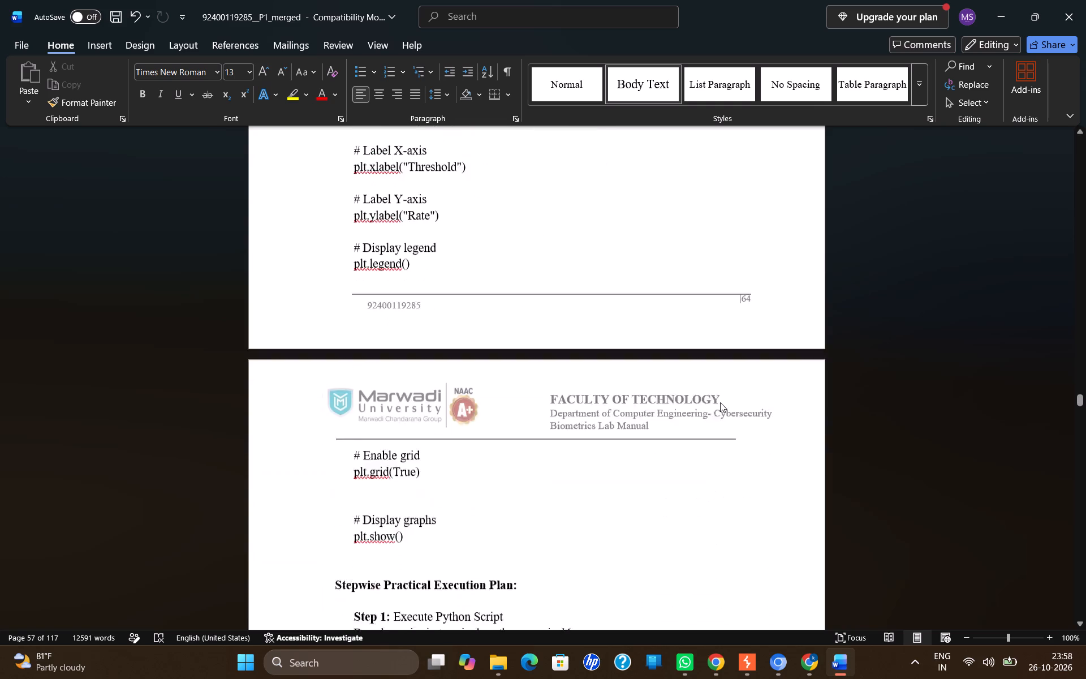
pyautogui.scroll(-4, 720, 402)
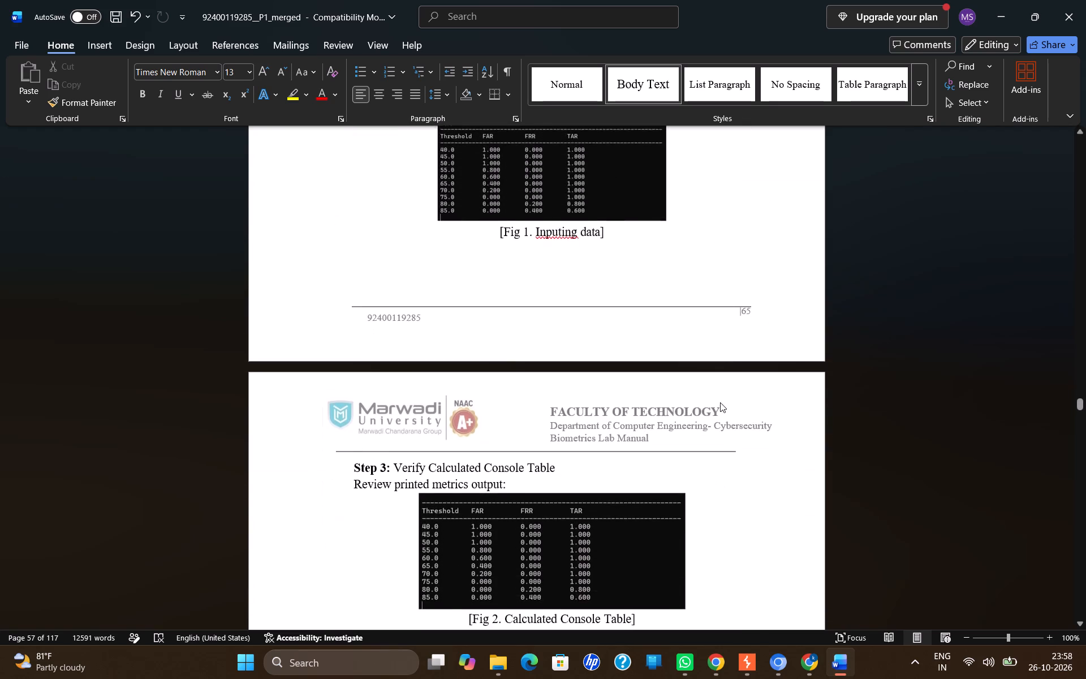
pyautogui.scroll(-4, 720, 402)
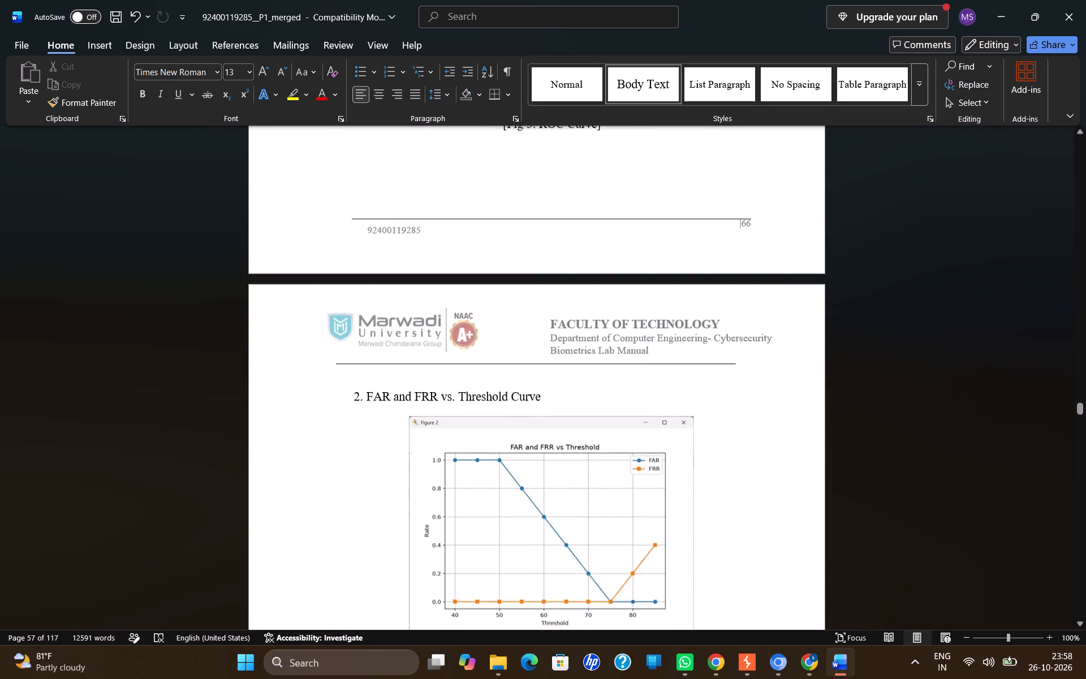
pyautogui.scroll(-3, 720, 402)
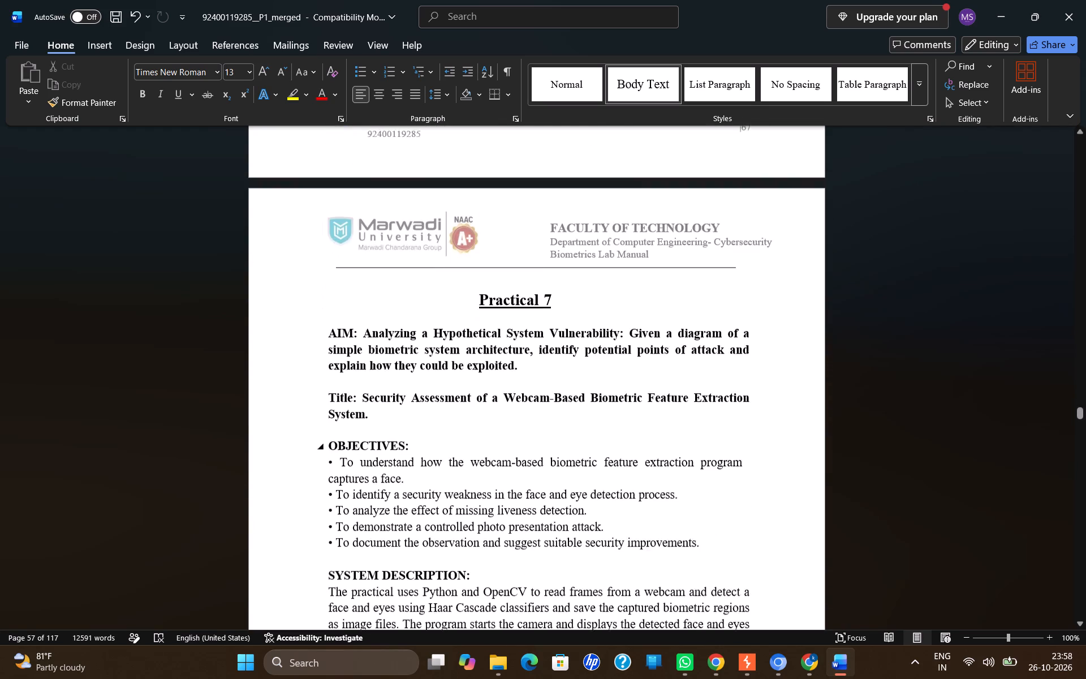
# Set the section 78 footer's page numbering, on the first page of Practical 7, to start at 68 and leave footer editing.
pyautogui.scroll(-3, 720, 402)
pyautogui.scroll(2, 720, 402)
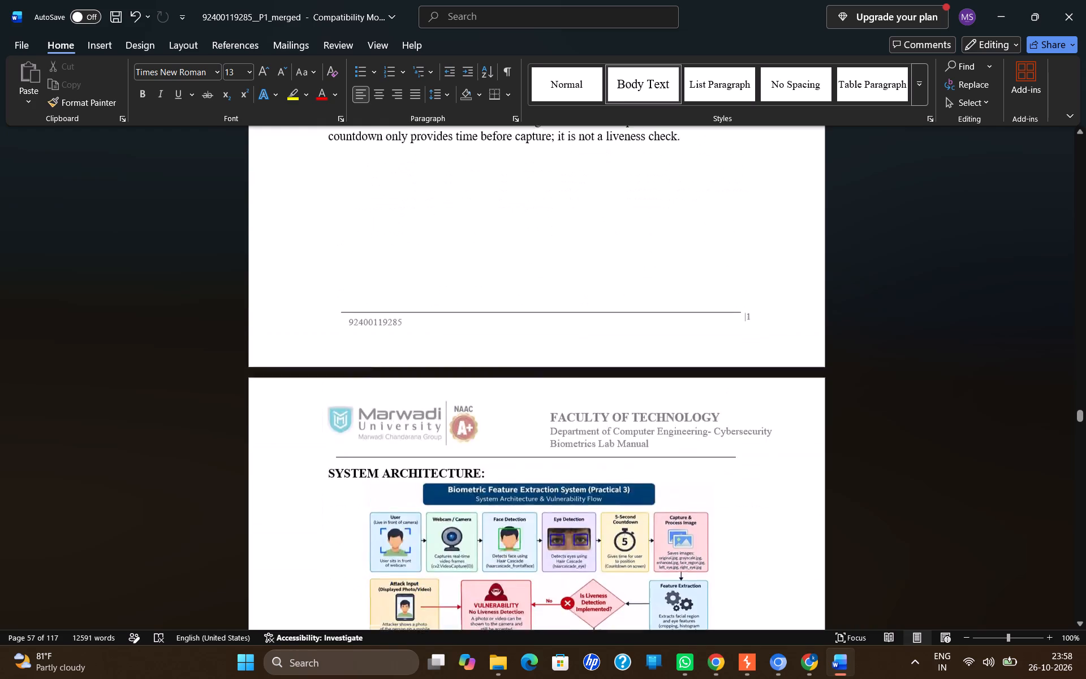
pyautogui.scroll(4, 720, 402)
pyautogui.scroll(-1, 720, 402)
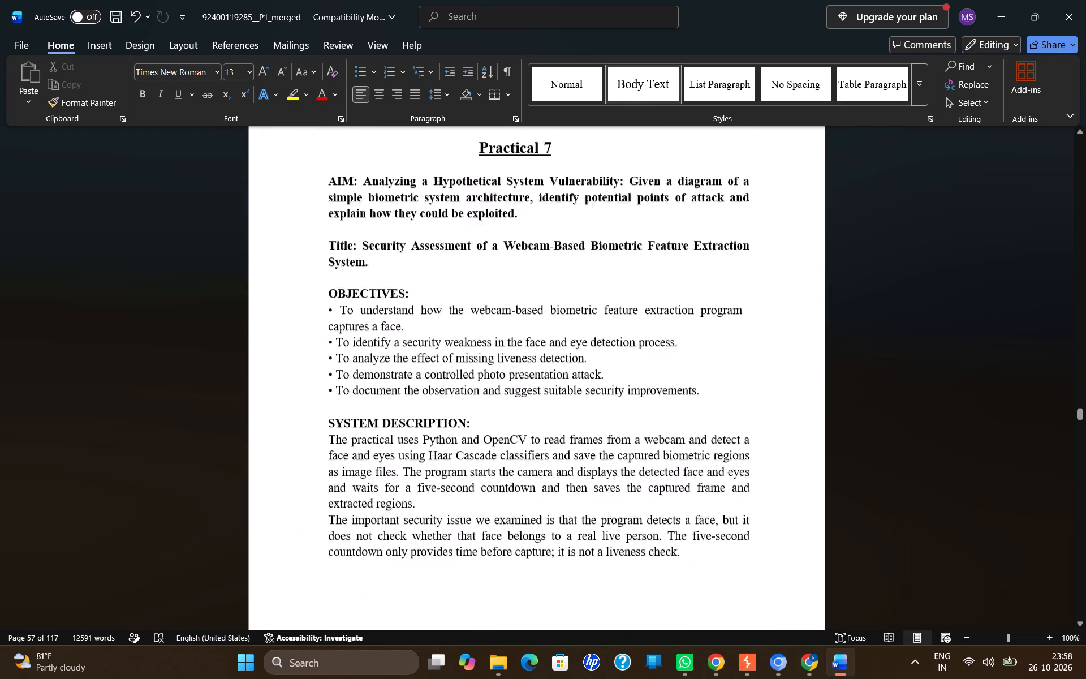
pyautogui.scroll(-1, 720, 402)
pyautogui.scroll(-1, 738, 503)
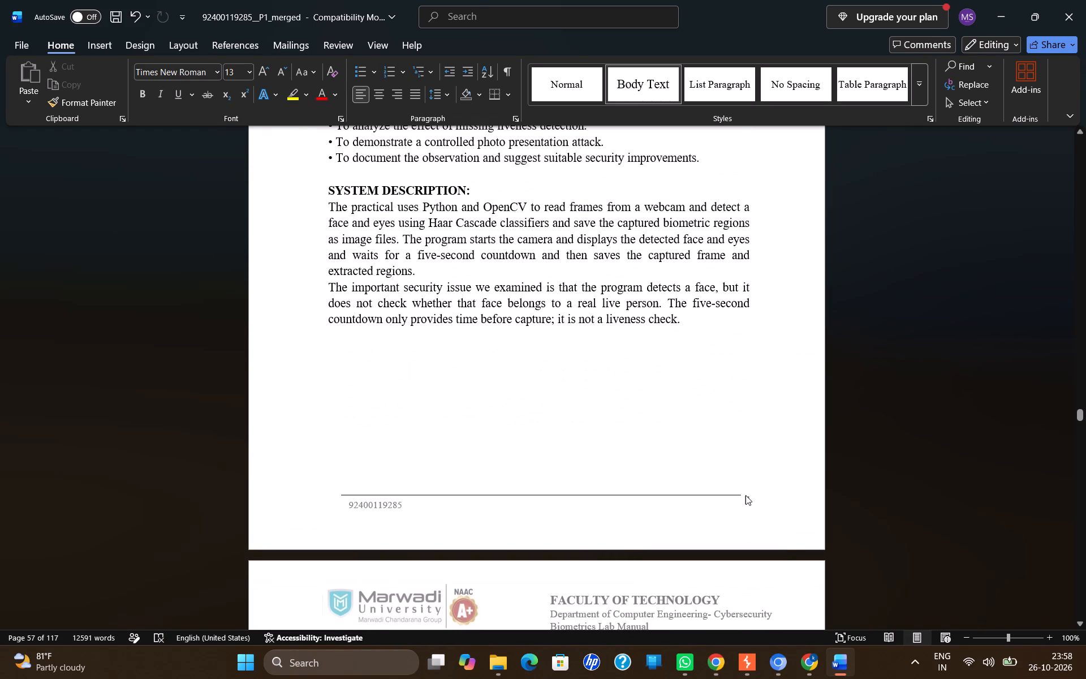
pyautogui.doubleClick(745, 495)
pyautogui.rightClick(745, 495)
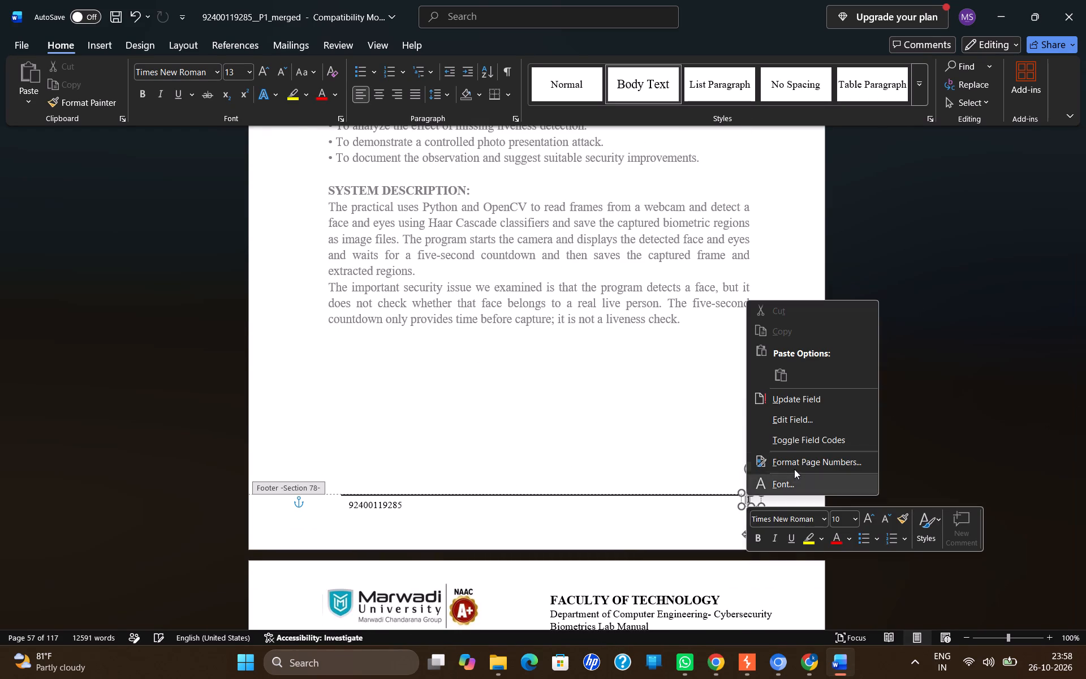
pyautogui.click(798, 460)
pyautogui.click(541, 368)
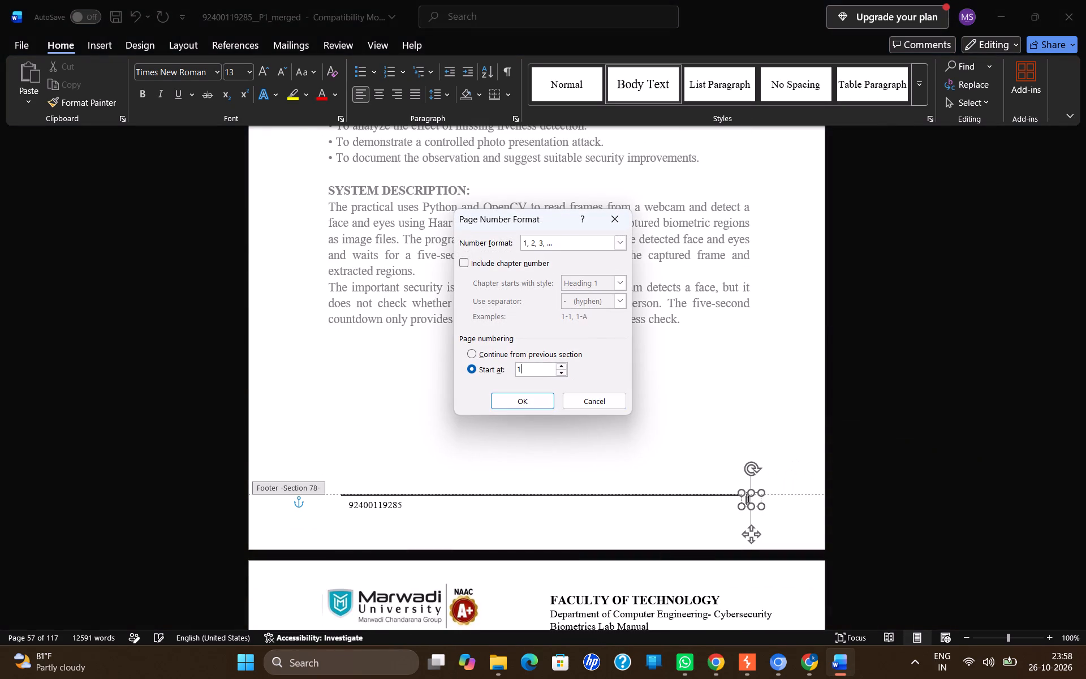
pyautogui.press('BackSpace')
pyautogui.write('68')
pyautogui.press('Return')
pyautogui.doubleClick(705, 445)
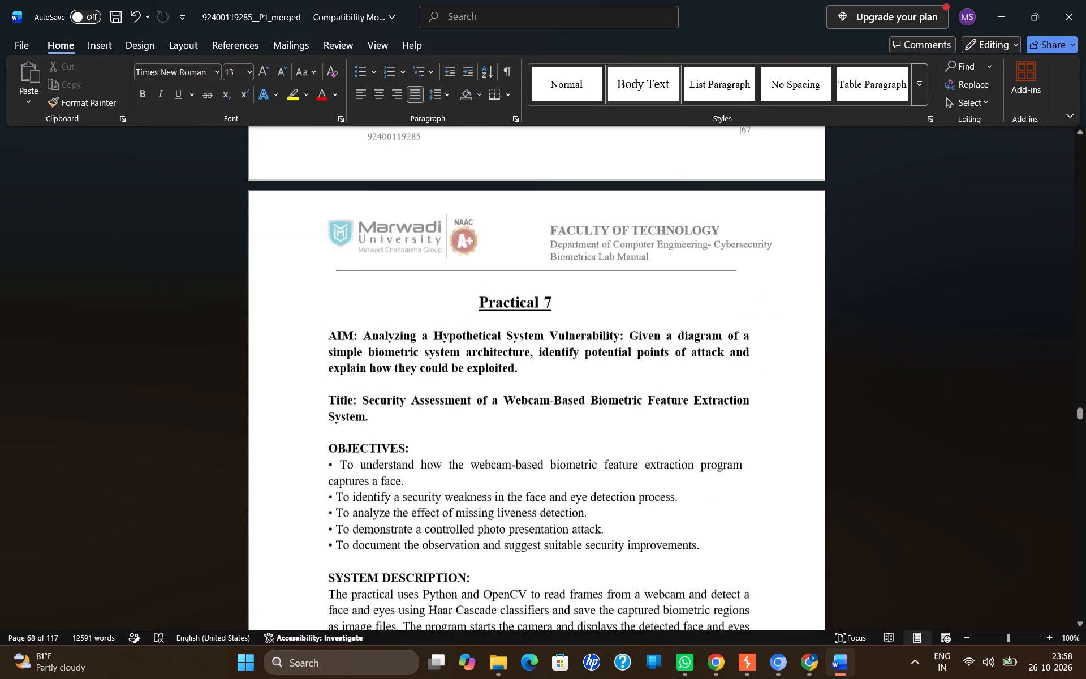
# Examine the page numbers and footers from the first page of Practical 7 through the start of Practical 8.
pyautogui.scroll(-4, 705, 445)
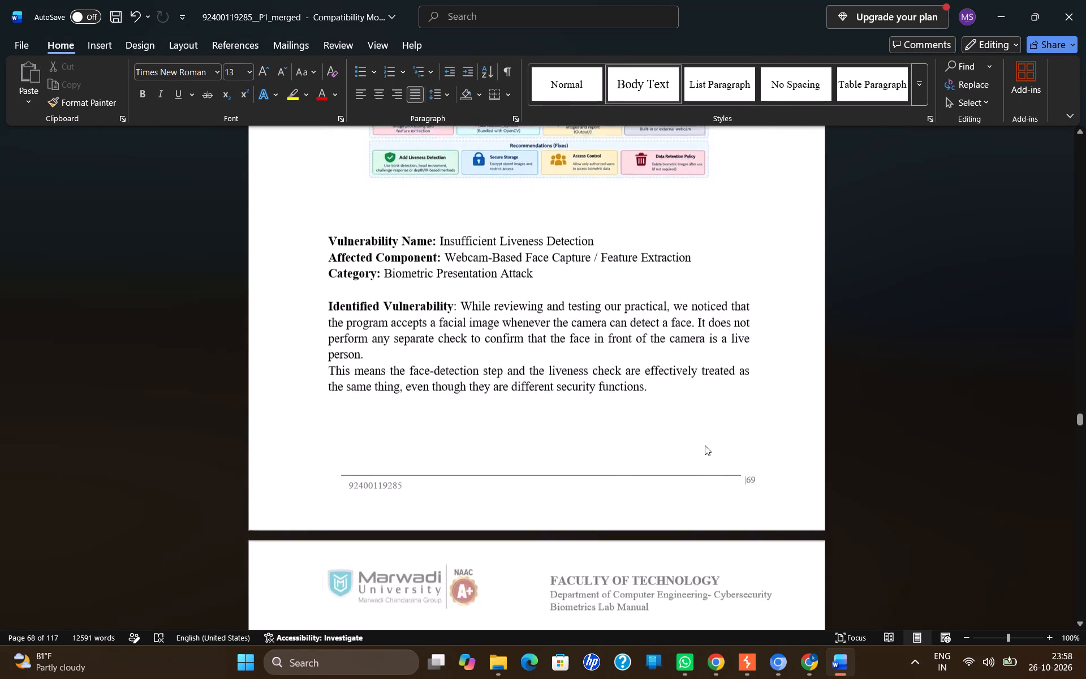
pyautogui.scroll(-5, 705, 445)
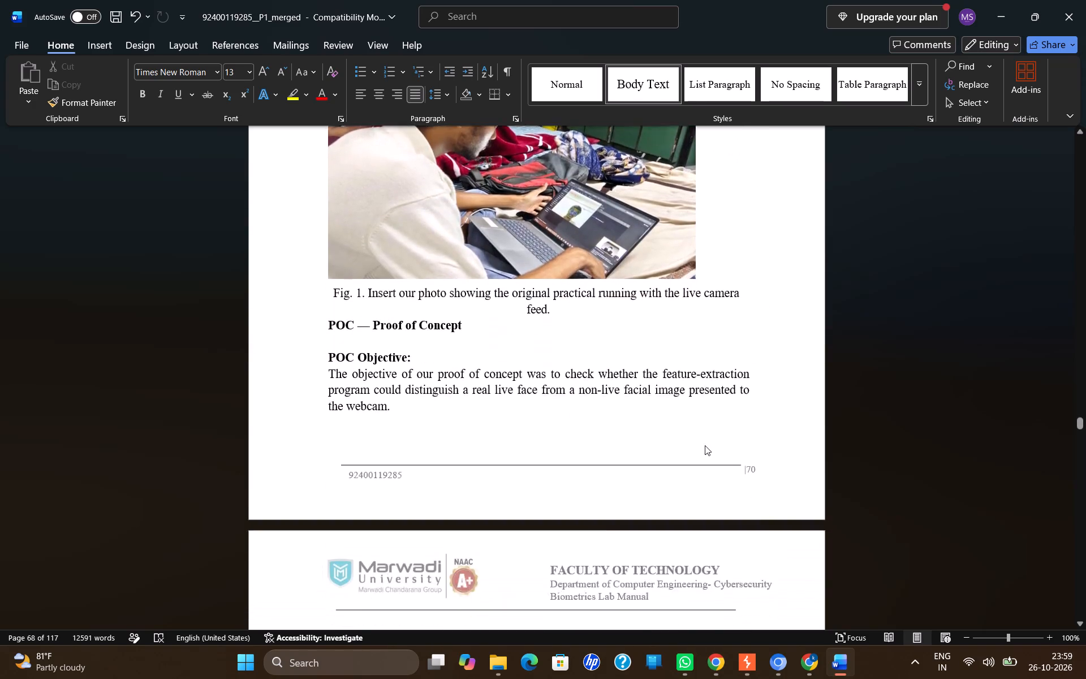
pyautogui.scroll(-4, 705, 445)
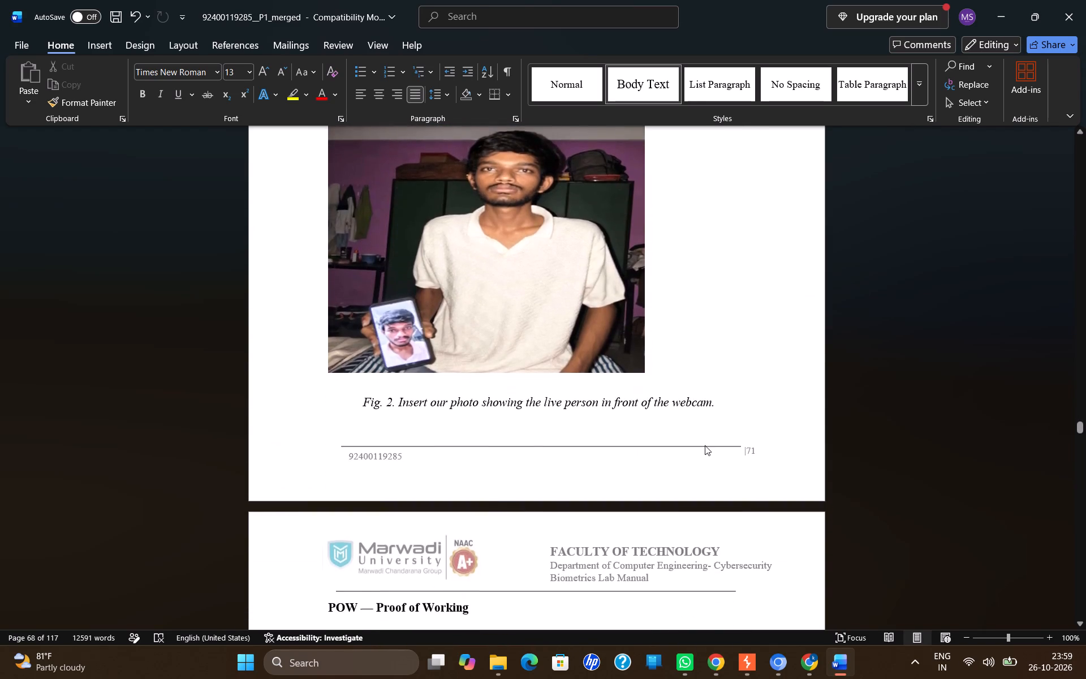
pyautogui.scroll(-7, 705, 445)
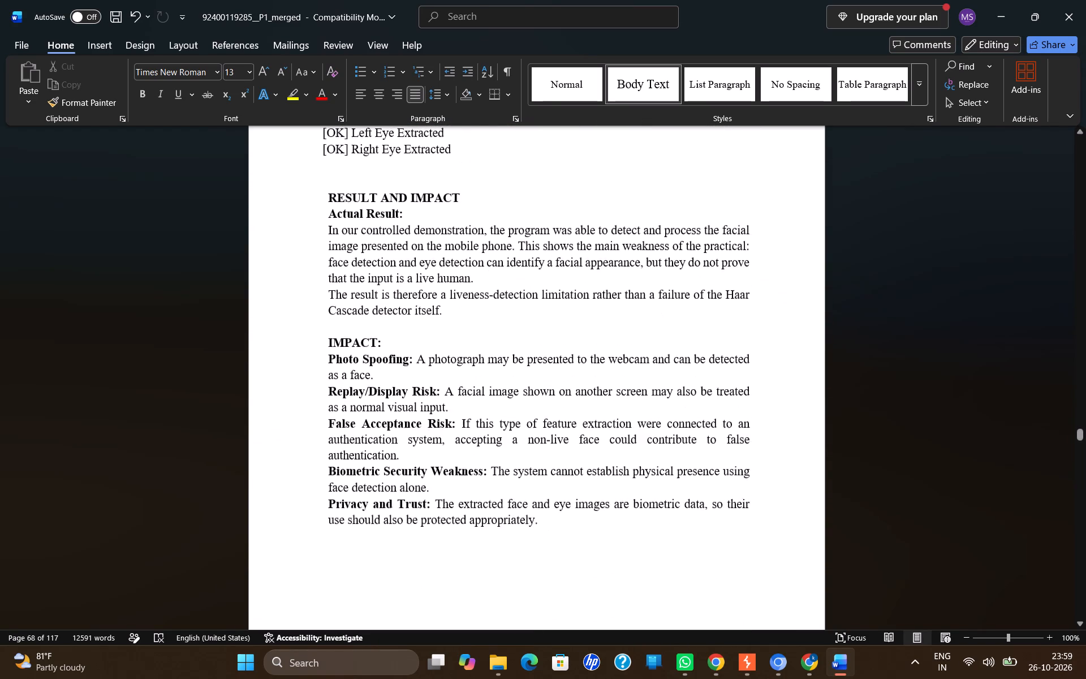
pyautogui.scroll(-4, 705, 445)
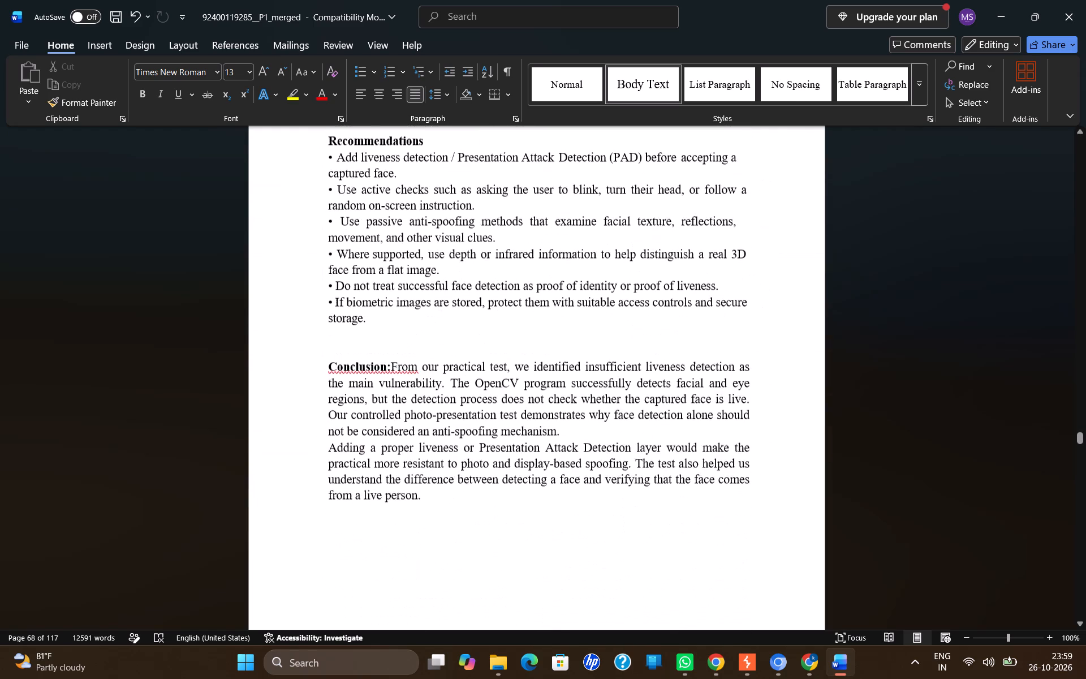
pyautogui.scroll(-4, 705, 445)
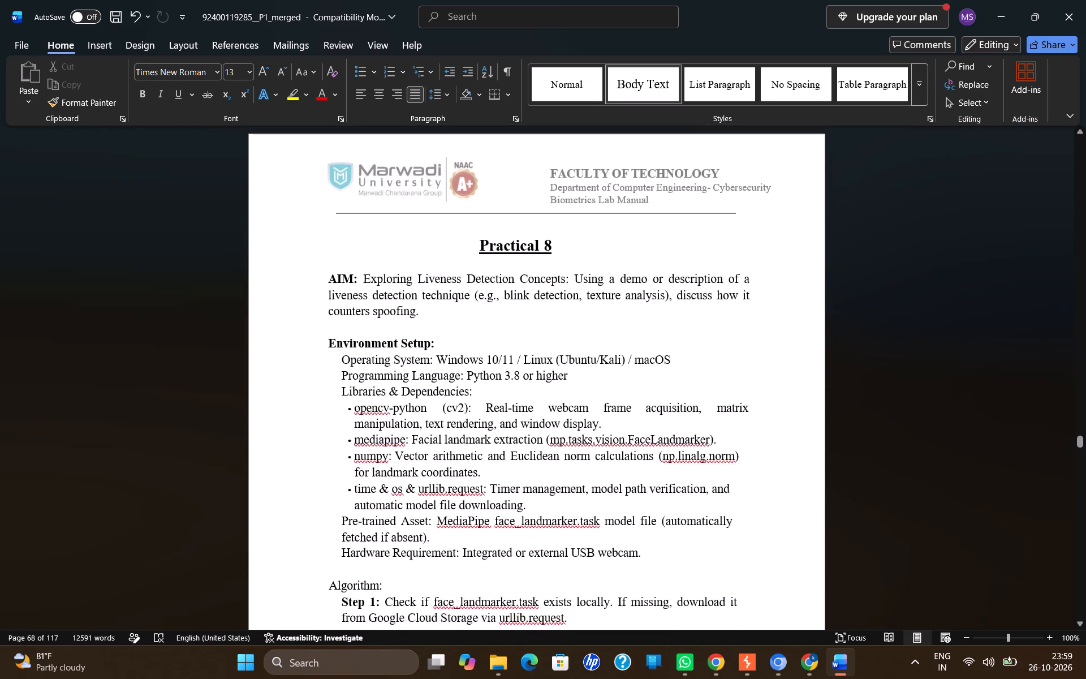
# Set the section 85 footer's page numbering, on the first page of Practical 8, to start at 75 and leave footer editing.
pyautogui.scroll(-2, 705, 445)
pyautogui.scroll(4, 705, 445)
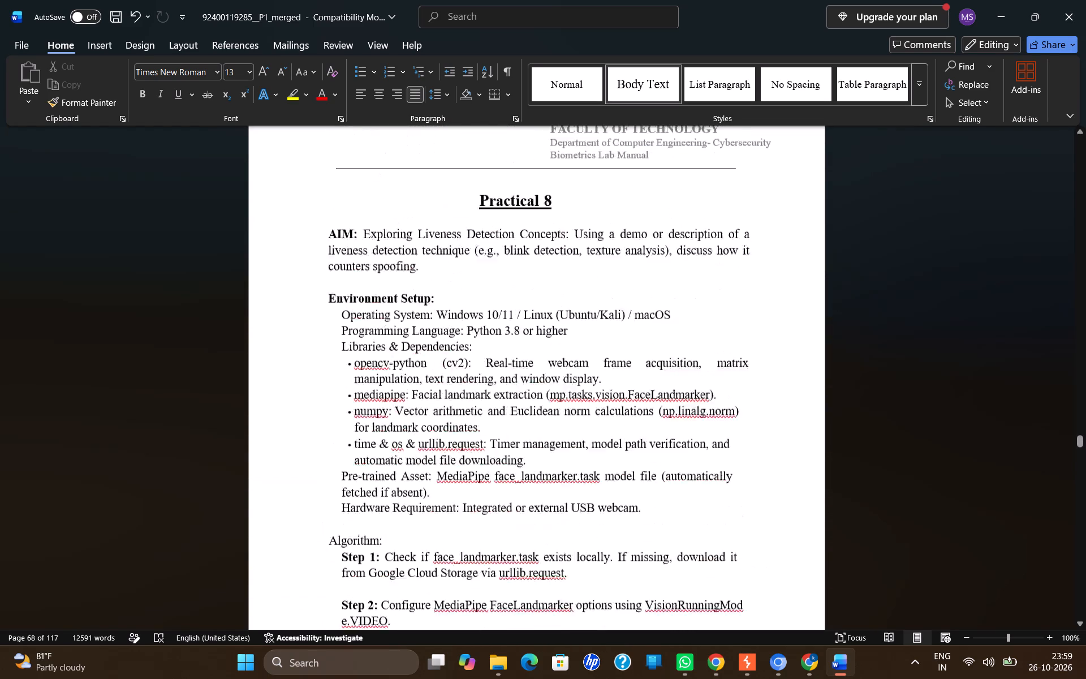
pyautogui.scroll(-1, 705, 445)
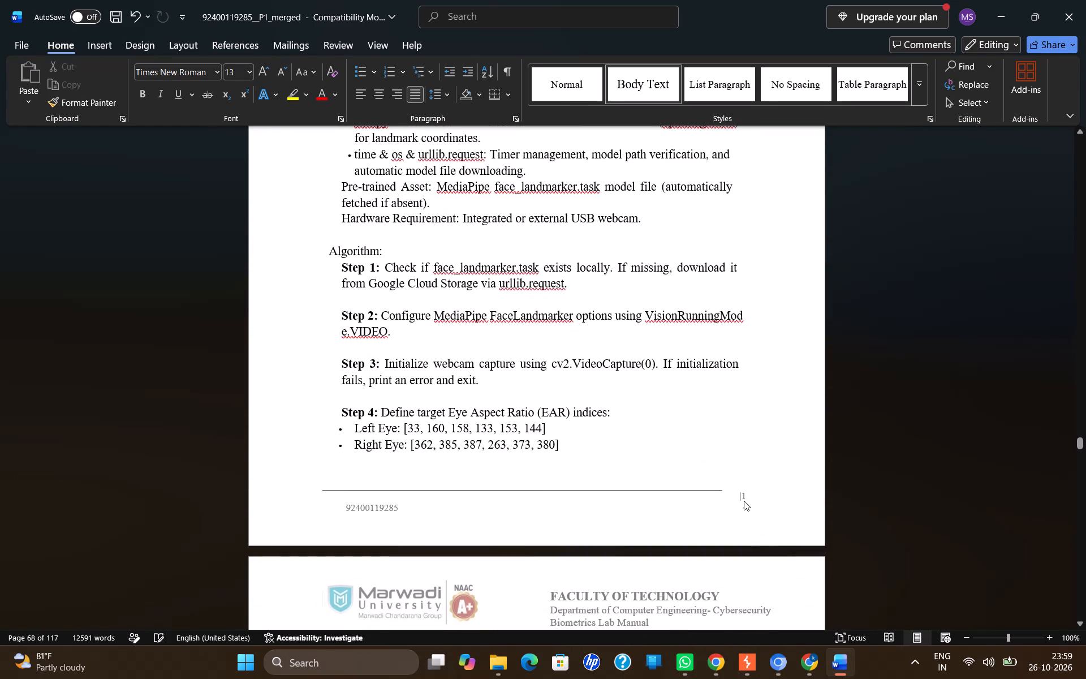
pyautogui.doubleClick(742, 495)
pyautogui.click(745, 495)
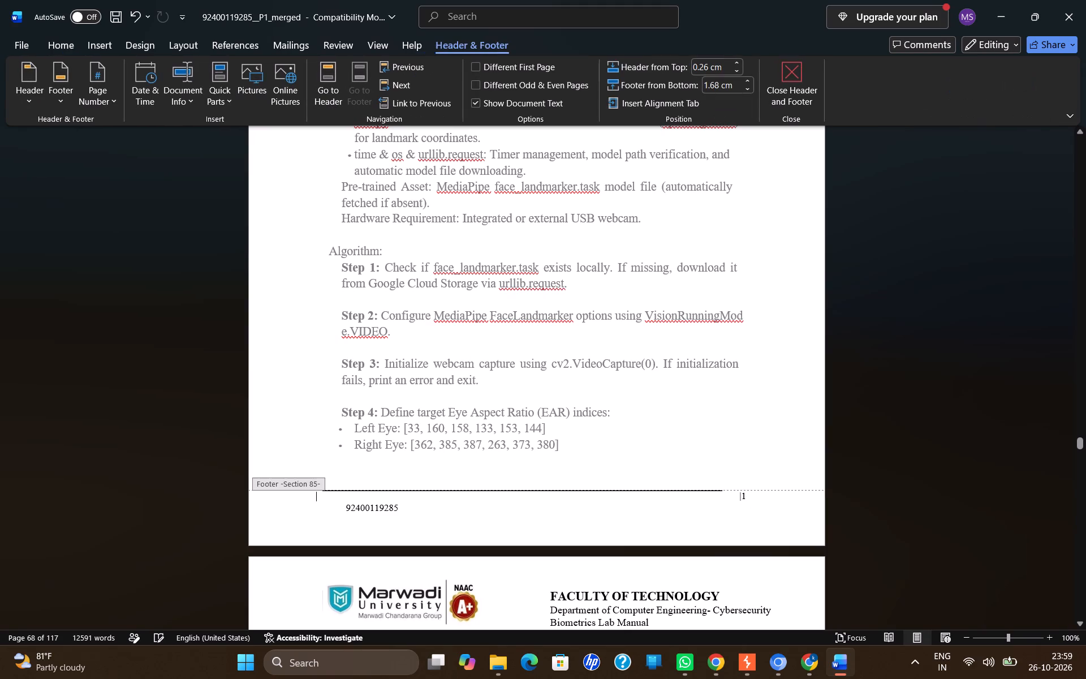
pyautogui.rightClick(745, 495)
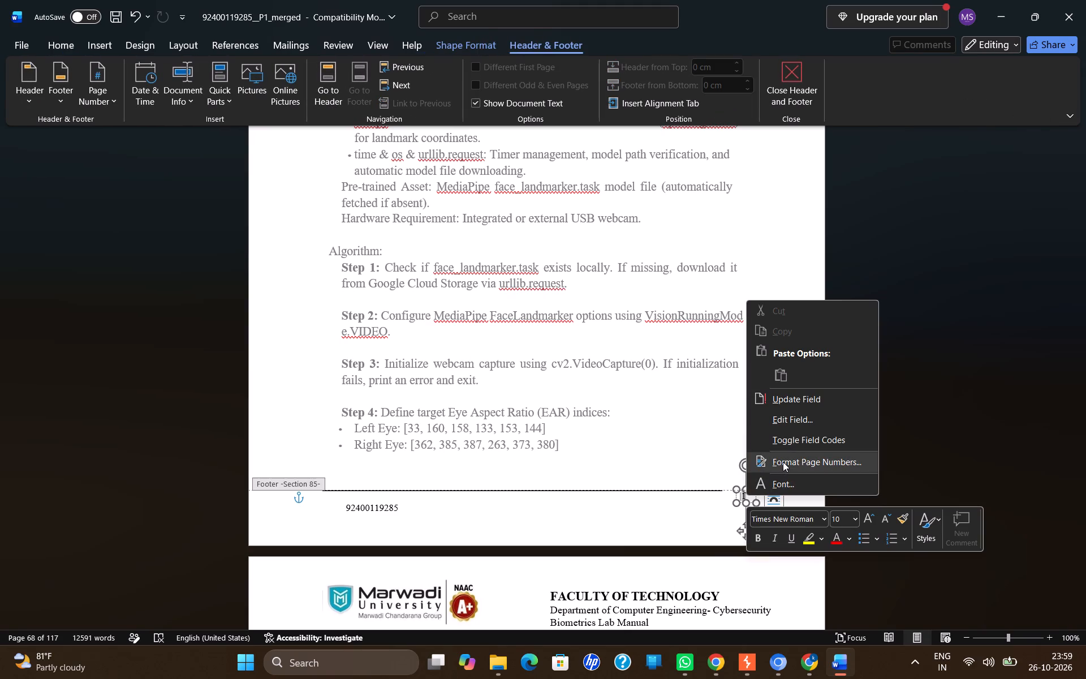
pyautogui.click(783, 462)
pyautogui.click(534, 365)
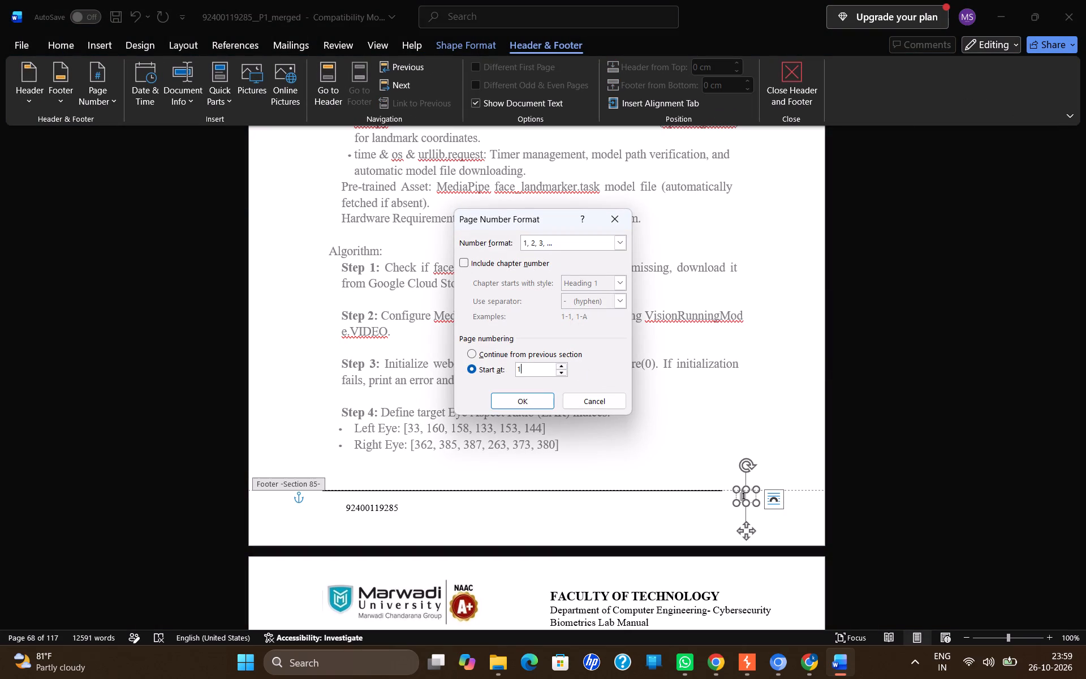
pyautogui.press('BackSpace')
pyautogui.write('75')
pyautogui.press('Return')
pyautogui.scroll(2, 680, 408)
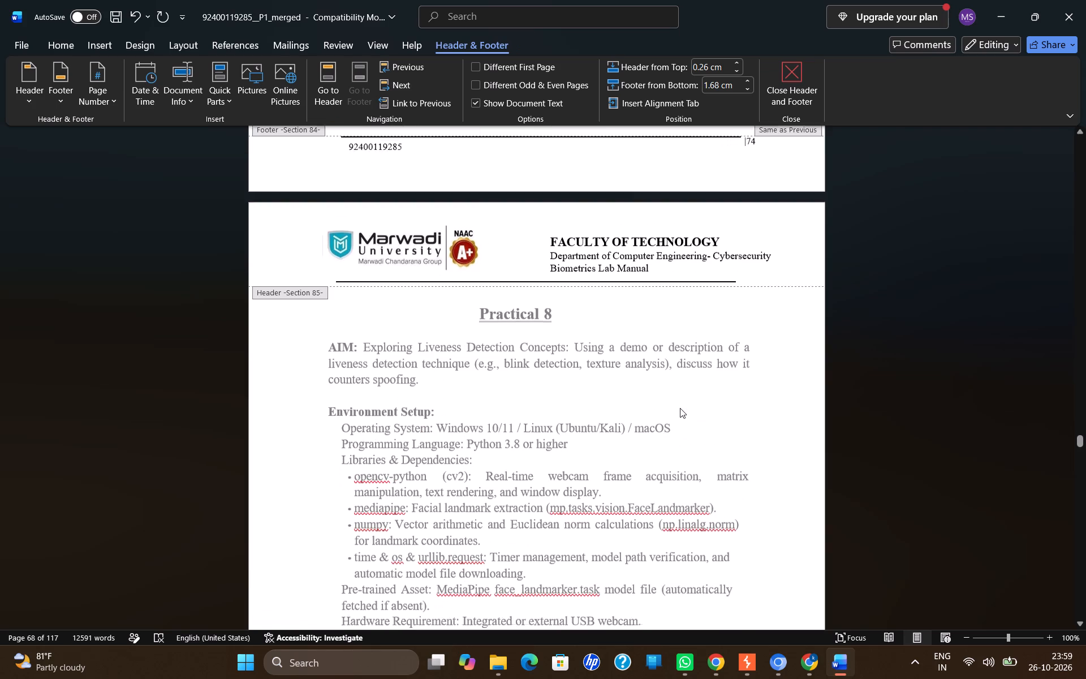
pyautogui.scroll(2, 680, 408)
pyautogui.doubleClick(663, 374)
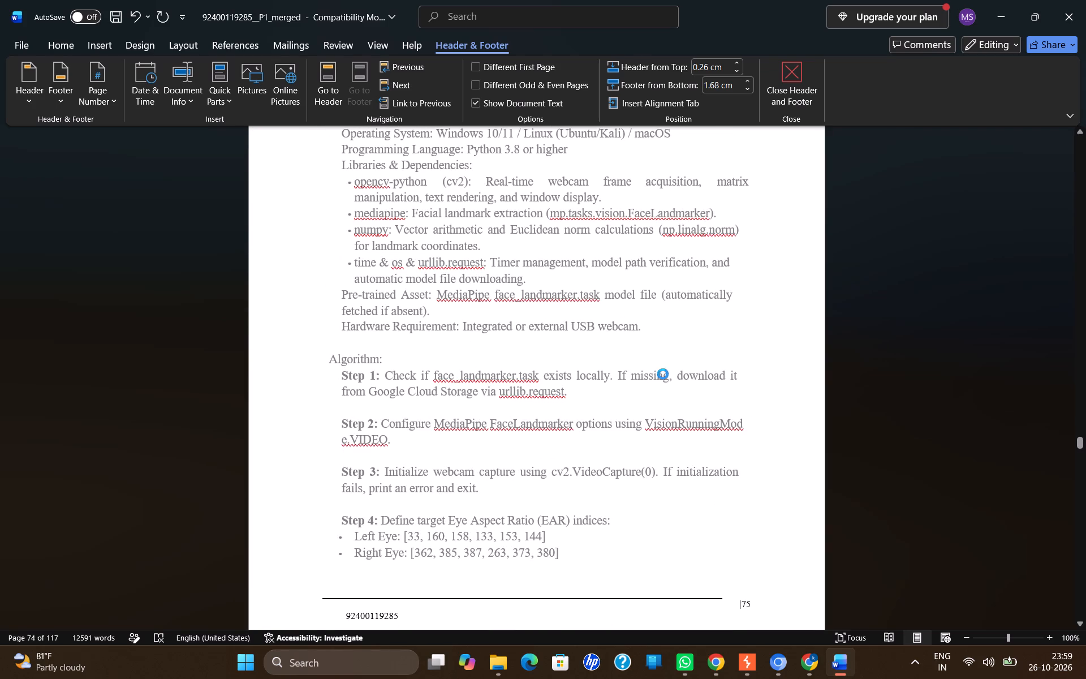
# Examine the page numbers and footers from the first page of Practical 8 through the start of Practical 9.
pyautogui.scroll(-2, 663, 352)
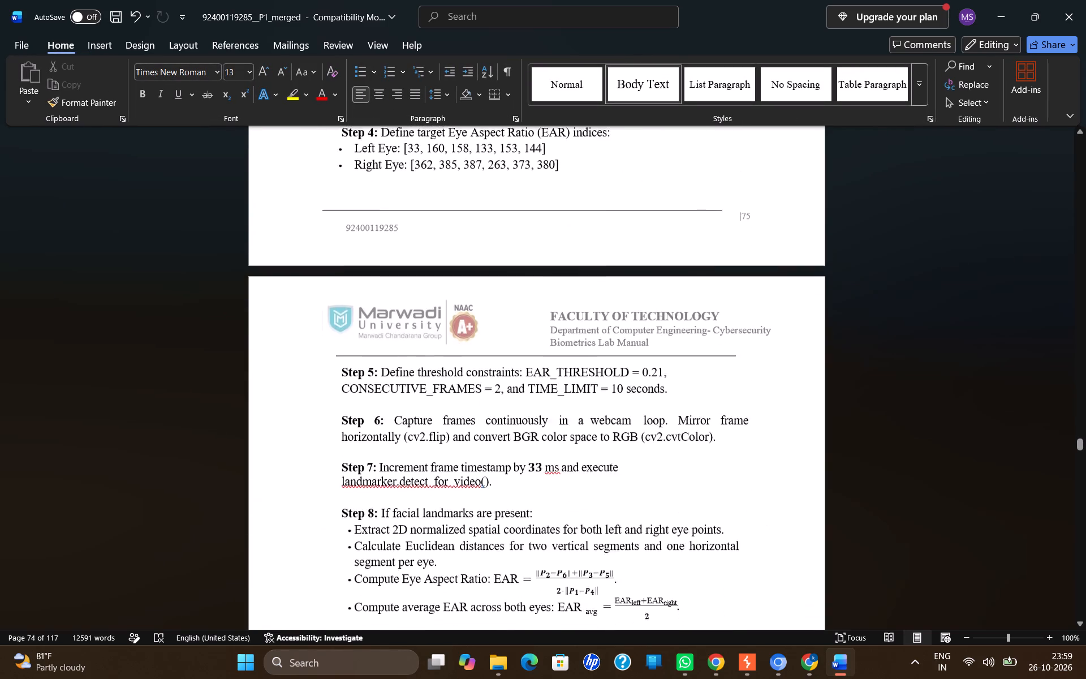
pyautogui.scroll(-5, 663, 352)
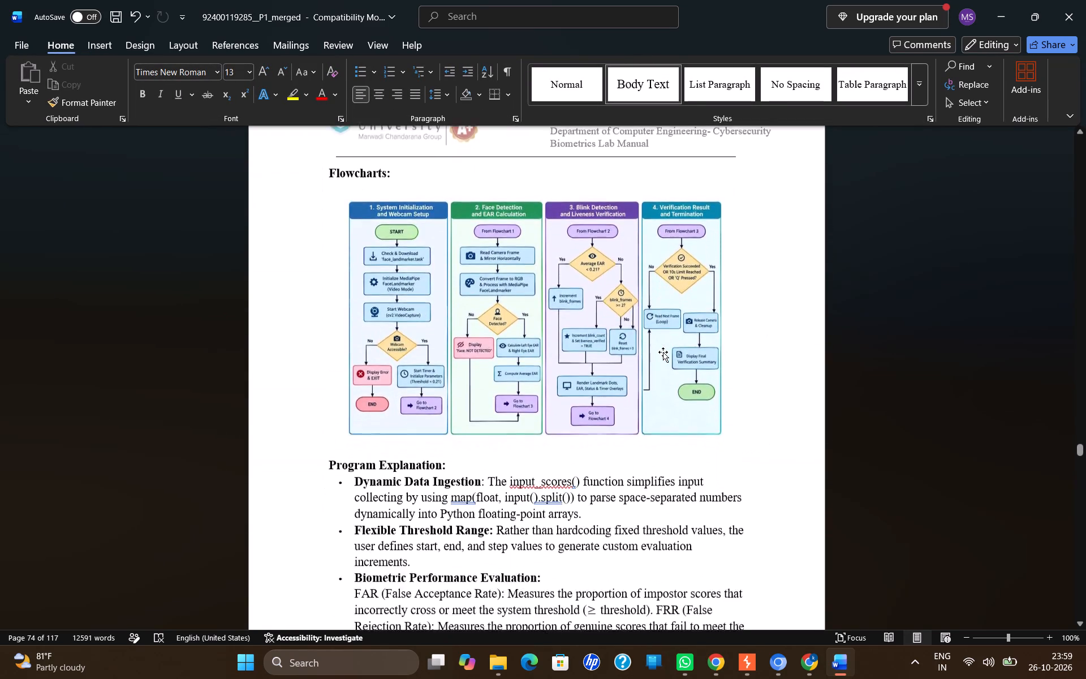
pyautogui.scroll(-5, 663, 352)
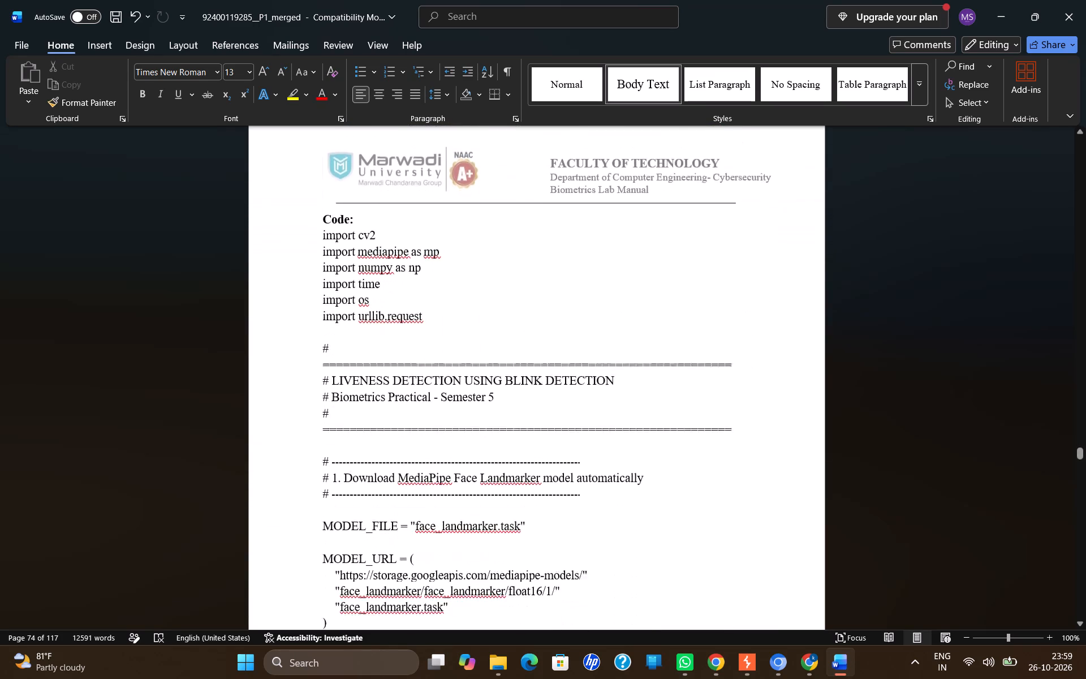
pyautogui.scroll(-4, 663, 352)
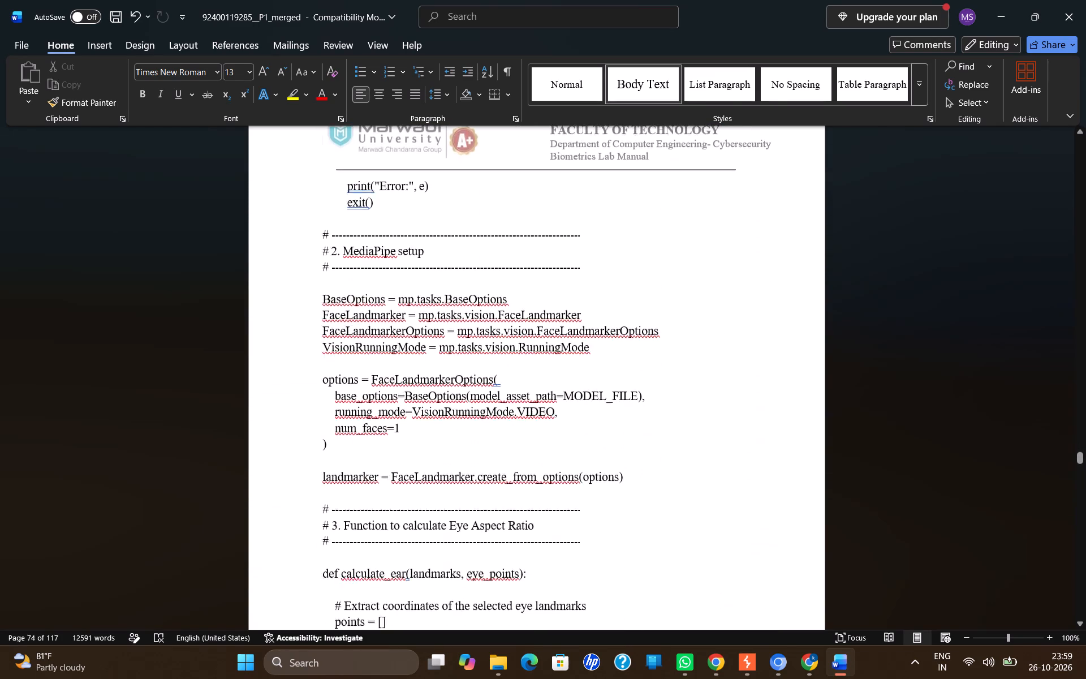
pyautogui.scroll(-4, 663, 352)
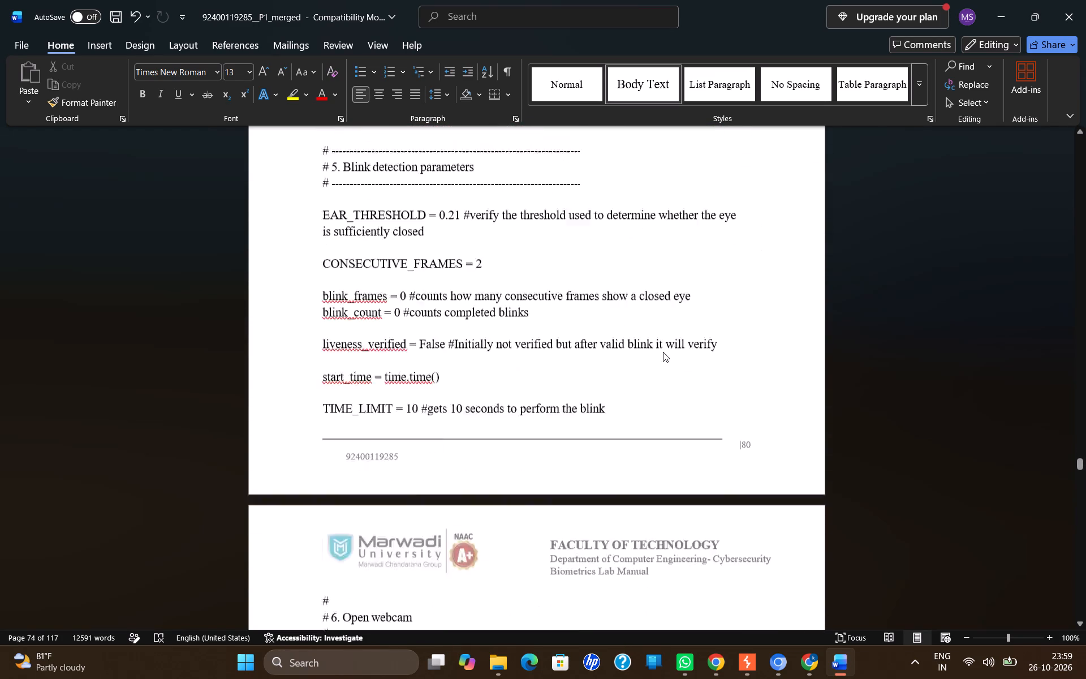
pyautogui.scroll(-4, 663, 352)
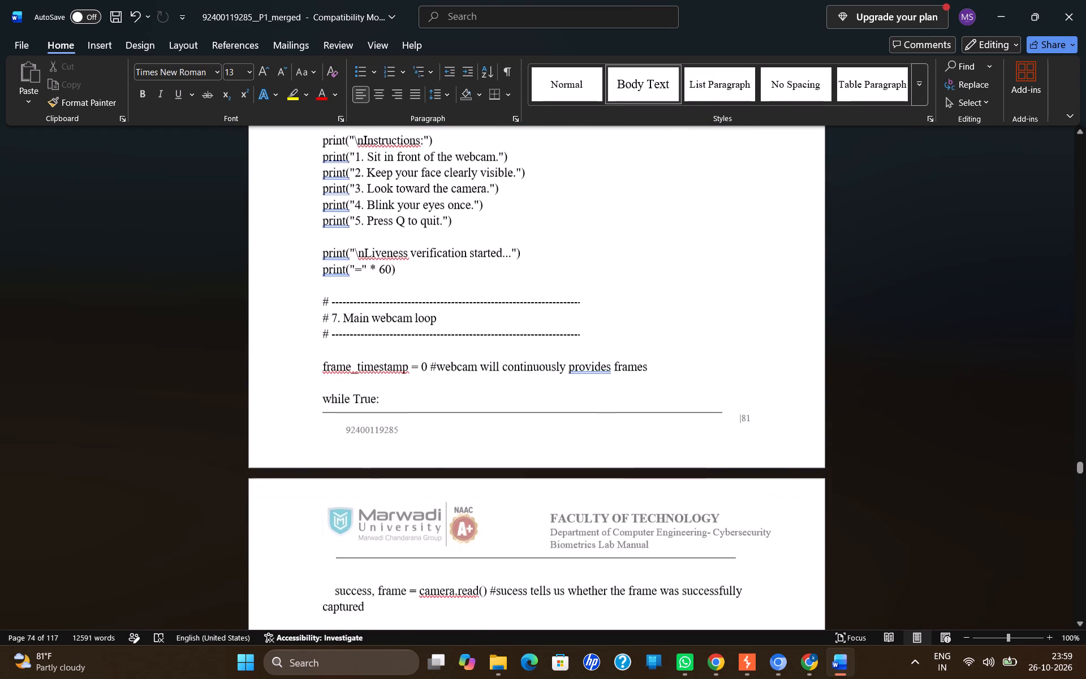
pyautogui.scroll(-4, 663, 352)
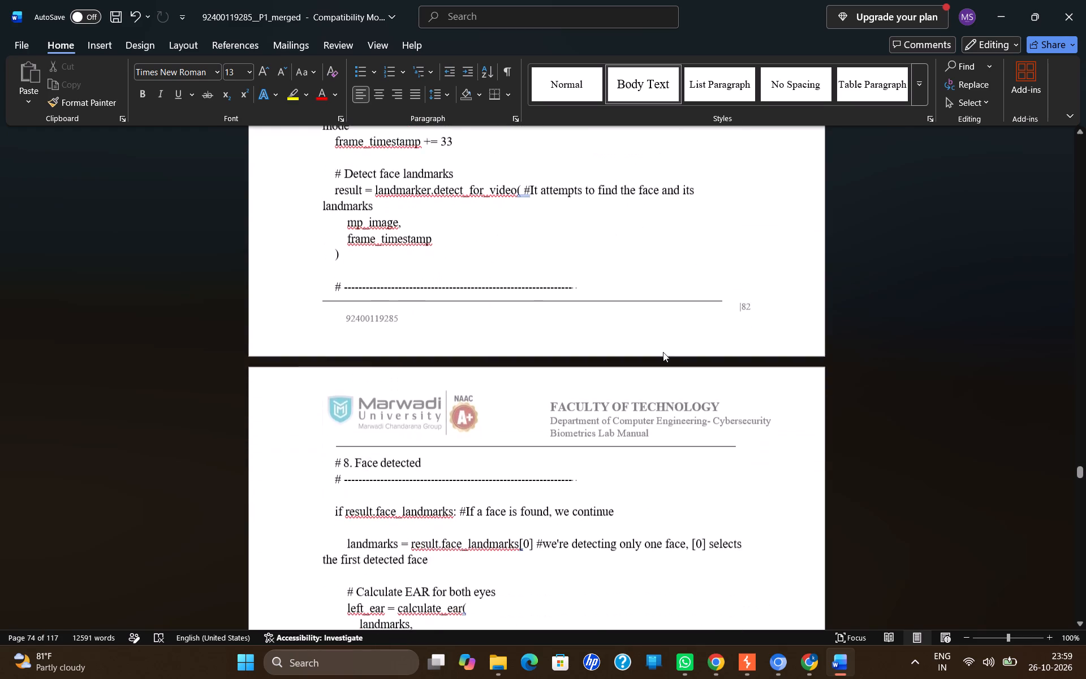
pyautogui.scroll(-4, 663, 352)
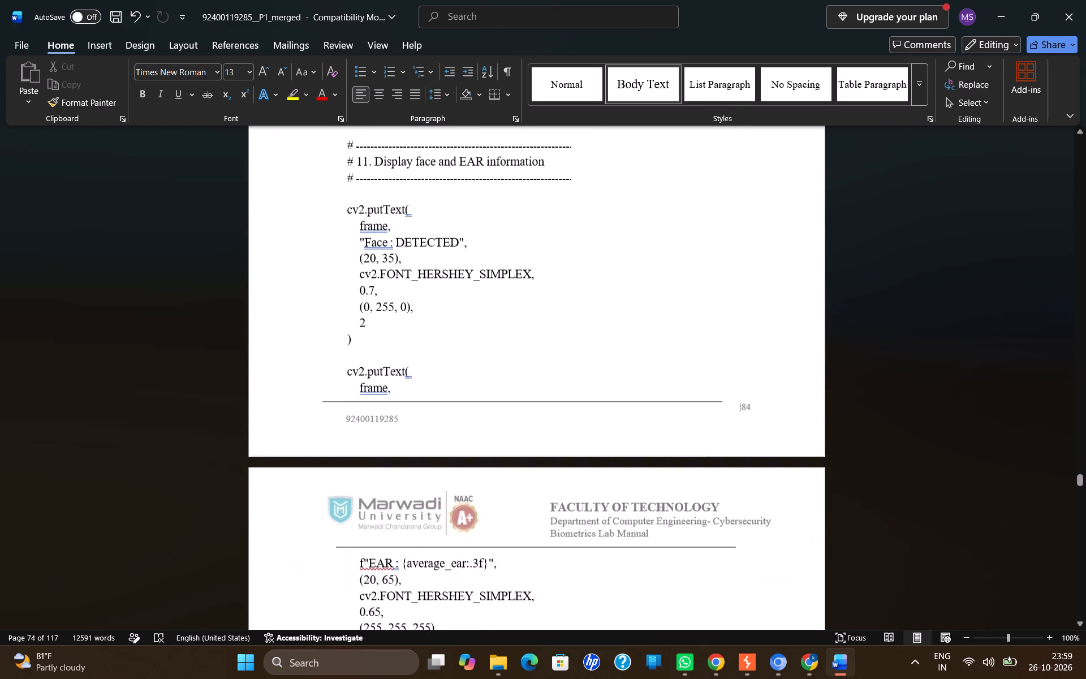
pyautogui.scroll(-4, 663, 352)
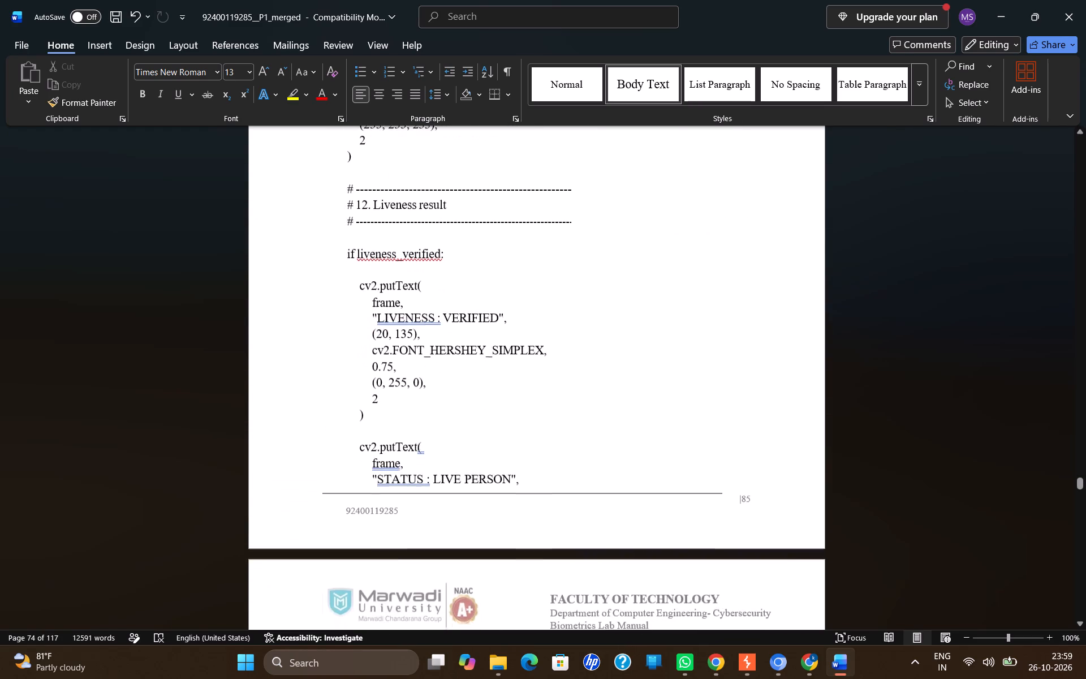
pyautogui.scroll(-4, 663, 352)
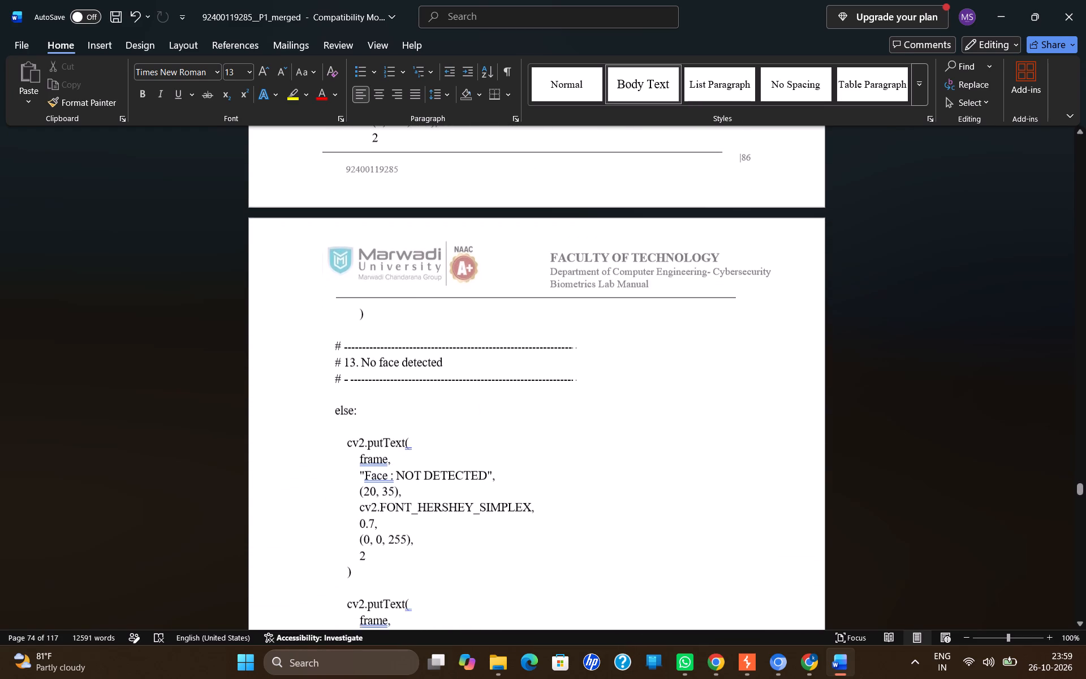
pyautogui.scroll(-3, 663, 352)
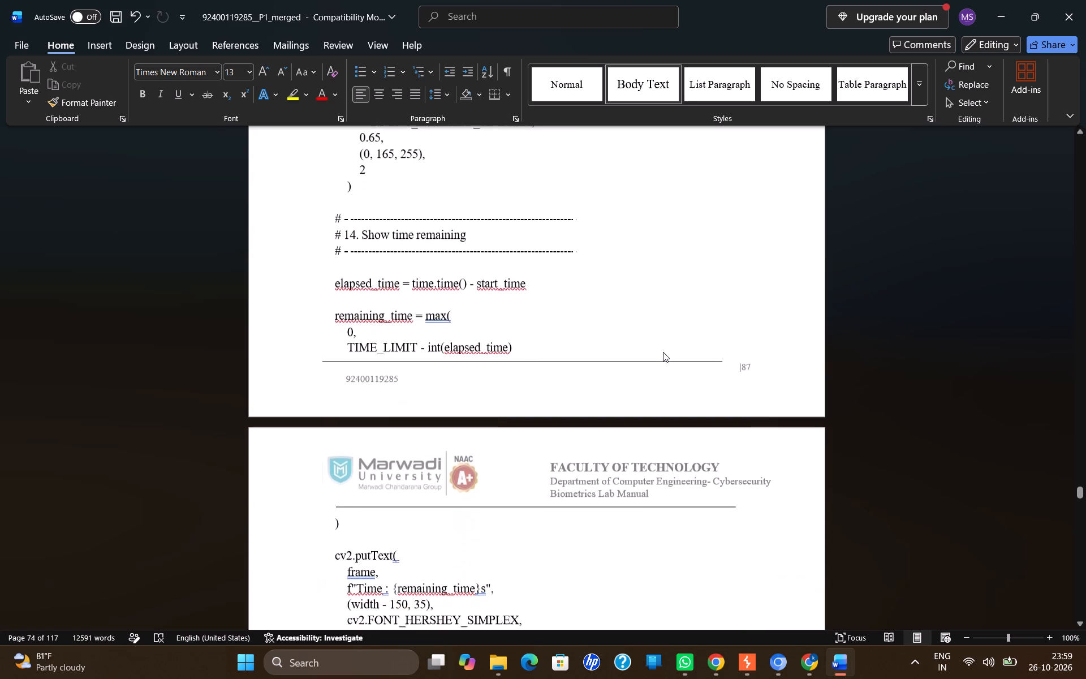
pyautogui.scroll(-3, 663, 352)
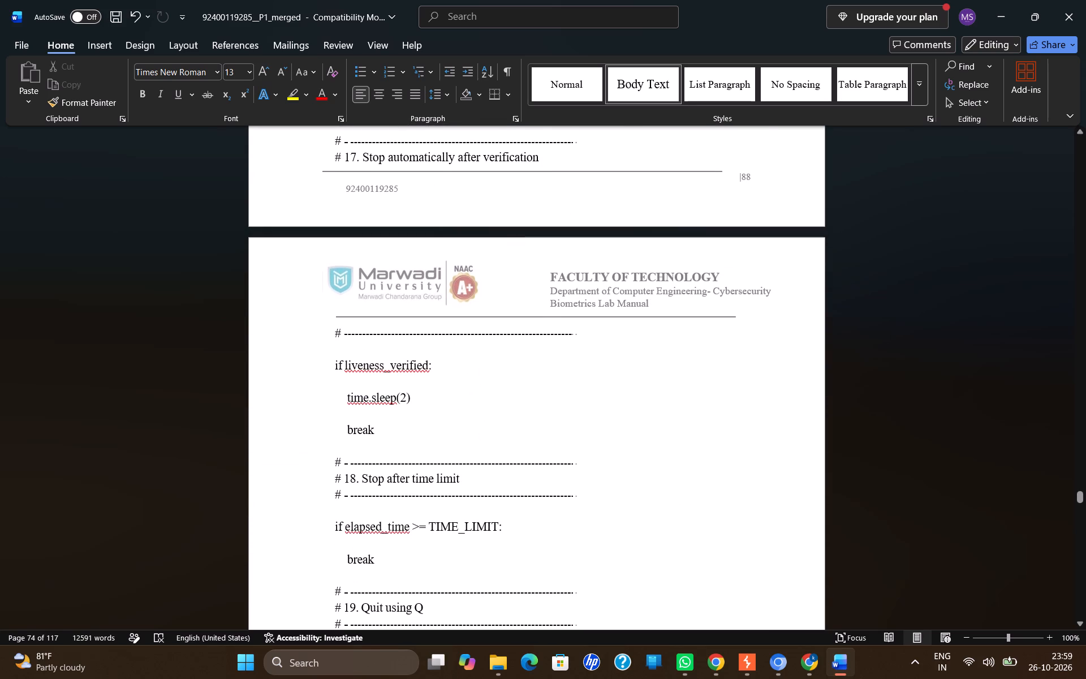
pyautogui.scroll(-2, 663, 352)
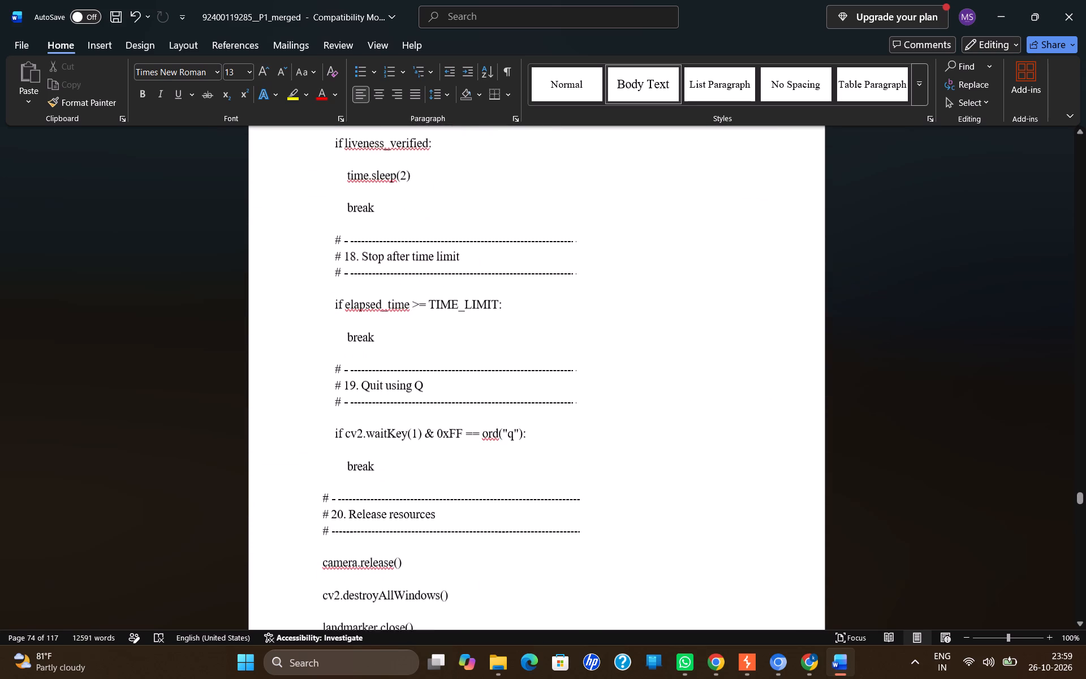
pyautogui.scroll(-4, 663, 352)
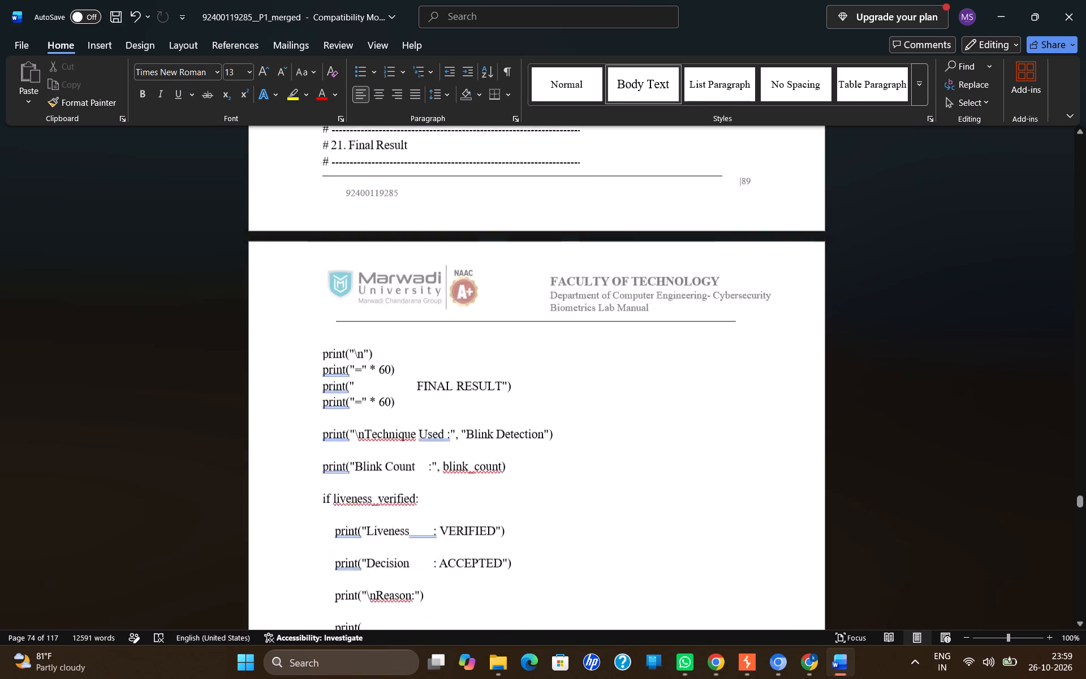
pyautogui.scroll(-3, 663, 352)
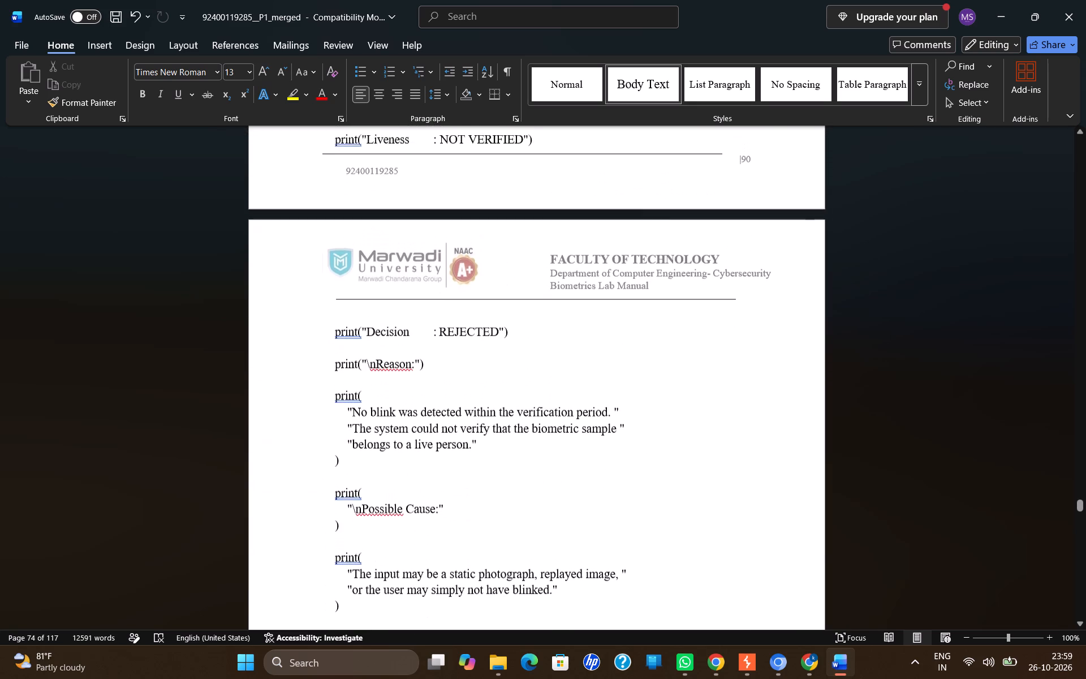
pyautogui.scroll(-3, 663, 352)
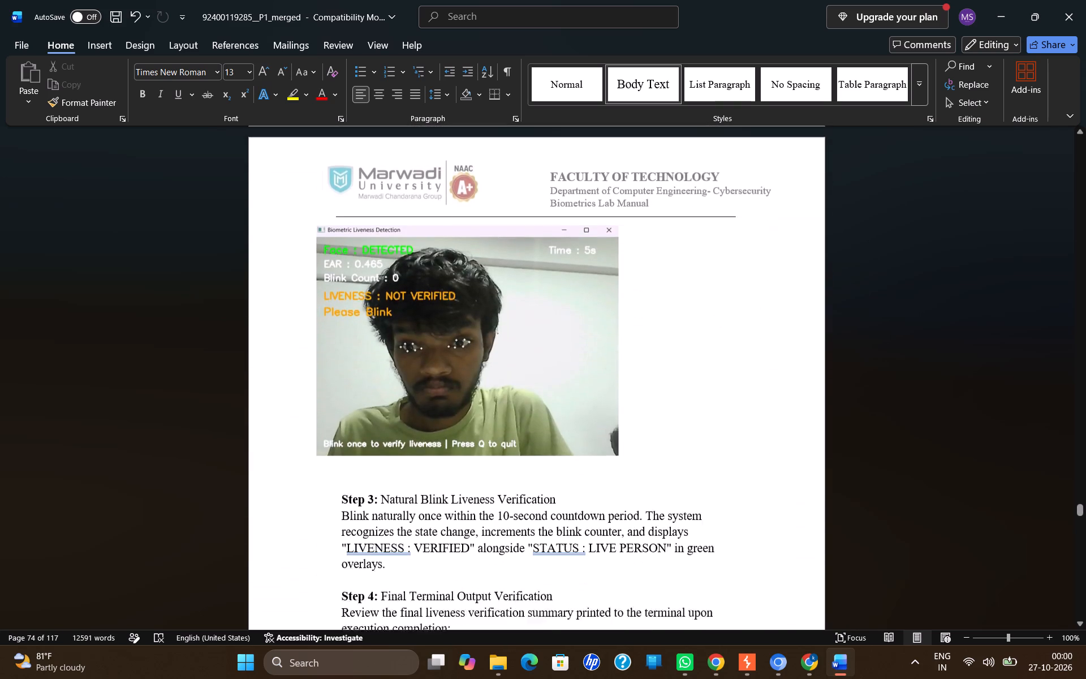
pyautogui.scroll(-4, 663, 352)
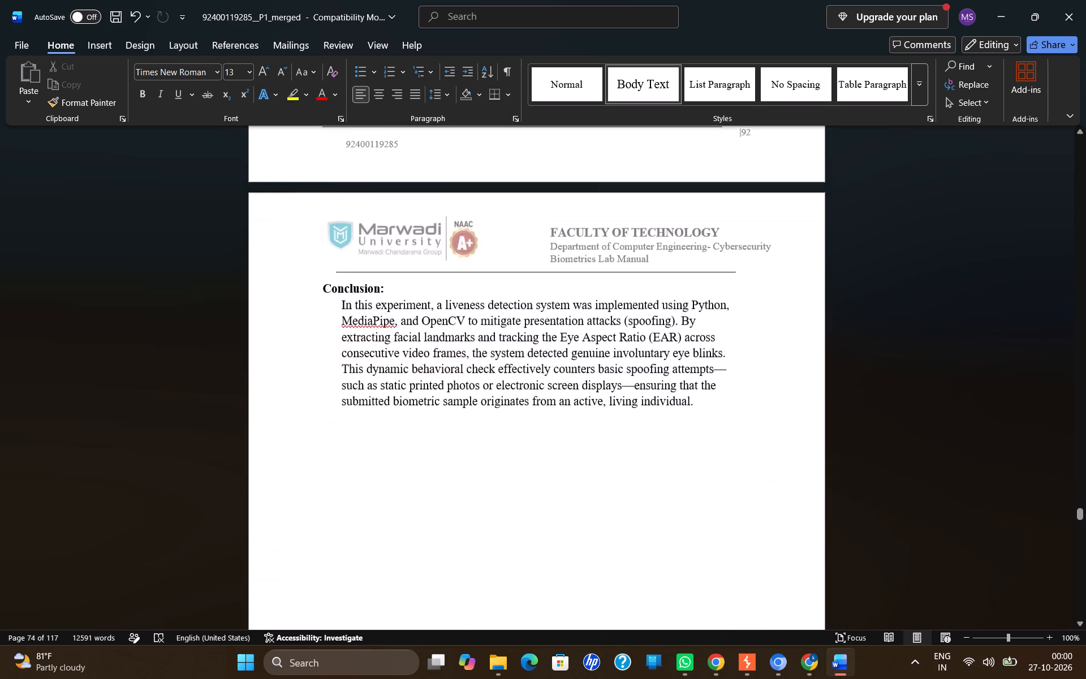
pyautogui.scroll(-4, 663, 352)
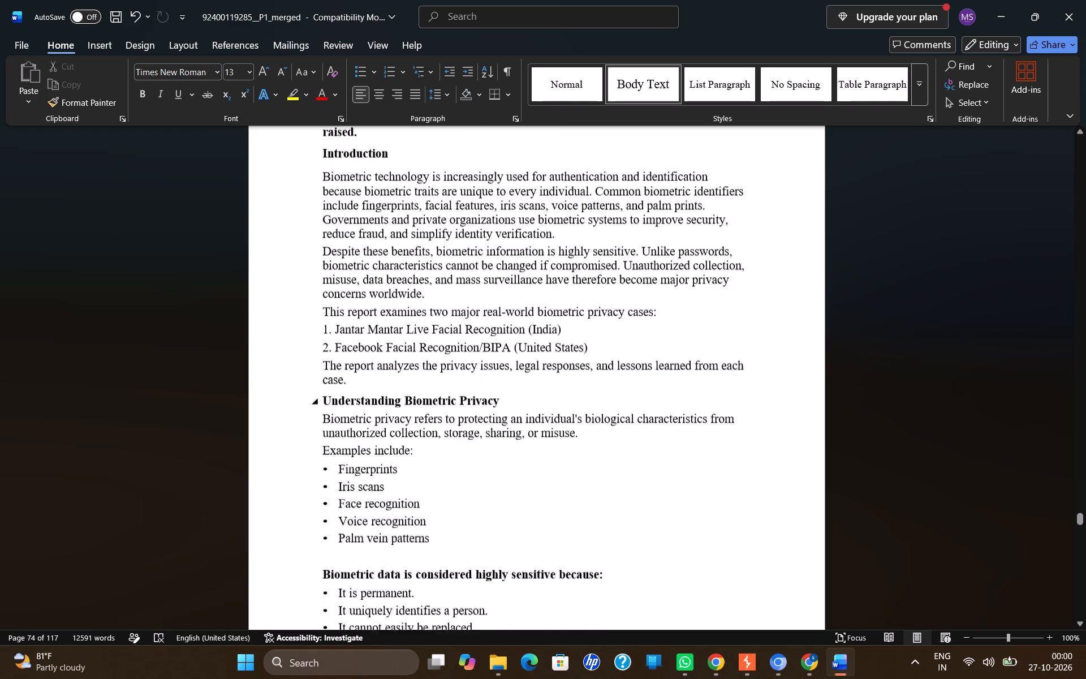
pyautogui.scroll(-2, 663, 352)
pyautogui.scroll(1, 663, 352)
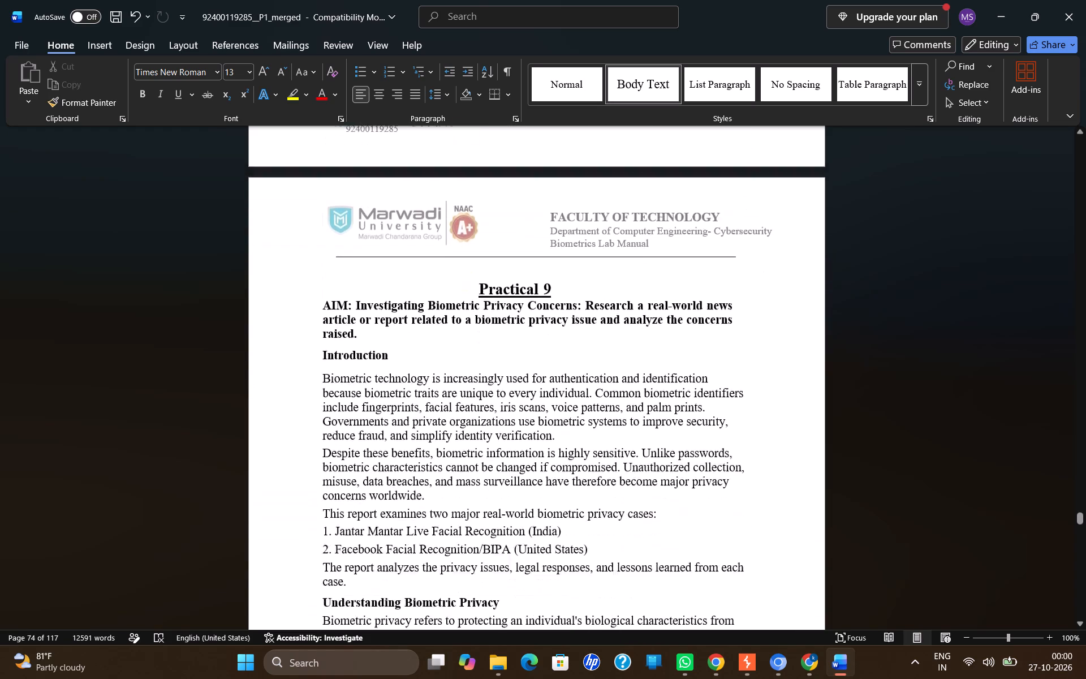
pyautogui.scroll(1, 663, 352)
pyautogui.scroll(-1, 717, 485)
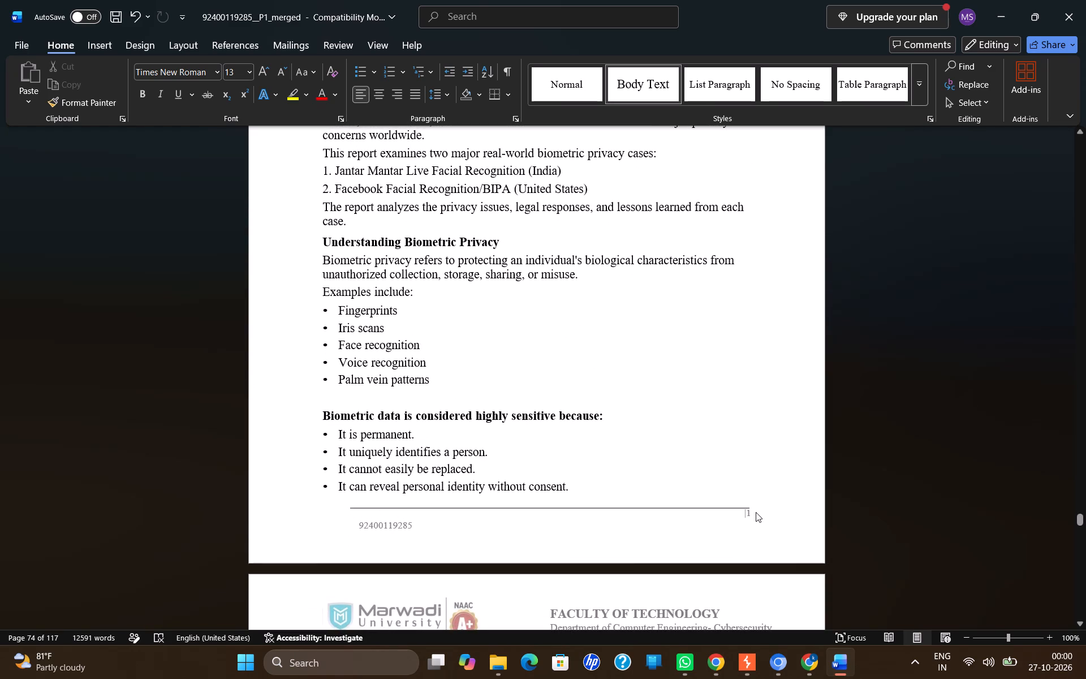
# Set the section 106 footer's page numbering, on the first page of Practical 9, to start at 94 and leave footer editing.
pyautogui.doubleClick(748, 509)
pyautogui.rightClick(748, 509)
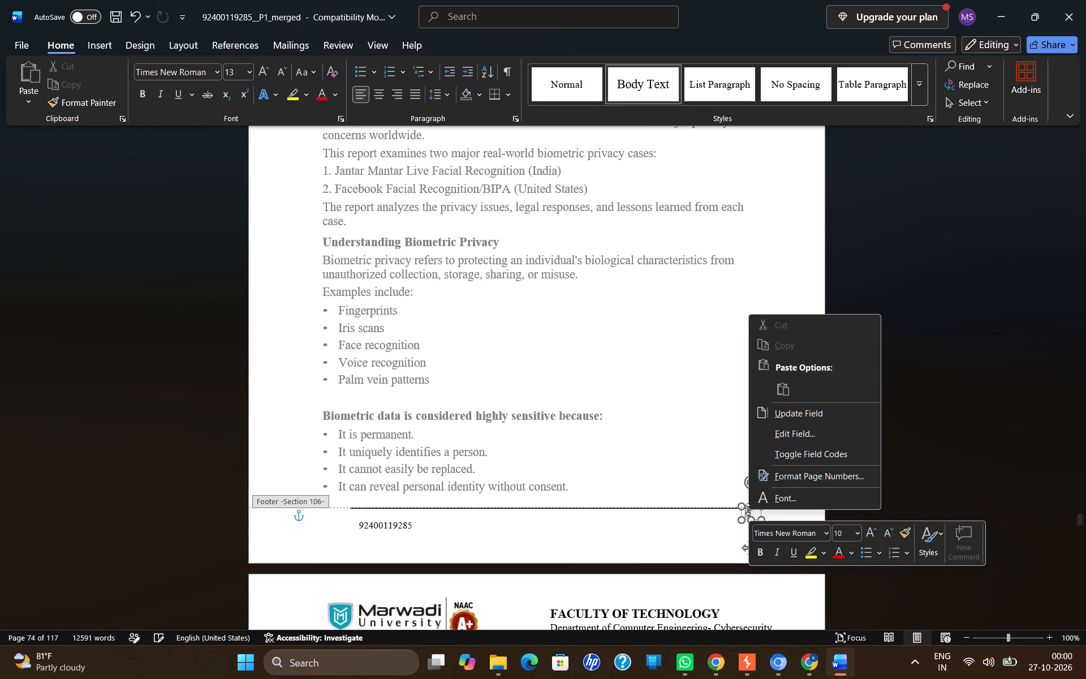
pyautogui.click(779, 479)
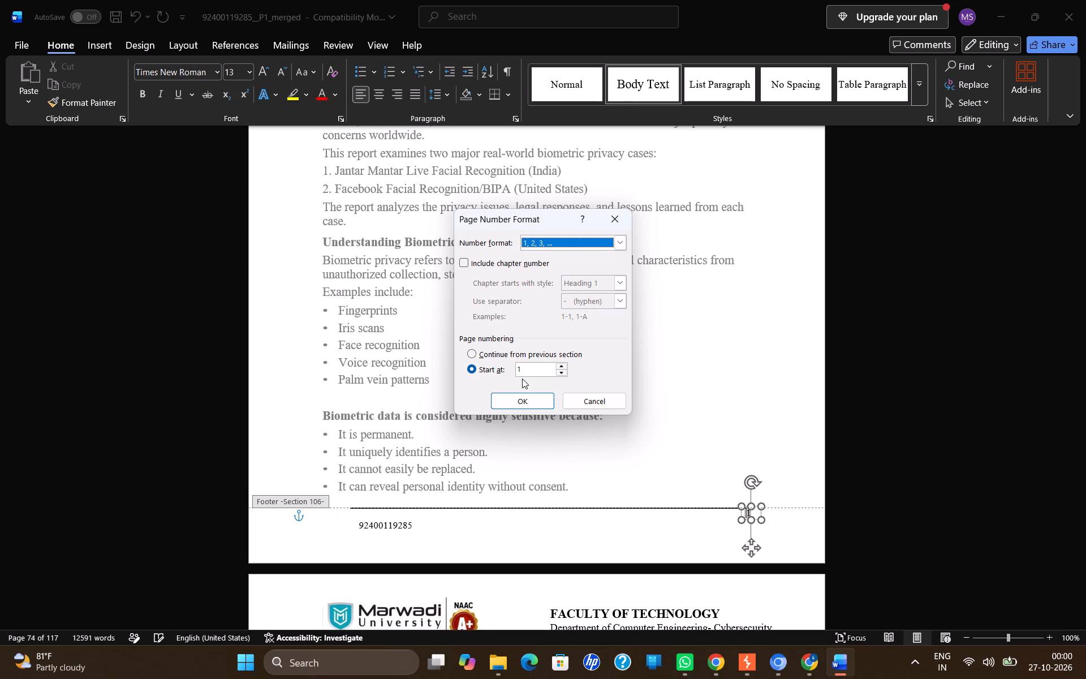
pyautogui.click(524, 372)
pyautogui.press('BackSpace')
pyautogui.write('94')
pyautogui.press('Return')
pyautogui.scroll(1, 584, 328)
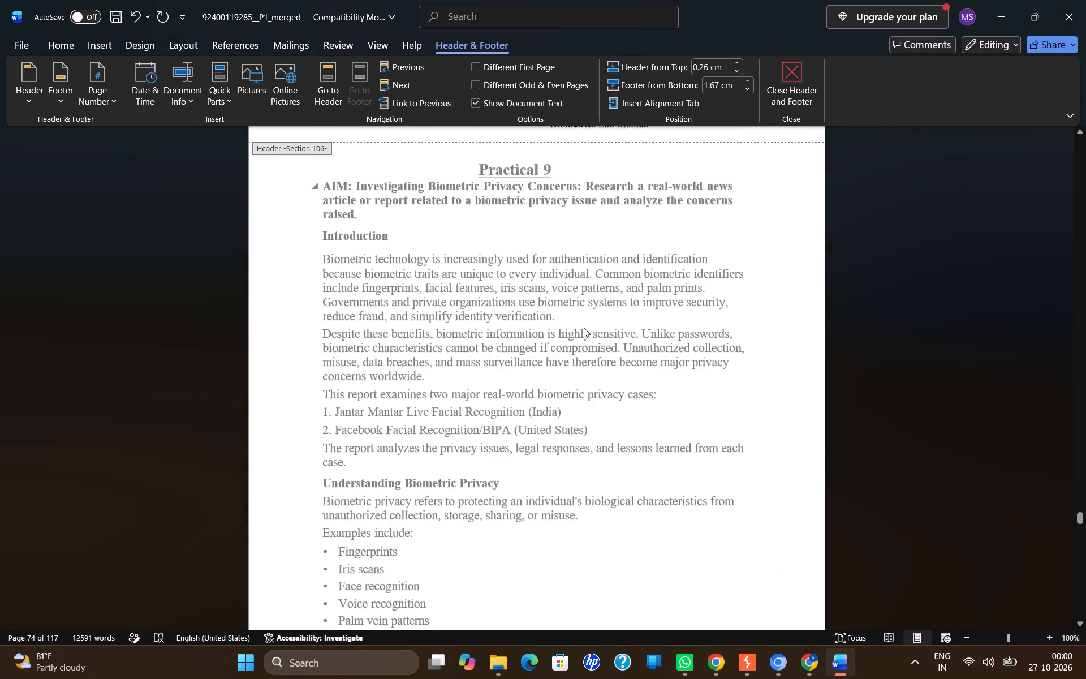
pyautogui.scroll(1, 584, 328)
pyautogui.doubleClick(621, 375)
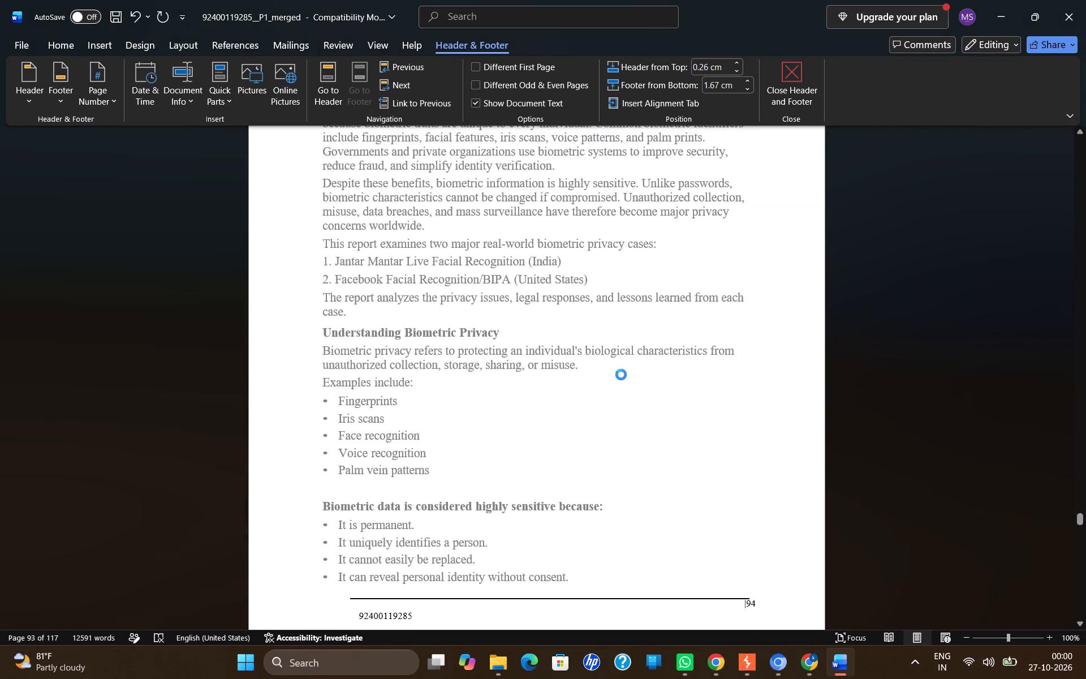
# Examine the page numbers and footers from the first page of Practical 9 through the start of Practical 10.
pyautogui.scroll(-2, 621, 375)
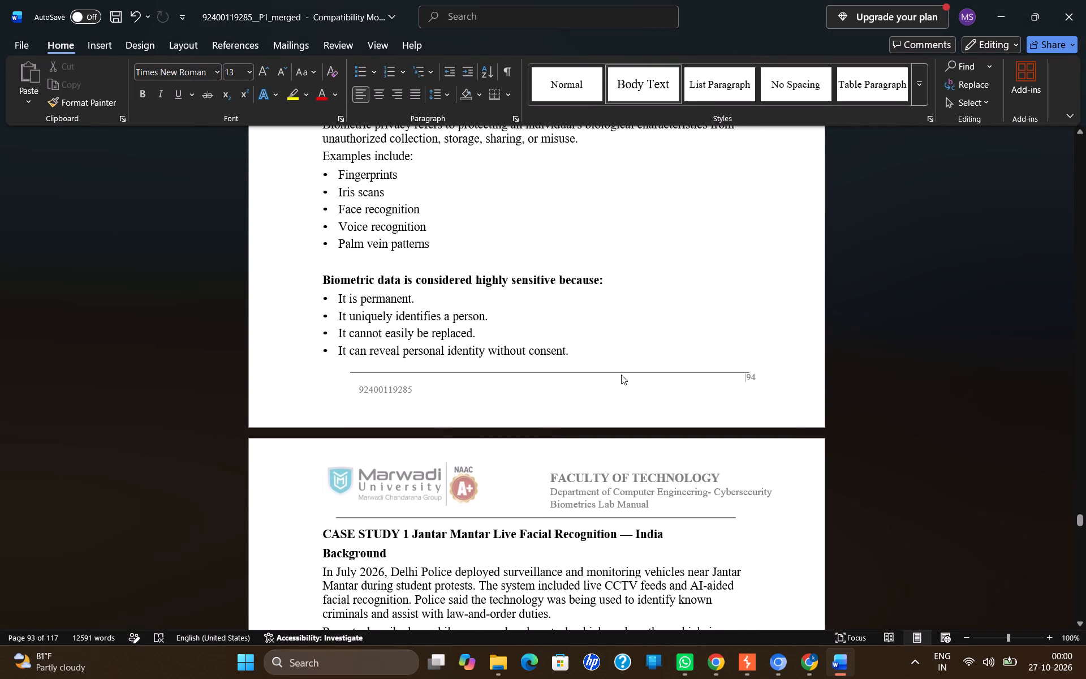
pyautogui.scroll(-1, 621, 375)
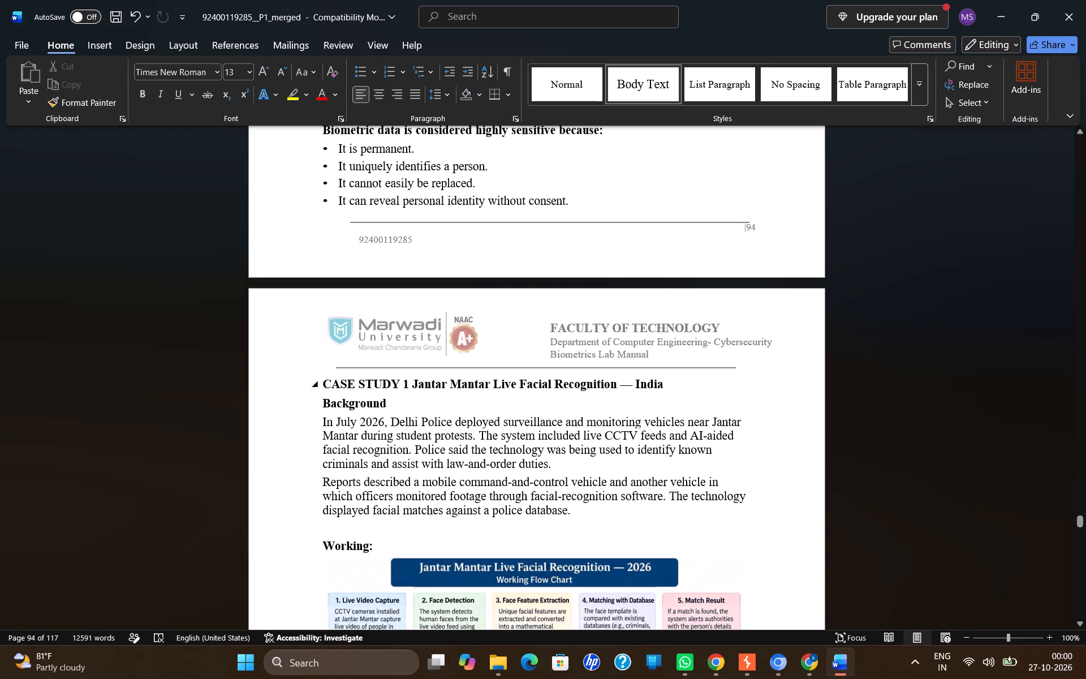
pyautogui.scroll(-3, 621, 375)
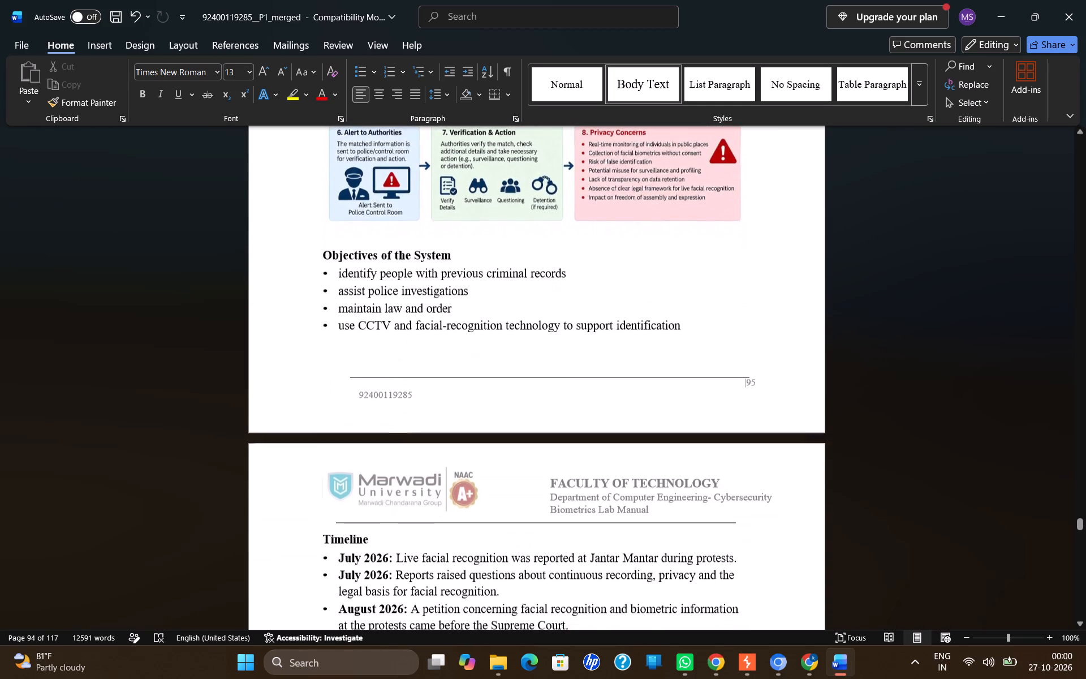
pyautogui.scroll(-4, 621, 375)
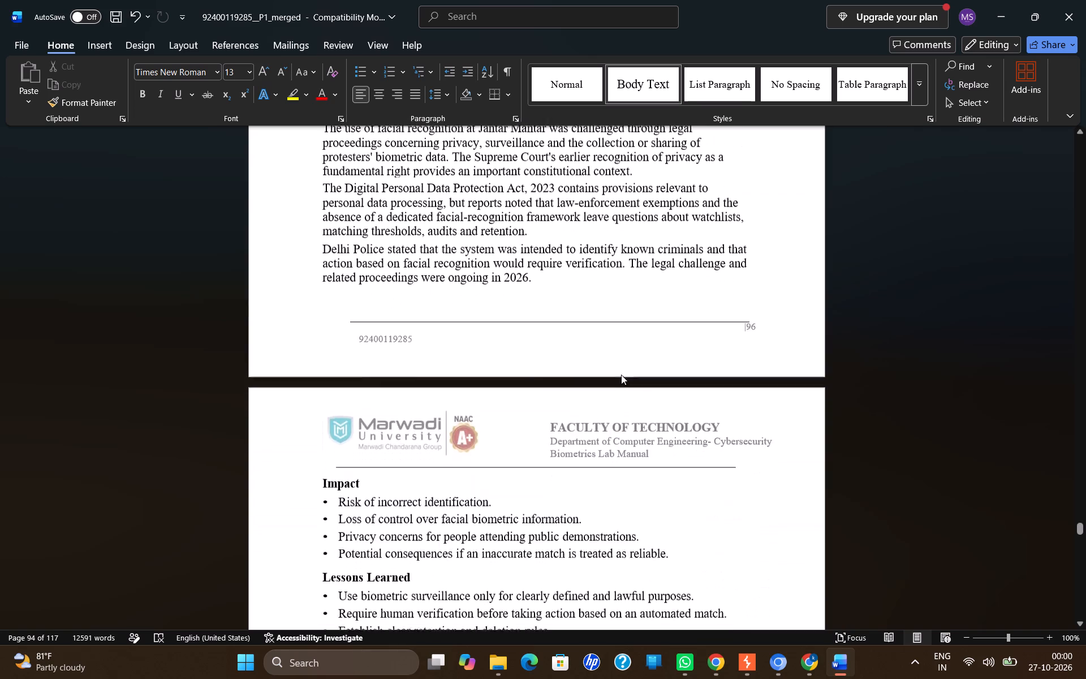
pyautogui.scroll(-6, 621, 375)
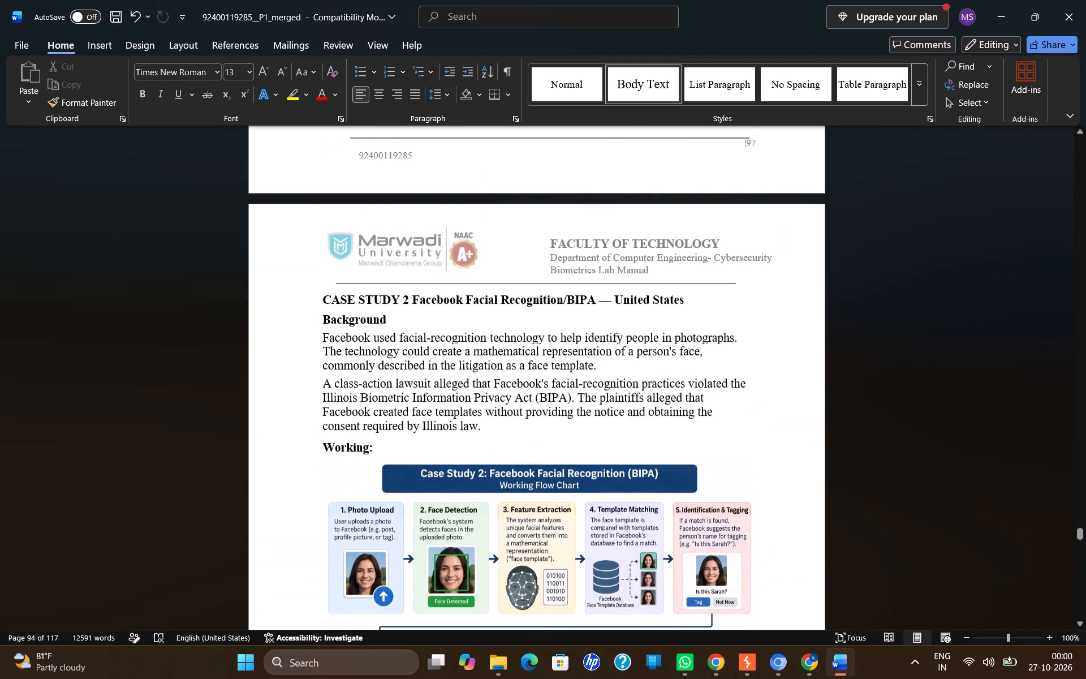
pyautogui.scroll(-5, 621, 375)
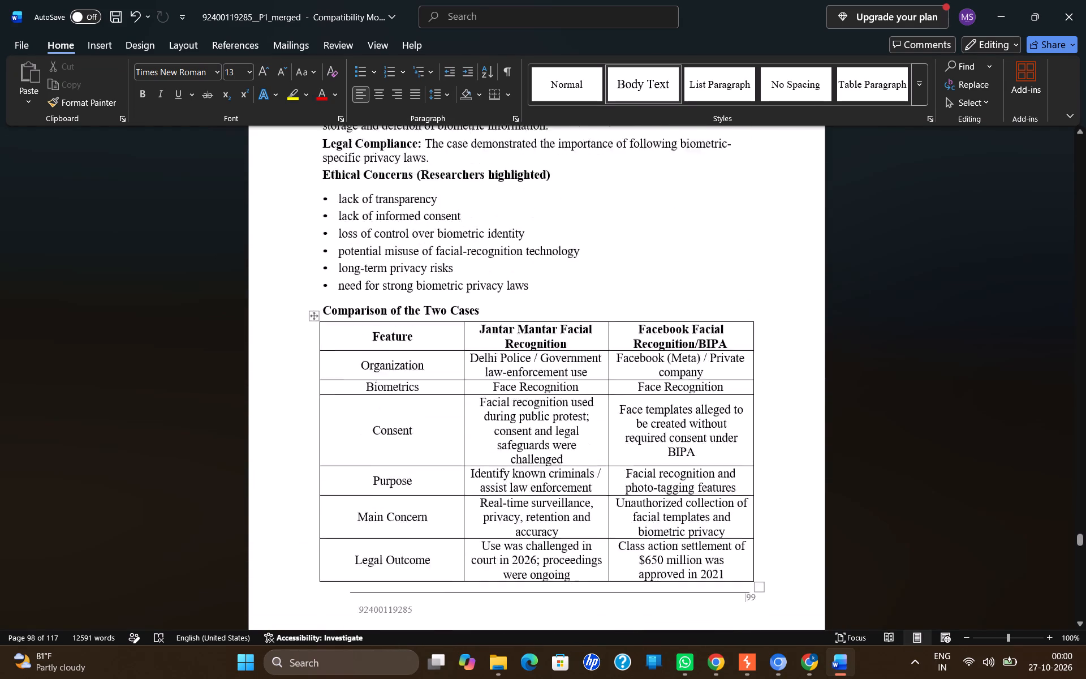
pyautogui.scroll(-5, 621, 375)
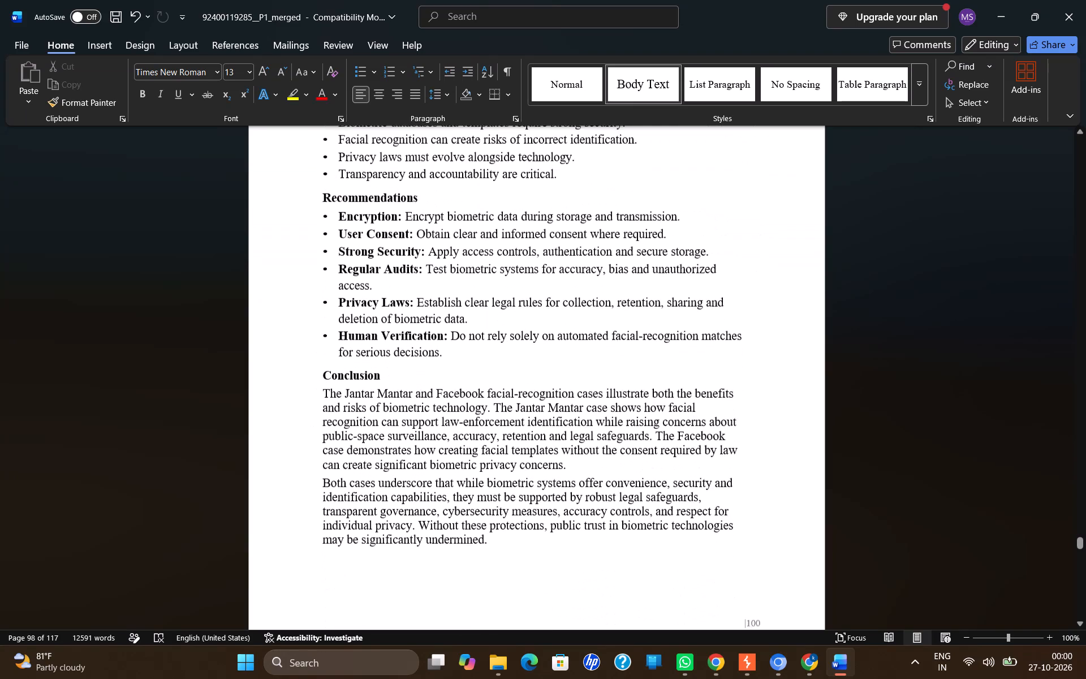
pyautogui.scroll(-4, 621, 375)
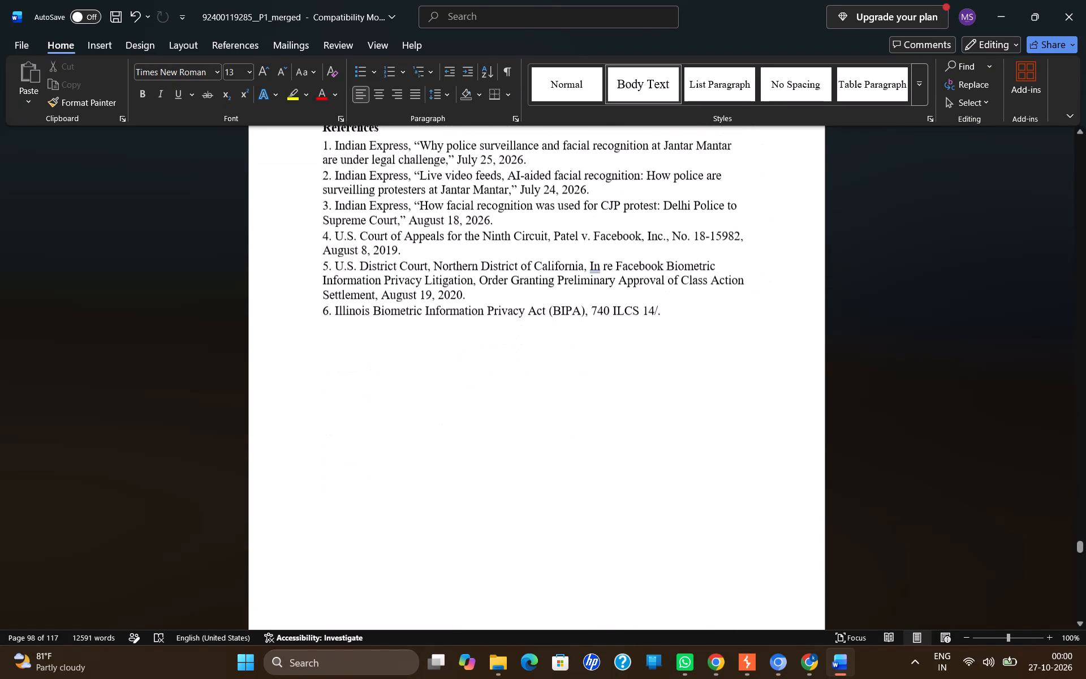
pyautogui.scroll(-4, 621, 375)
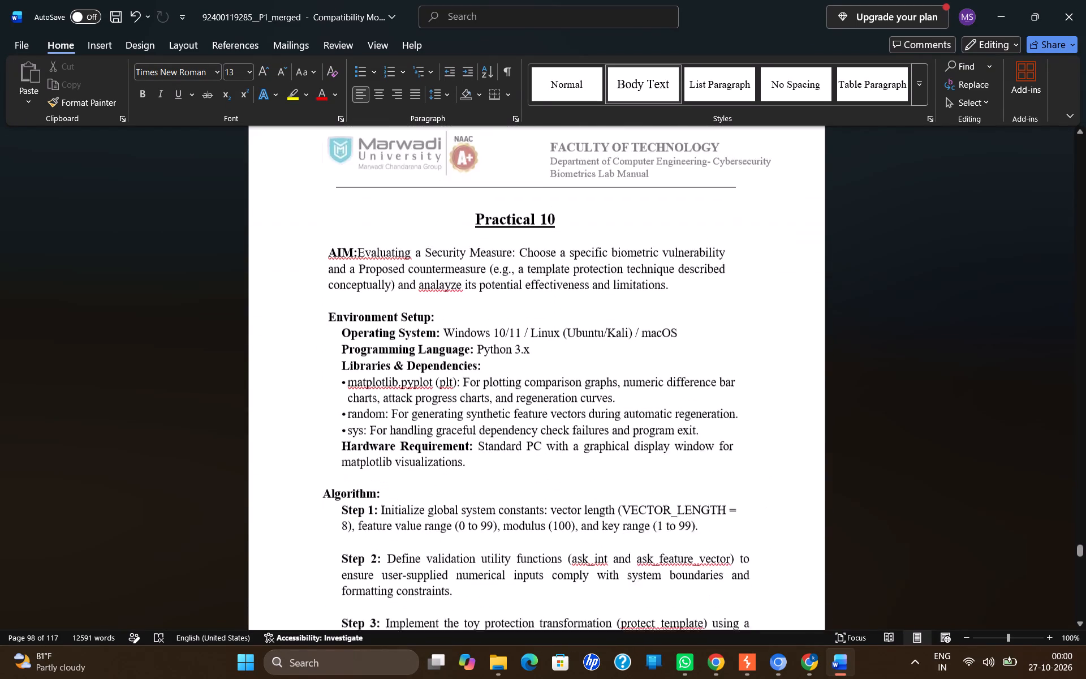
pyautogui.scroll(-2, 621, 375)
pyautogui.scroll(3, 621, 375)
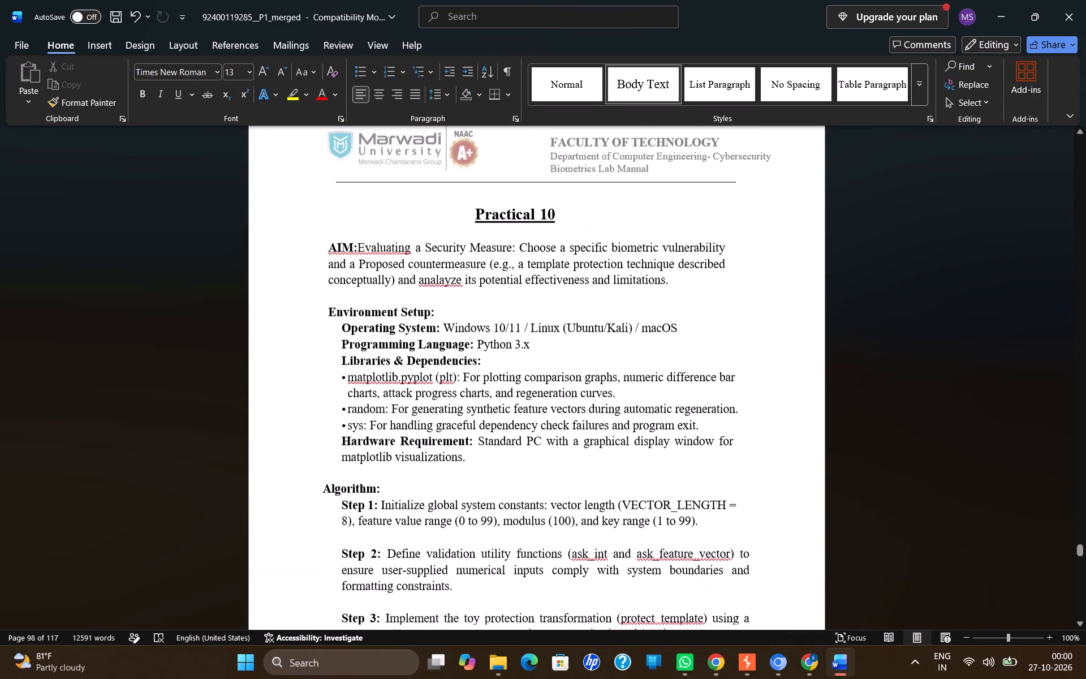
pyautogui.scroll(2, 621, 375)
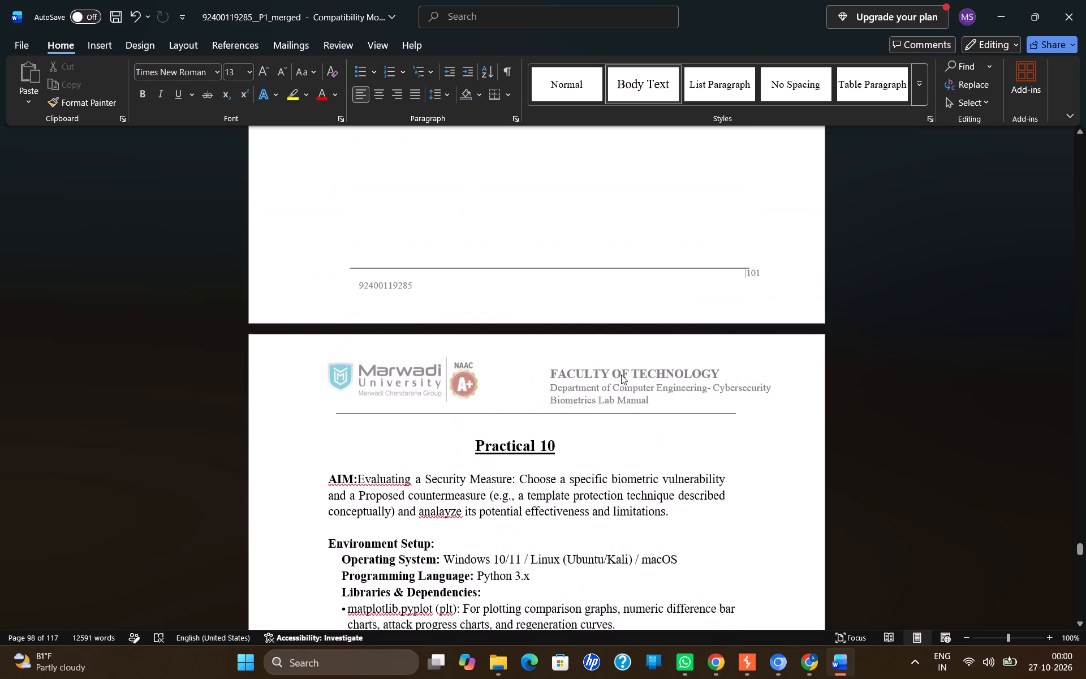
# Set the section 114 footer's page numbering, on the first page of Practical 10, to start at 102 and leave footer editing.
pyautogui.scroll(-3, 621, 375)
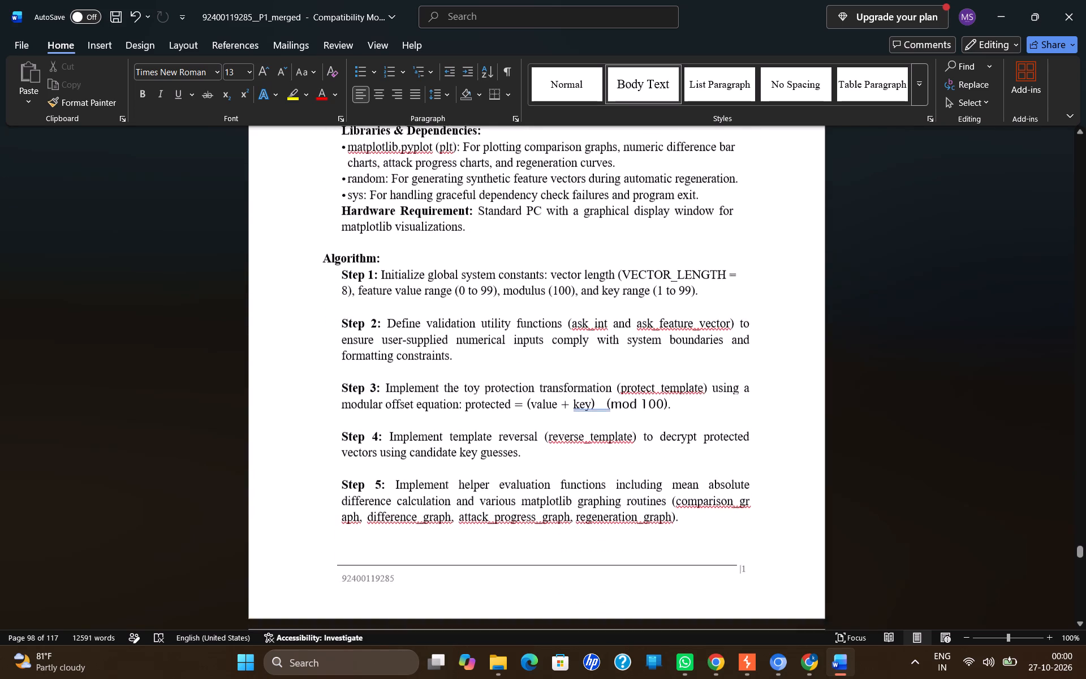
pyautogui.scroll(-1, 621, 375)
pyautogui.doubleClick(738, 517)
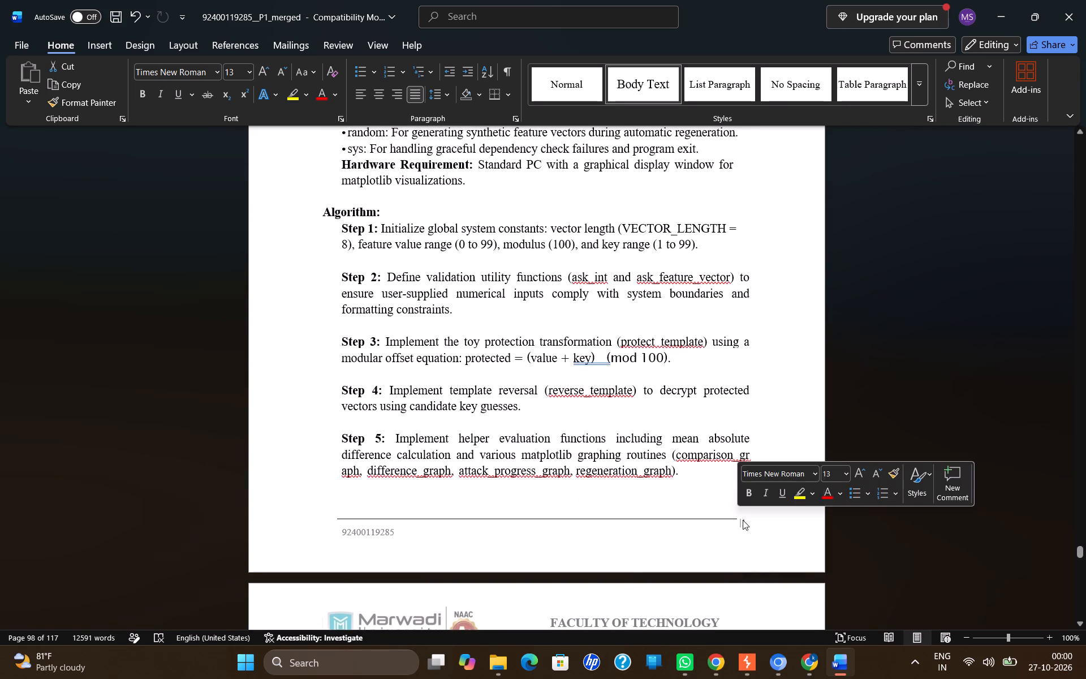
pyautogui.doubleClick(748, 524)
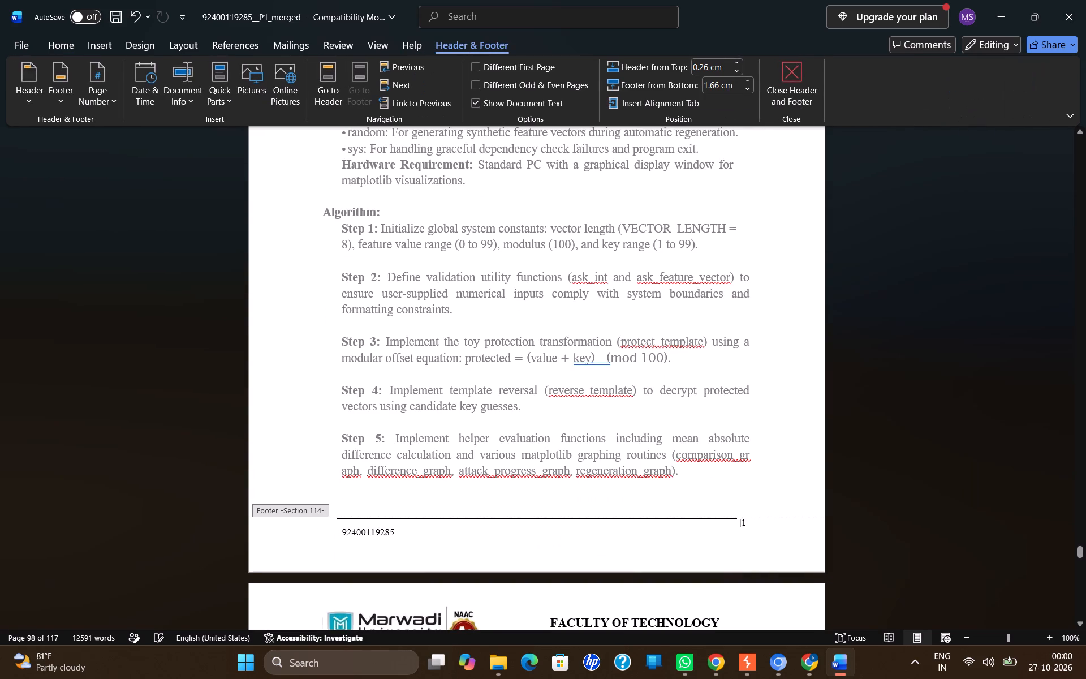
pyautogui.rightClick(745, 523)
pyautogui.click(775, 489)
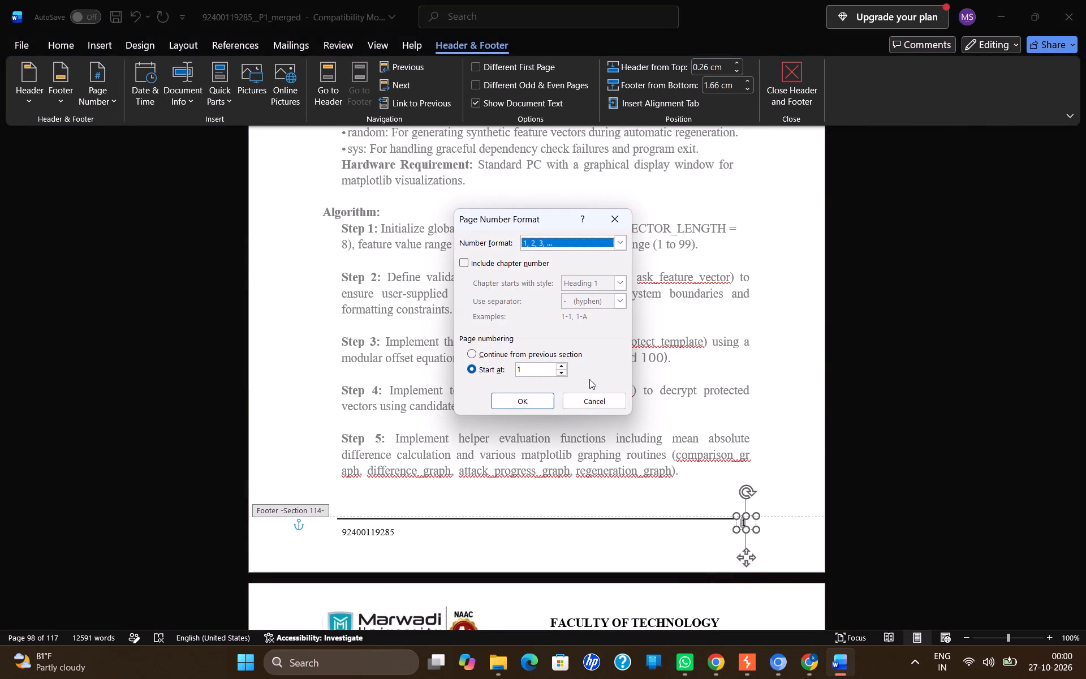
pyautogui.click(541, 371)
pyautogui.write('02')
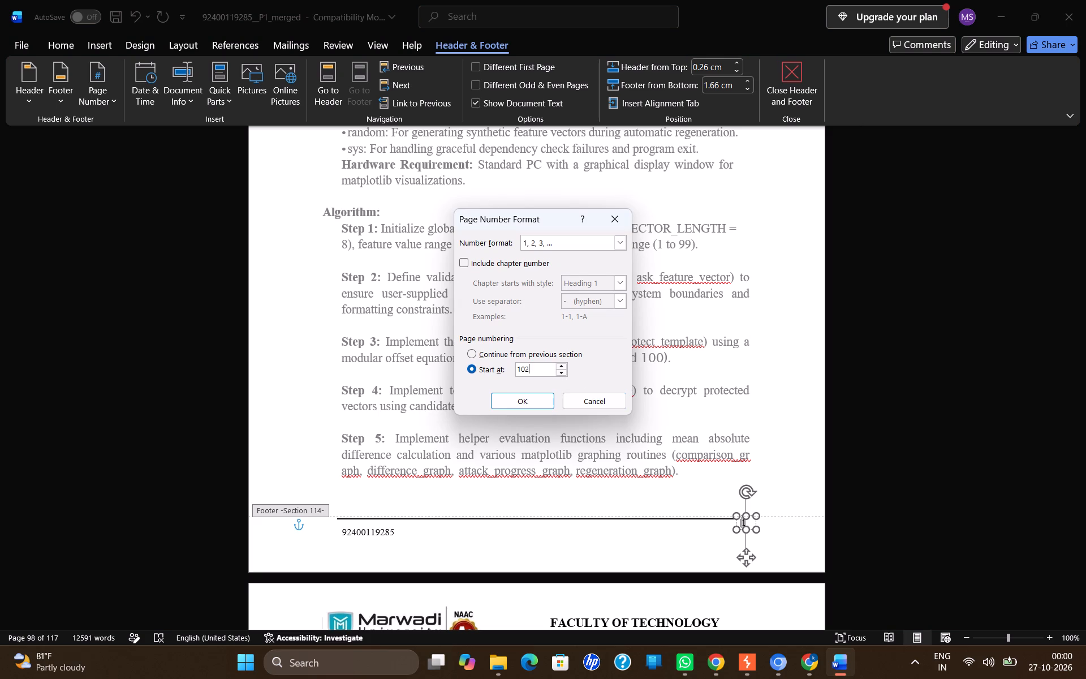
pyautogui.press('Return')
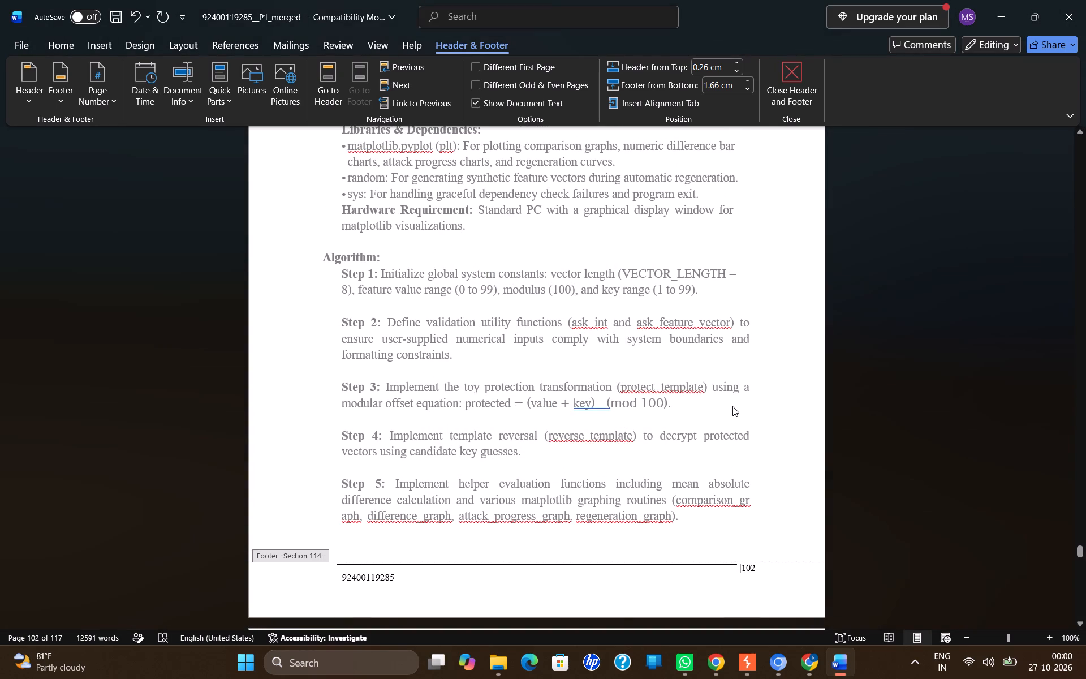
pyautogui.doubleClick(732, 406)
# Examine the page numbers and footers from the first page of Practical 10 through the document's last page.
pyautogui.scroll(2, 732, 406)
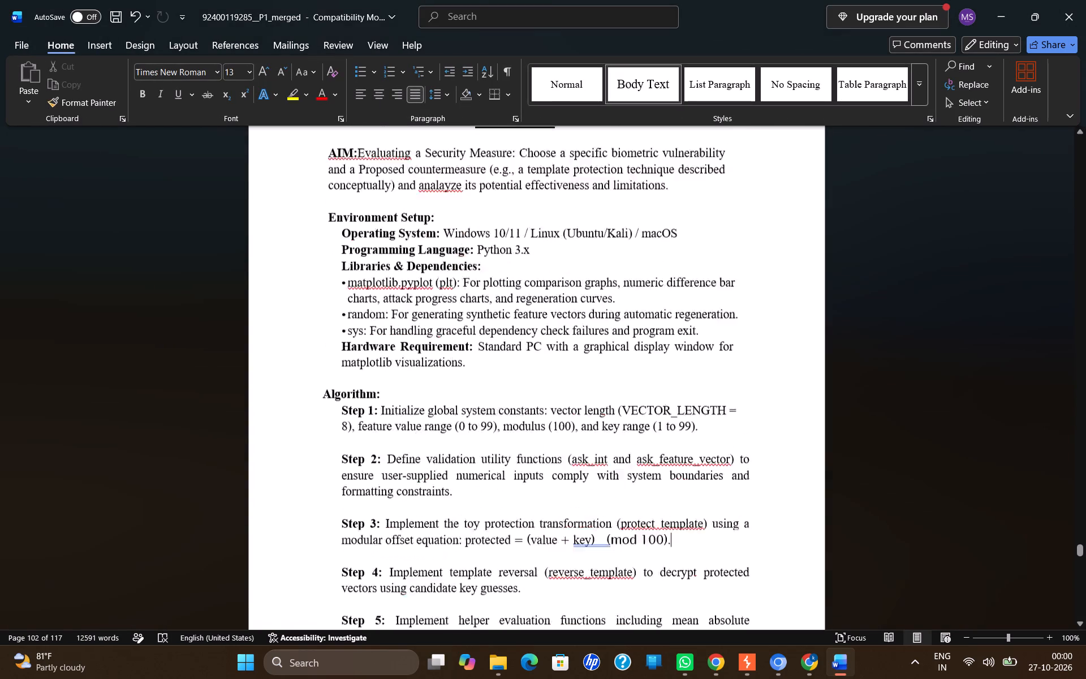
pyautogui.scroll(2, 732, 406)
pyautogui.scroll(-6, 732, 406)
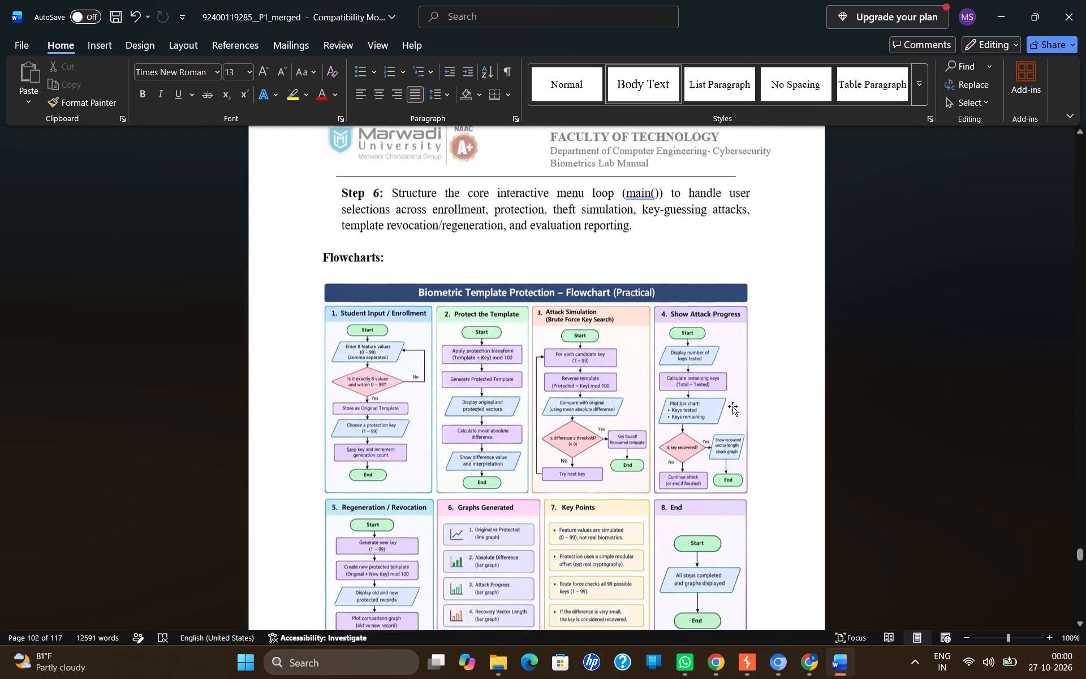
pyautogui.scroll(-6, 732, 406)
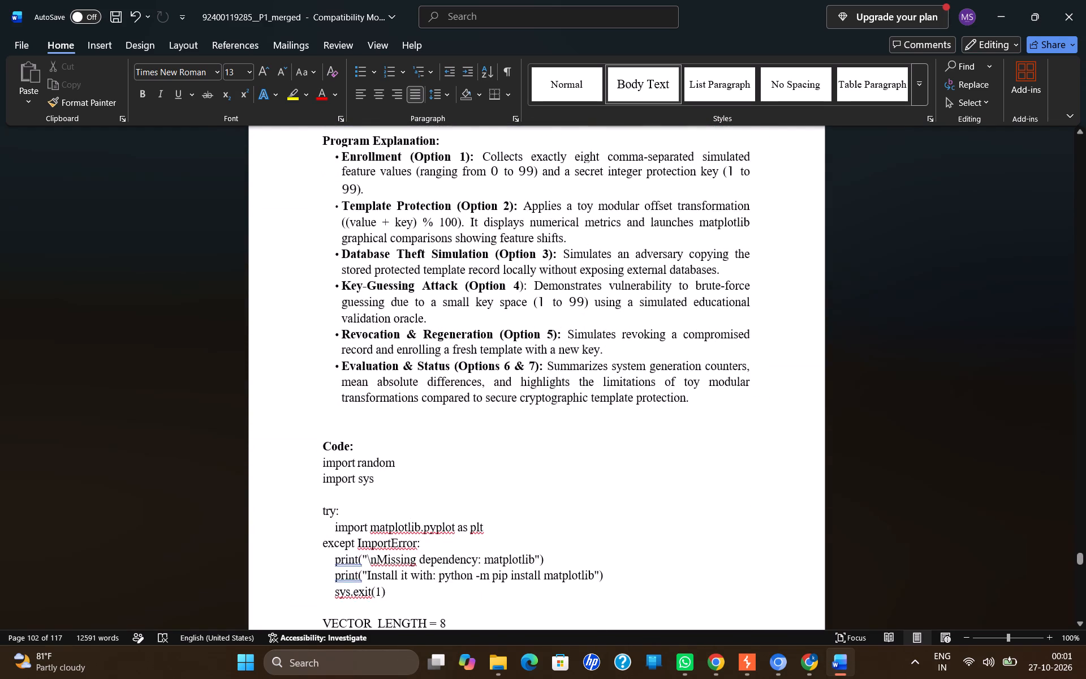
pyautogui.scroll(-4, 732, 406)
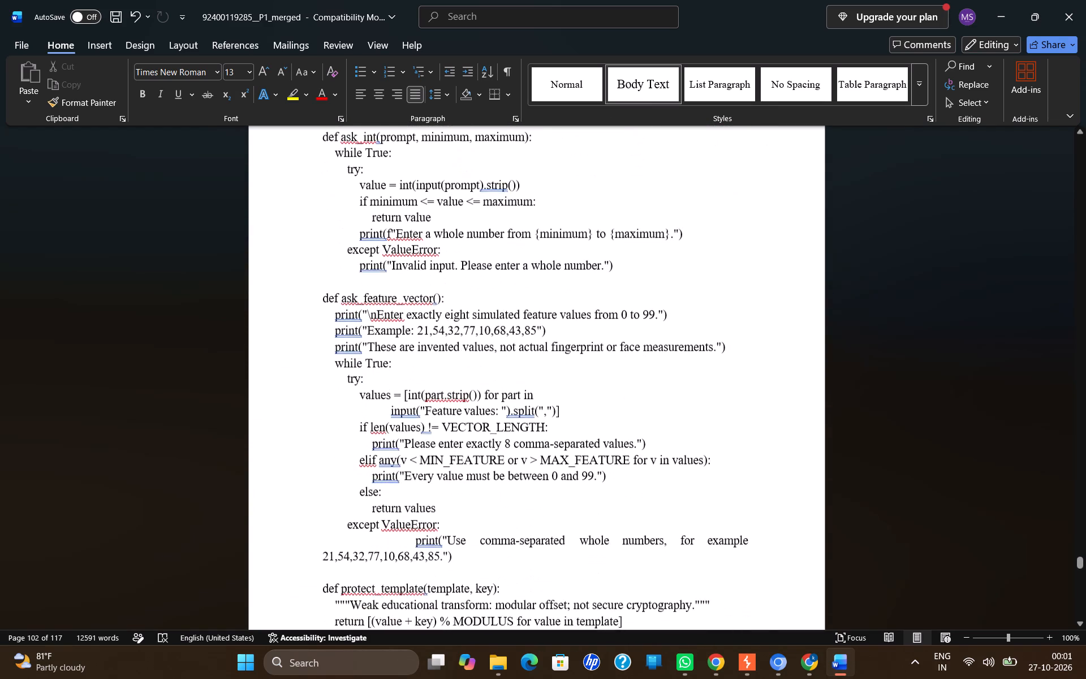
pyautogui.scroll(-4, 732, 406)
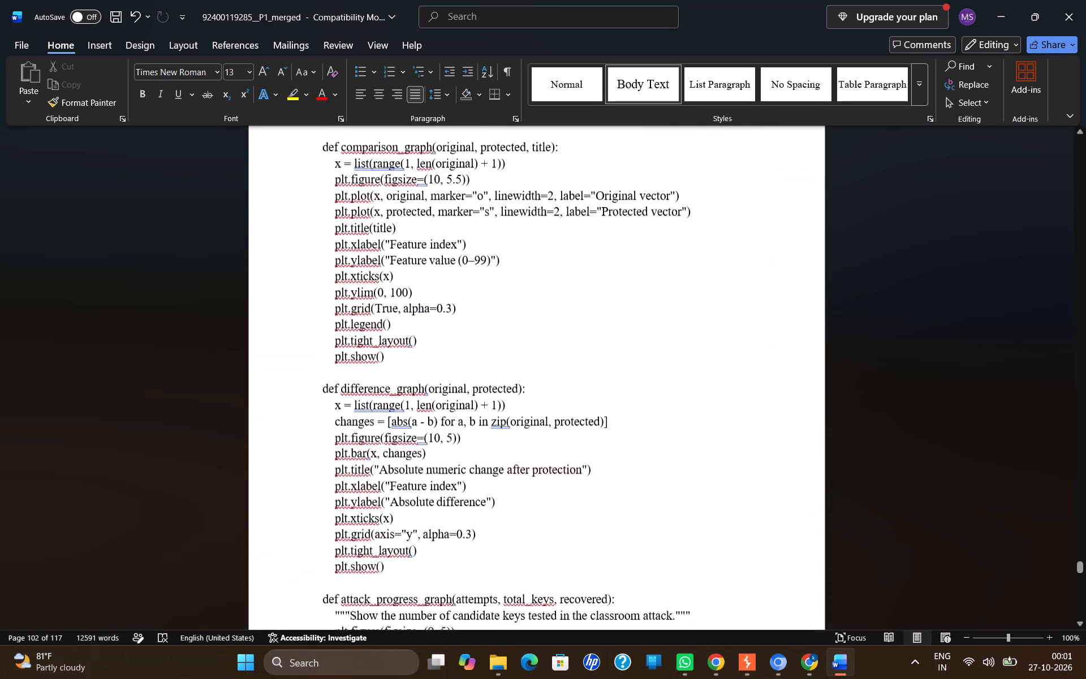
pyautogui.scroll(-4, 732, 406)
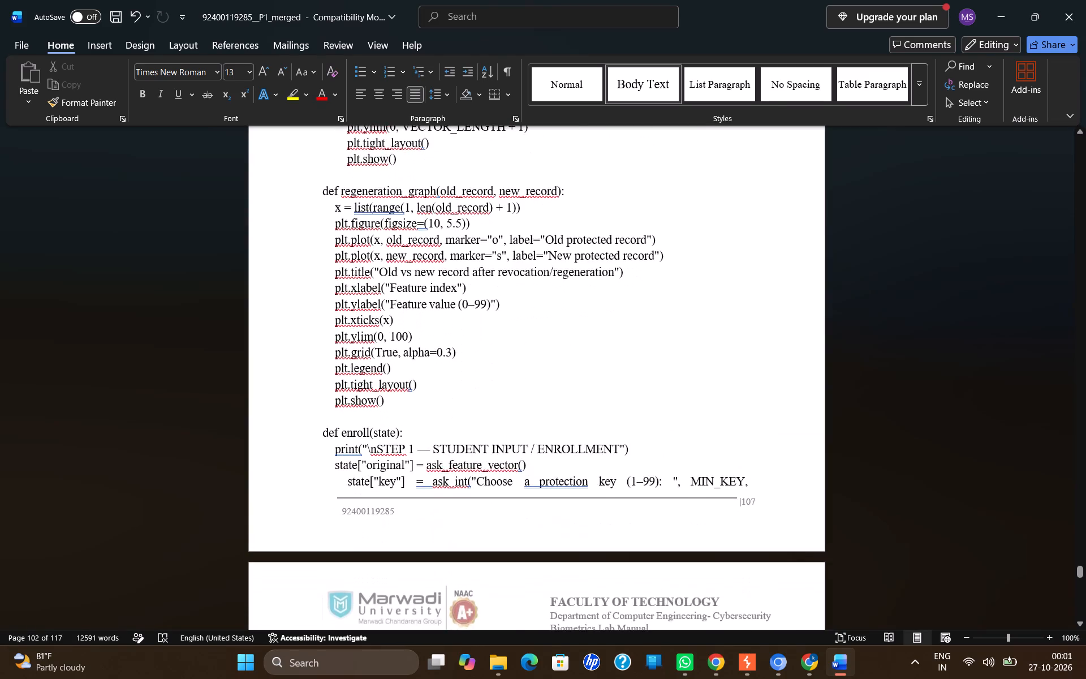
pyautogui.scroll(-6, 732, 406)
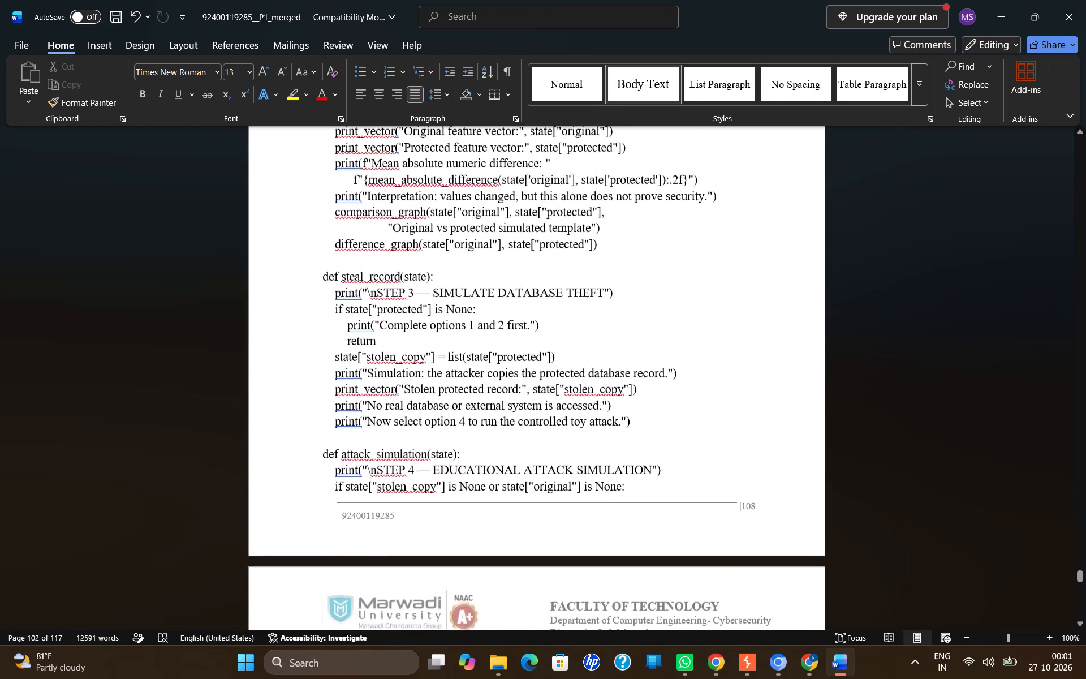
pyautogui.scroll(-4, 732, 406)
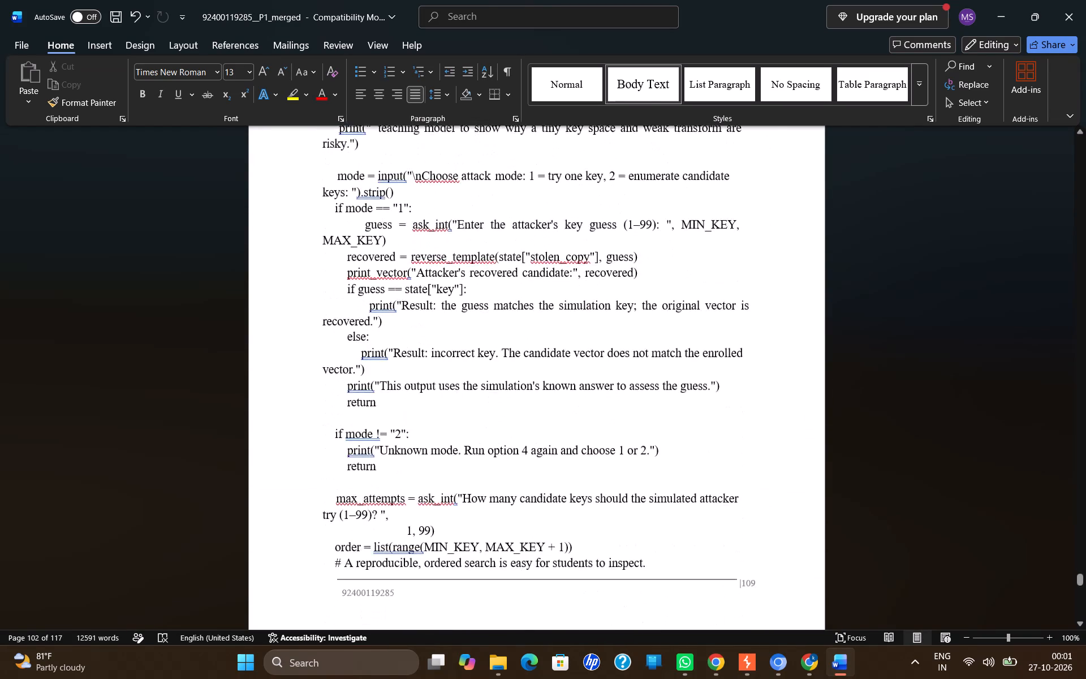
pyautogui.scroll(-4, 732, 406)
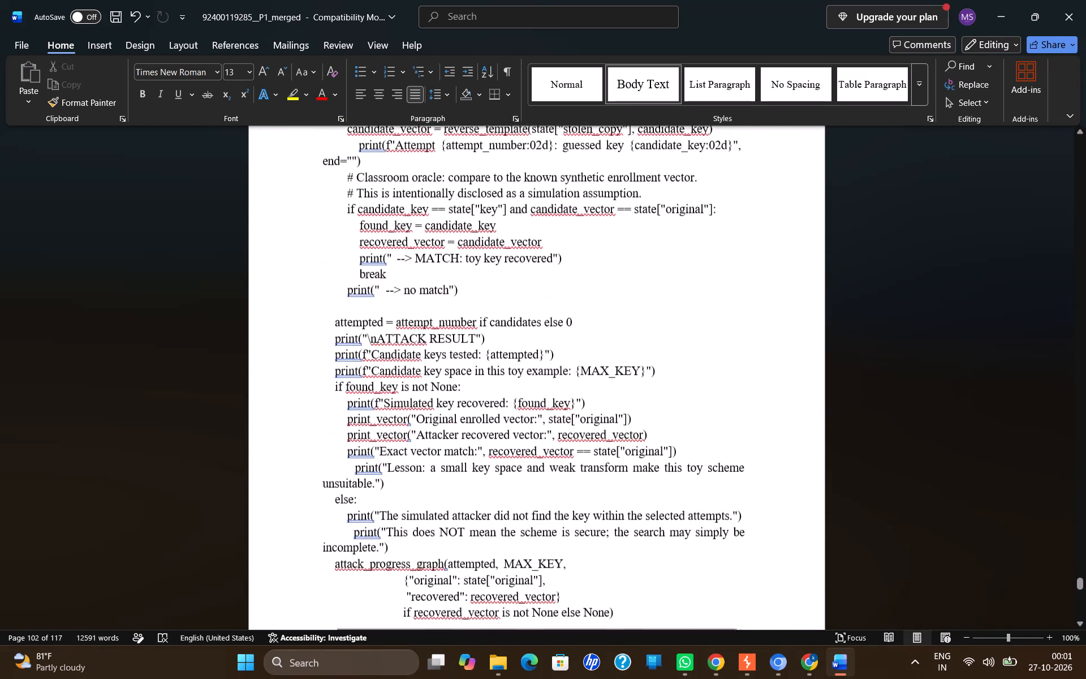
pyautogui.scroll(-4, 732, 406)
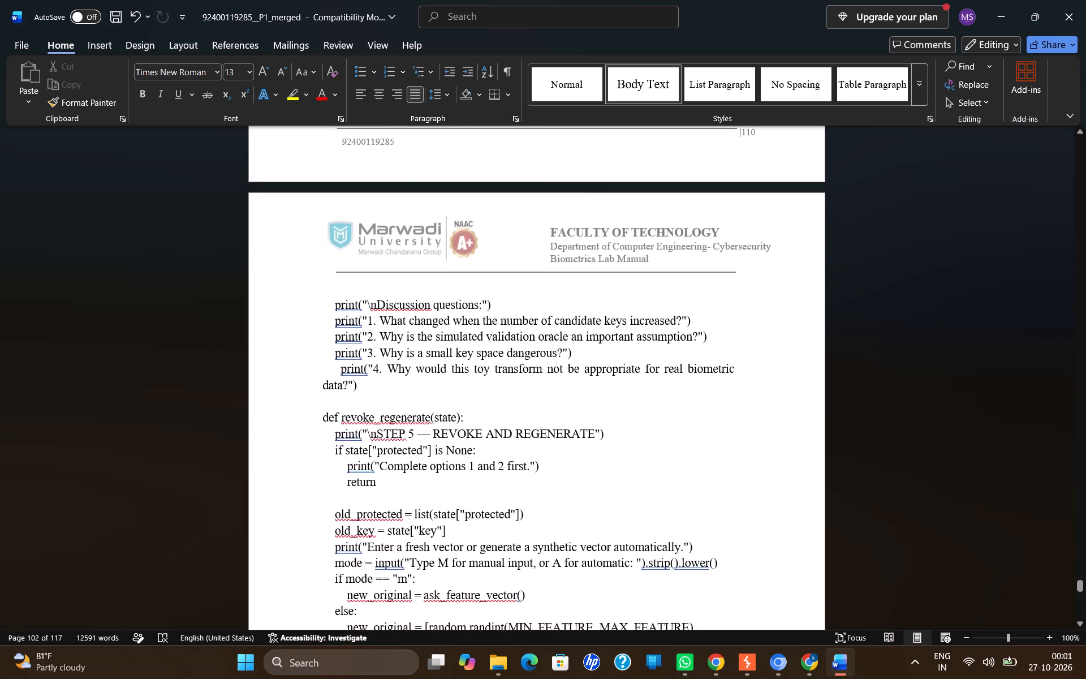
pyautogui.scroll(-4, 732, 406)
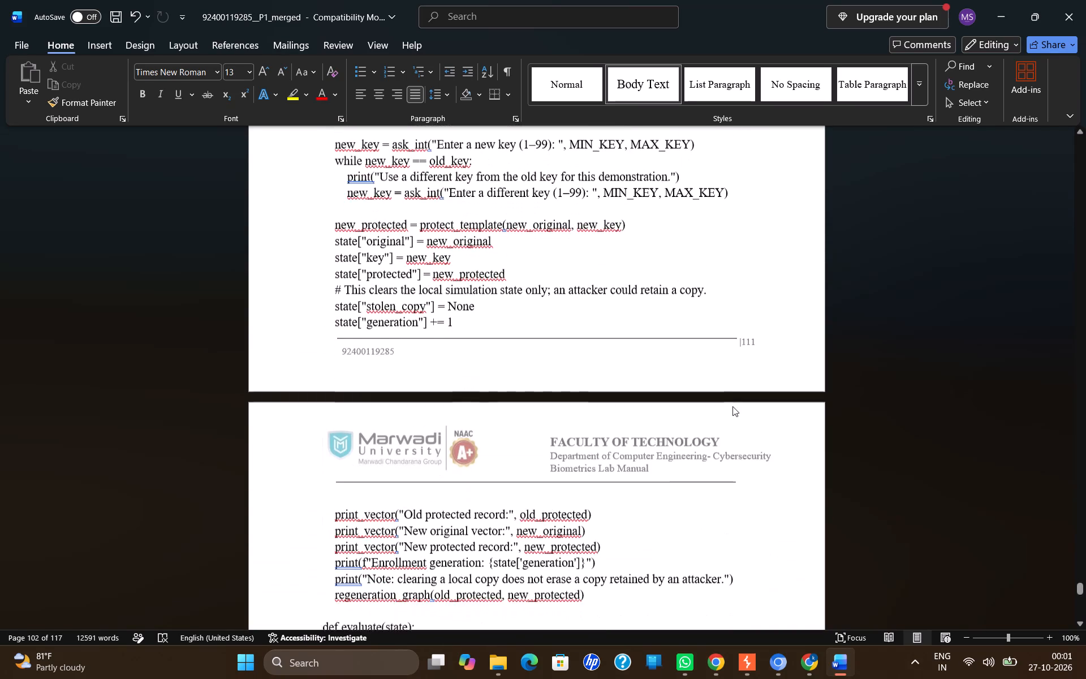
pyautogui.scroll(-4, 732, 406)
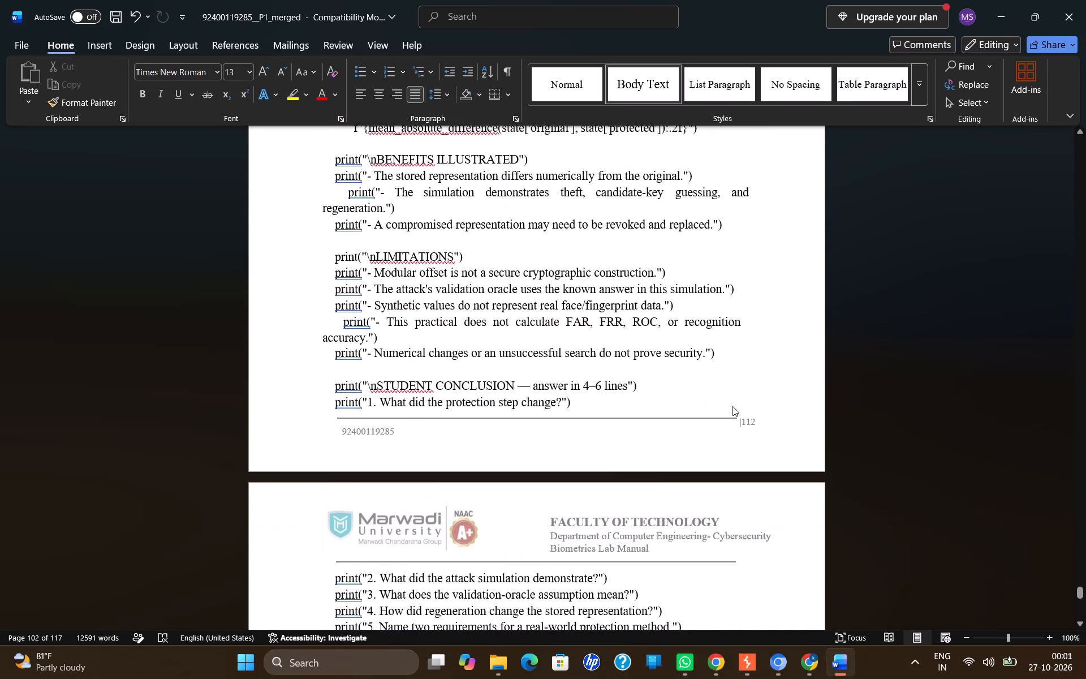
pyautogui.scroll(-4, 732, 406)
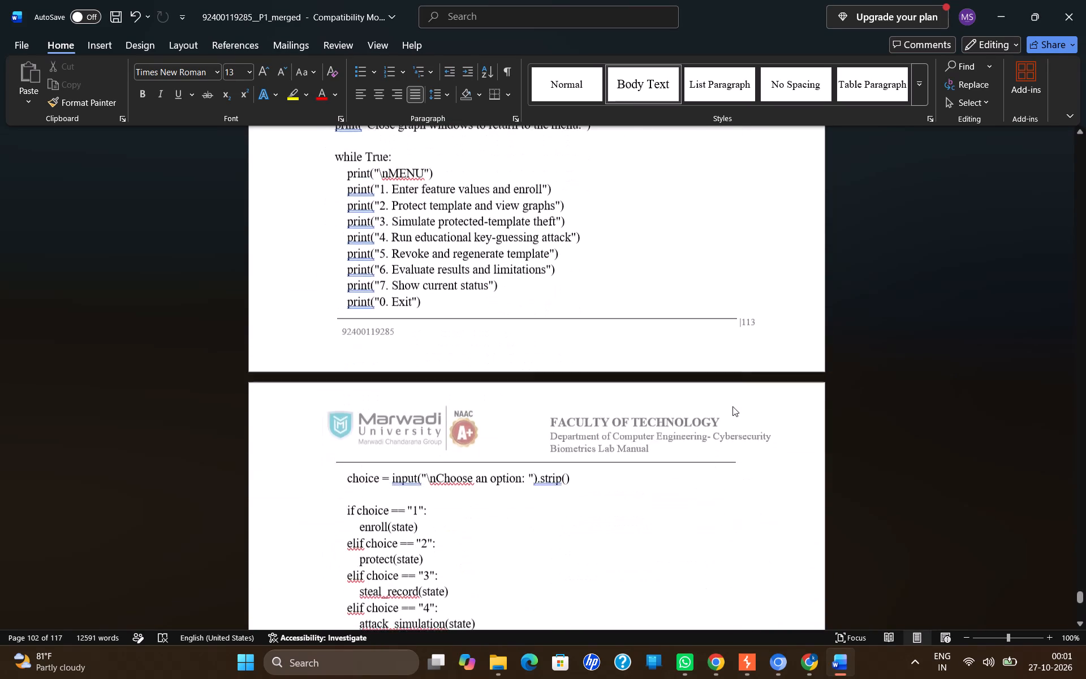
pyautogui.scroll(-3, 732, 406)
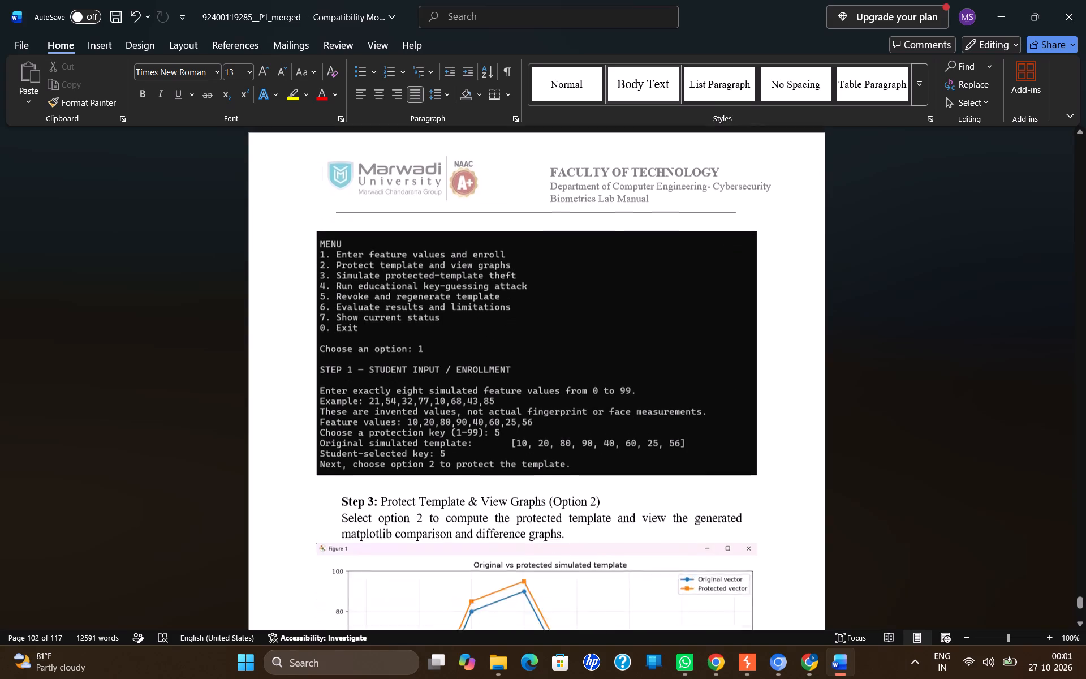
pyautogui.scroll(-4, 732, 406)
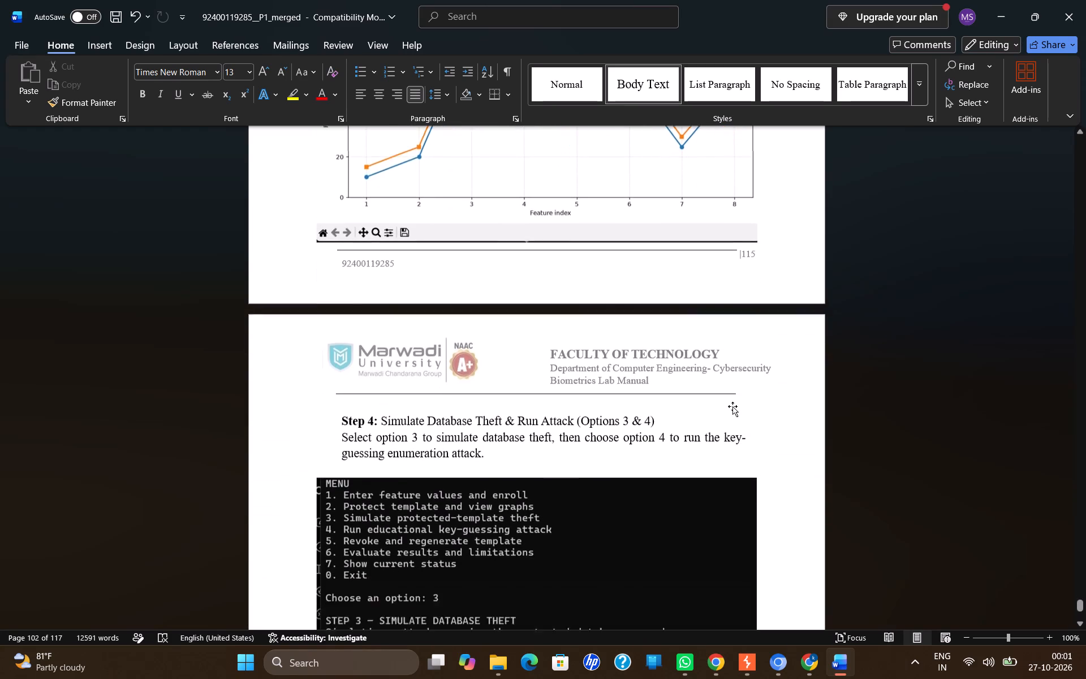
pyautogui.scroll(-5, 732, 406)
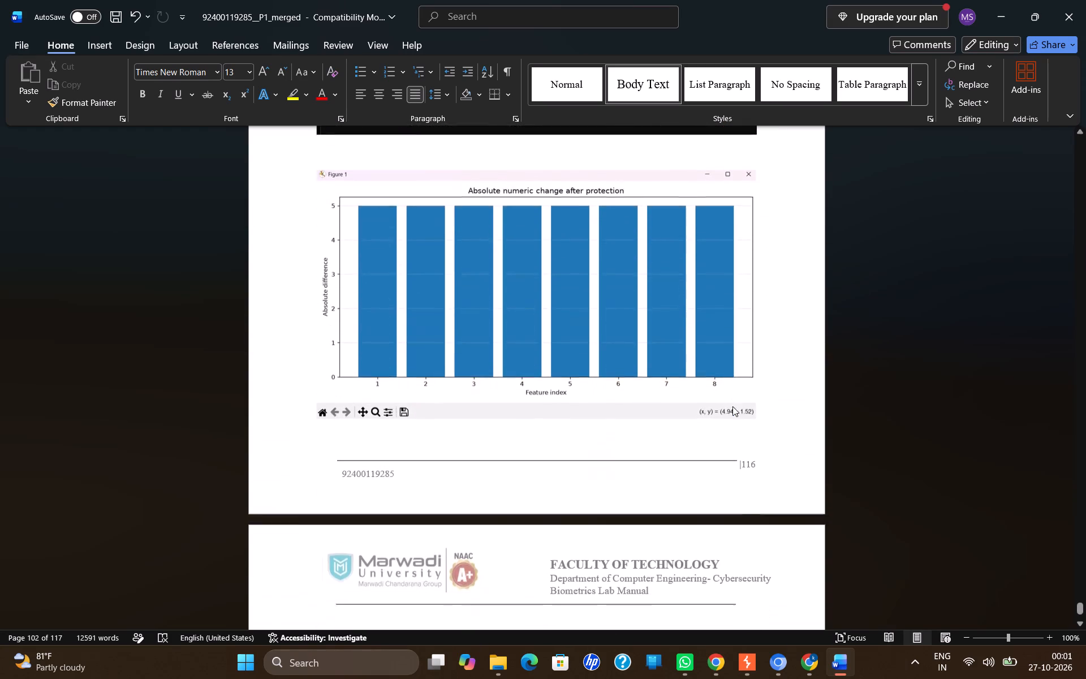
pyautogui.scroll(-4, 732, 406)
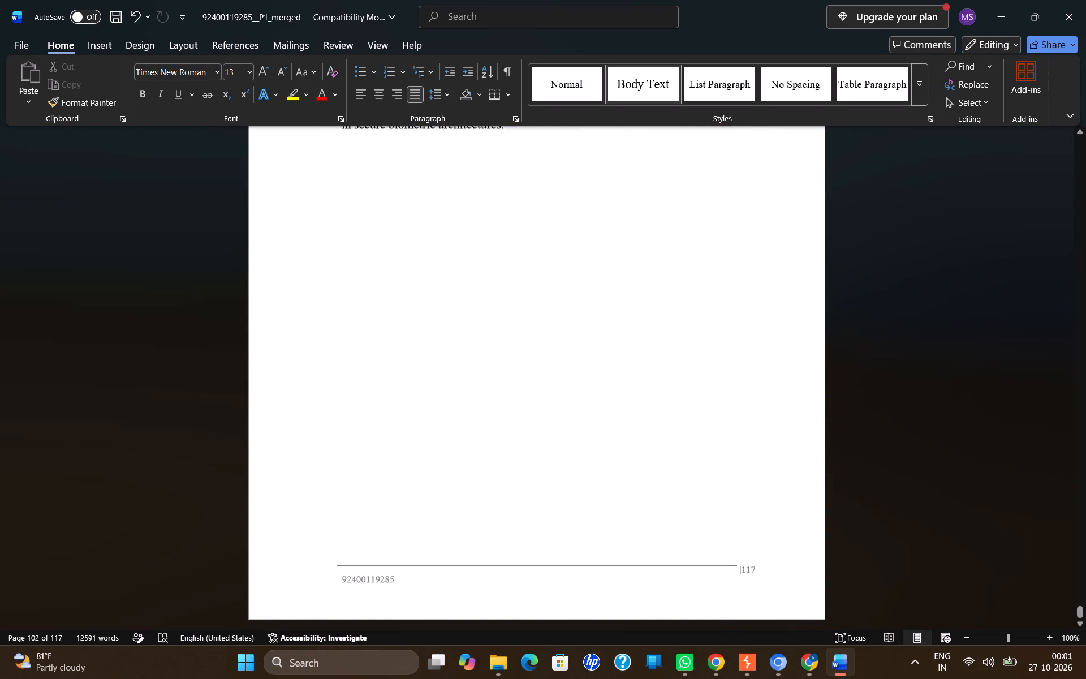
pyautogui.scroll(-2, 732, 406)
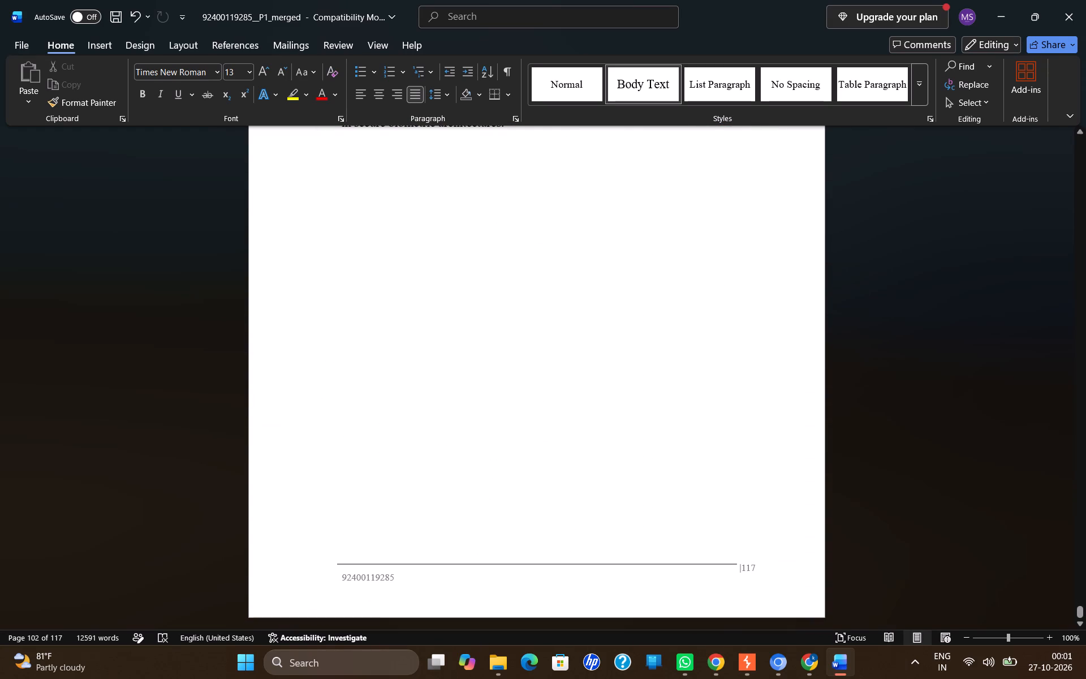
pyautogui.press('p')
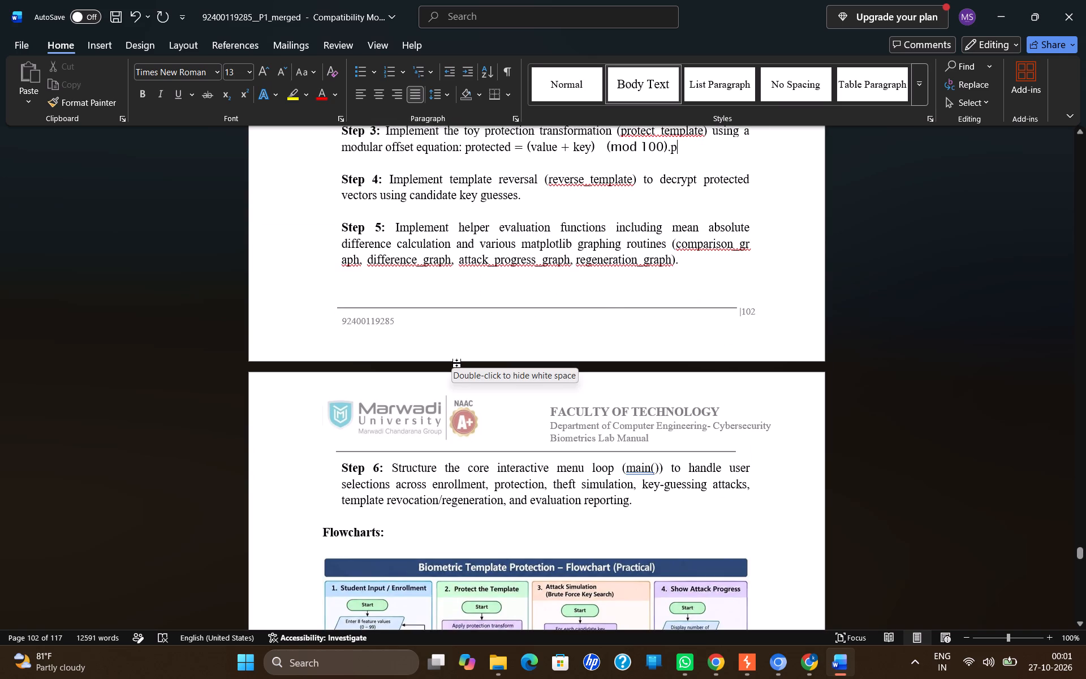
# Look through Practical 10 again to the last page and place the cursor at the end of the conclusion.
pyautogui.scroll(-12, 456, 363)
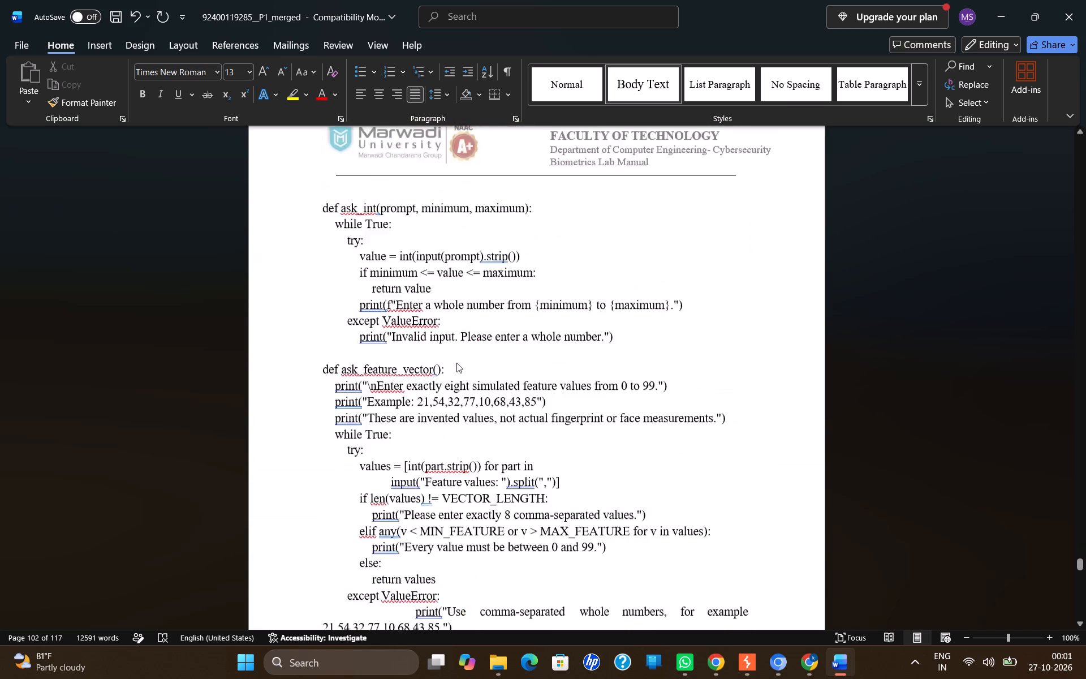
pyautogui.scroll(-4, 456, 363)
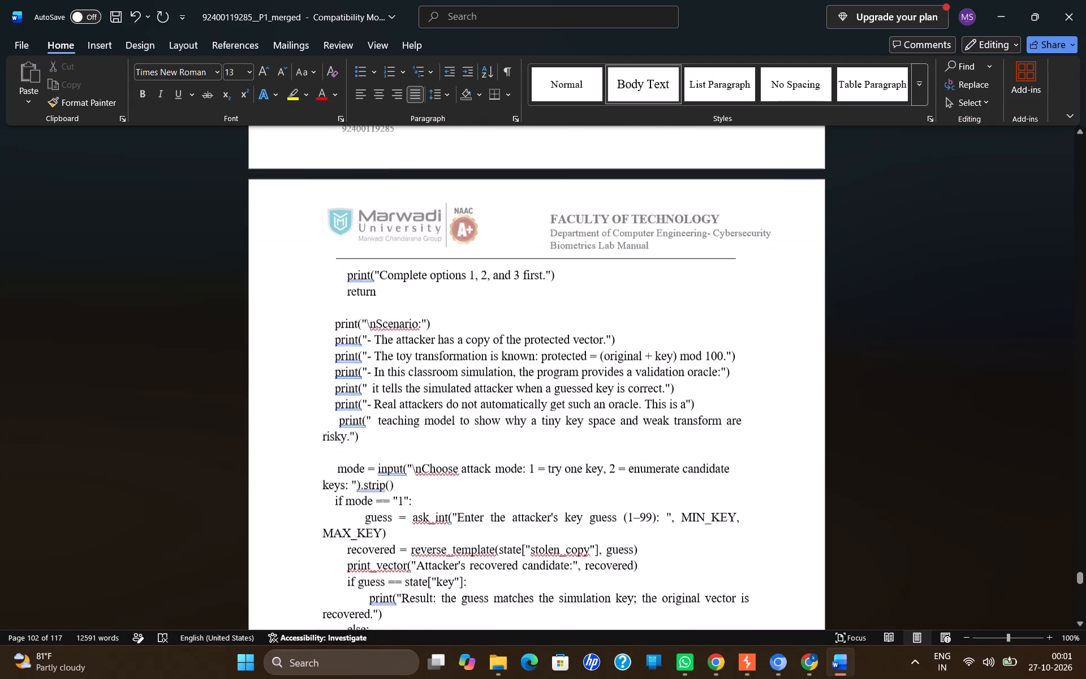
pyautogui.scroll(-15, 456, 363)
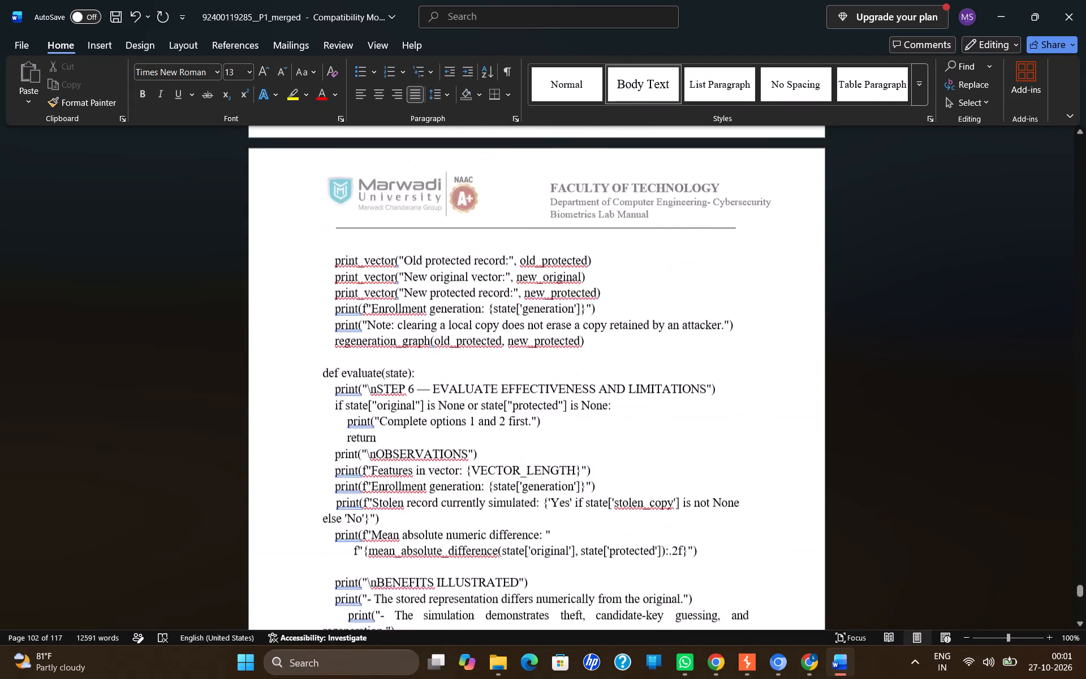
pyautogui.scroll(-16, 456, 363)
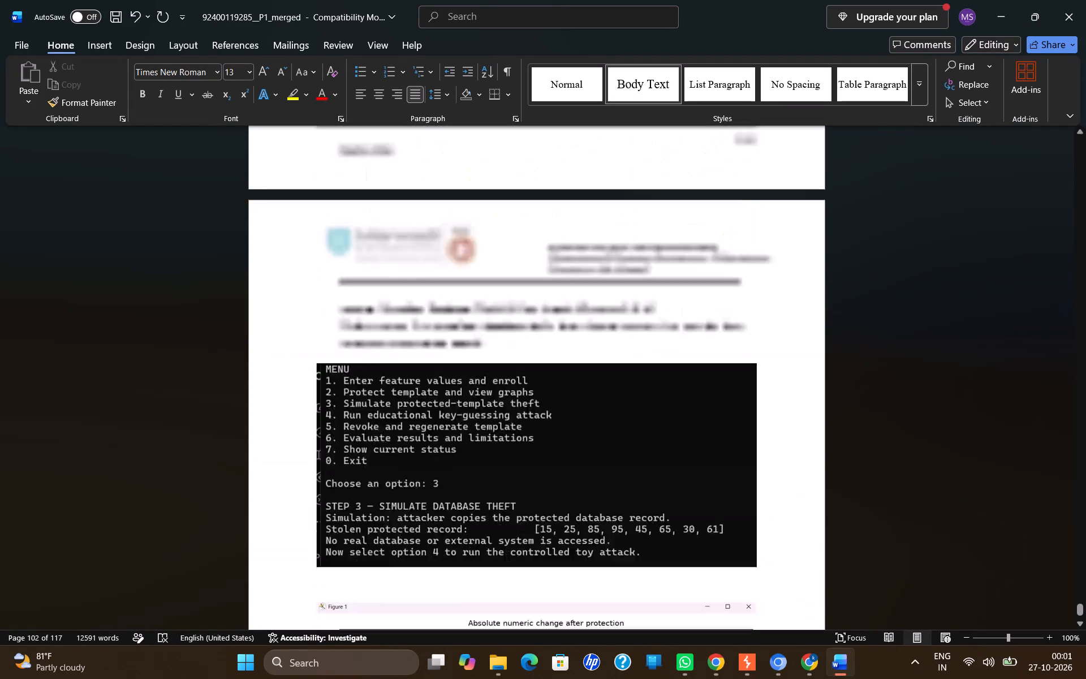
pyautogui.scroll(-2, 456, 363)
pyautogui.click(508, 283)
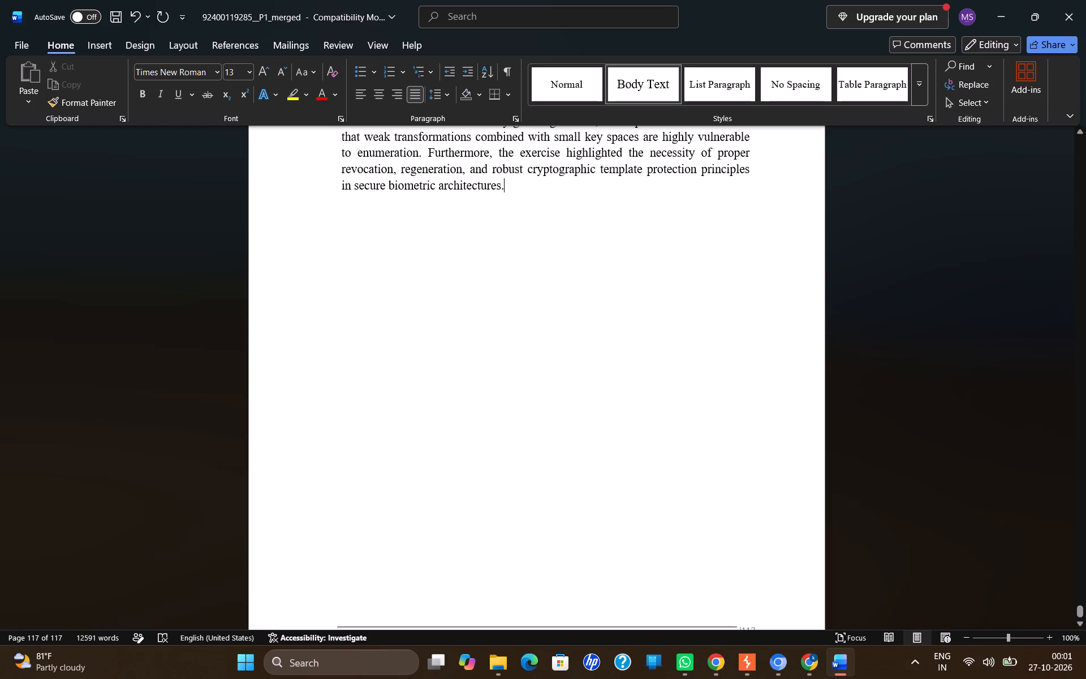
# Print all pages with Microsoft Print to PDF, choosing the Documents > Bio folder and reusing the existing P1 file's name for editing.
pyautogui.hotkey('ctrl', 'p')
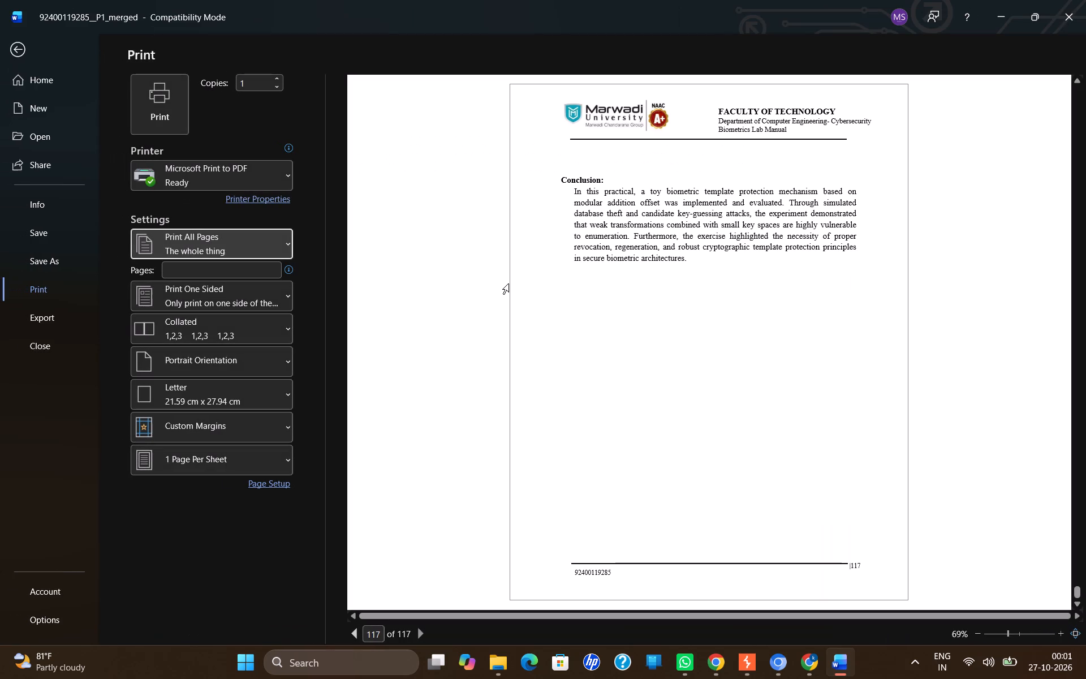
pyautogui.click(153, 110)
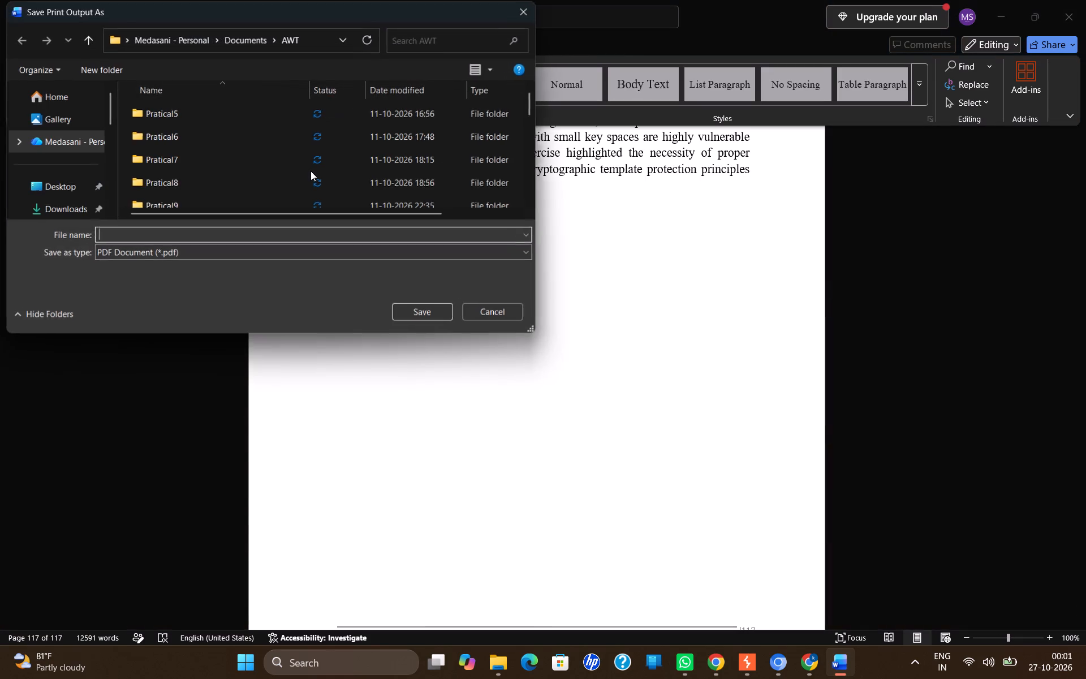
pyautogui.click(90, 209)
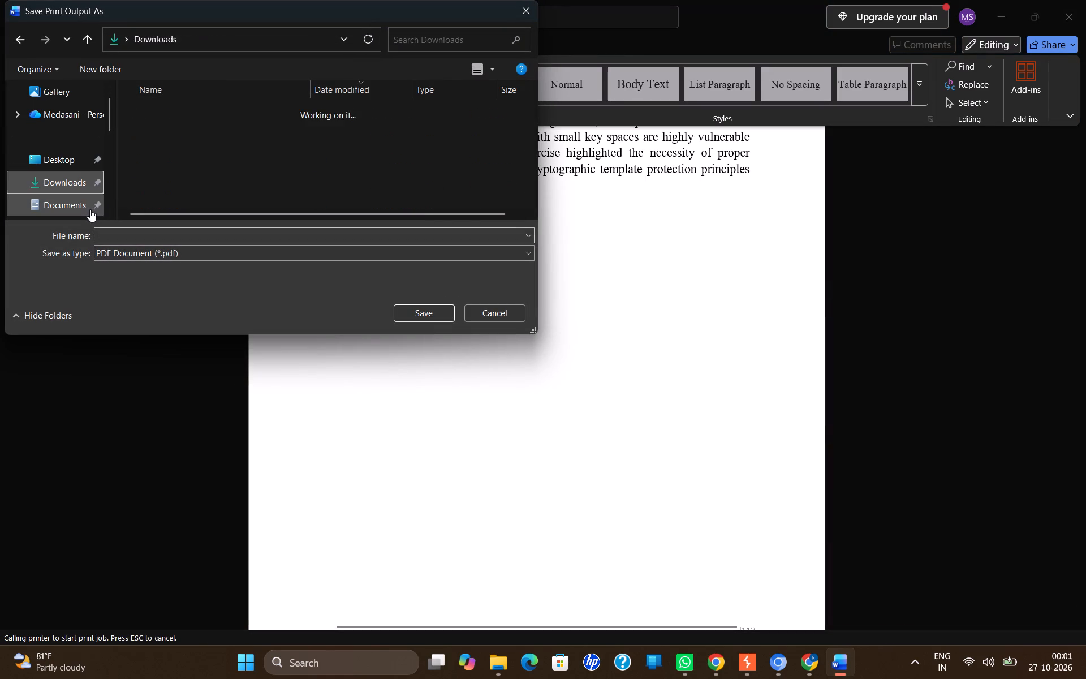
pyautogui.click(82, 197)
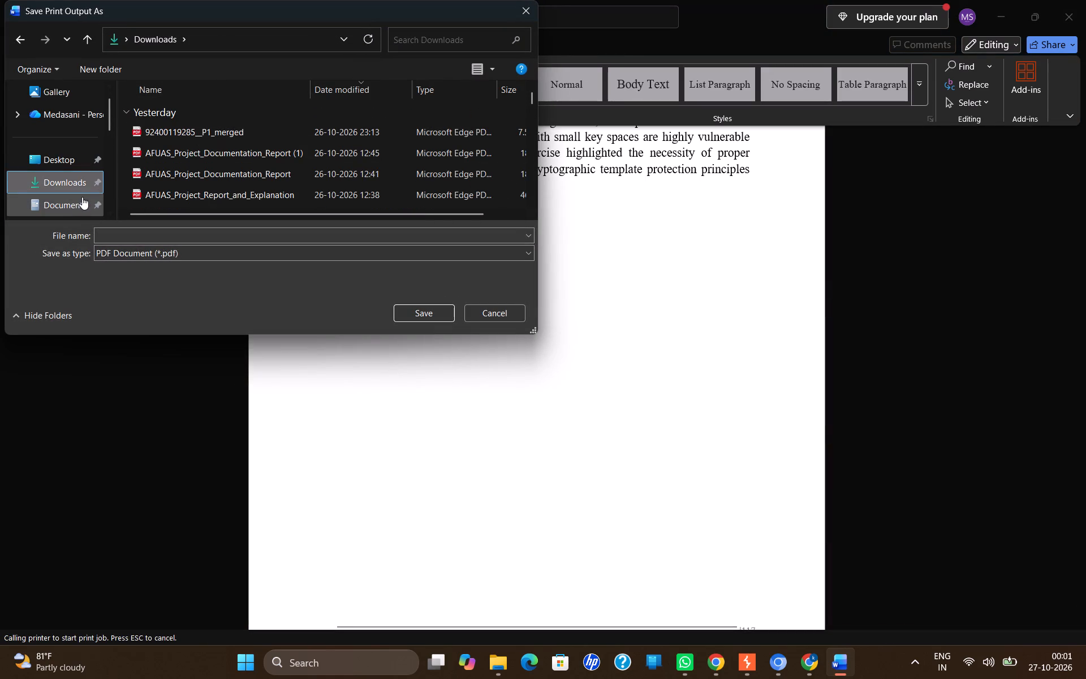
pyautogui.doubleClick(156, 136)
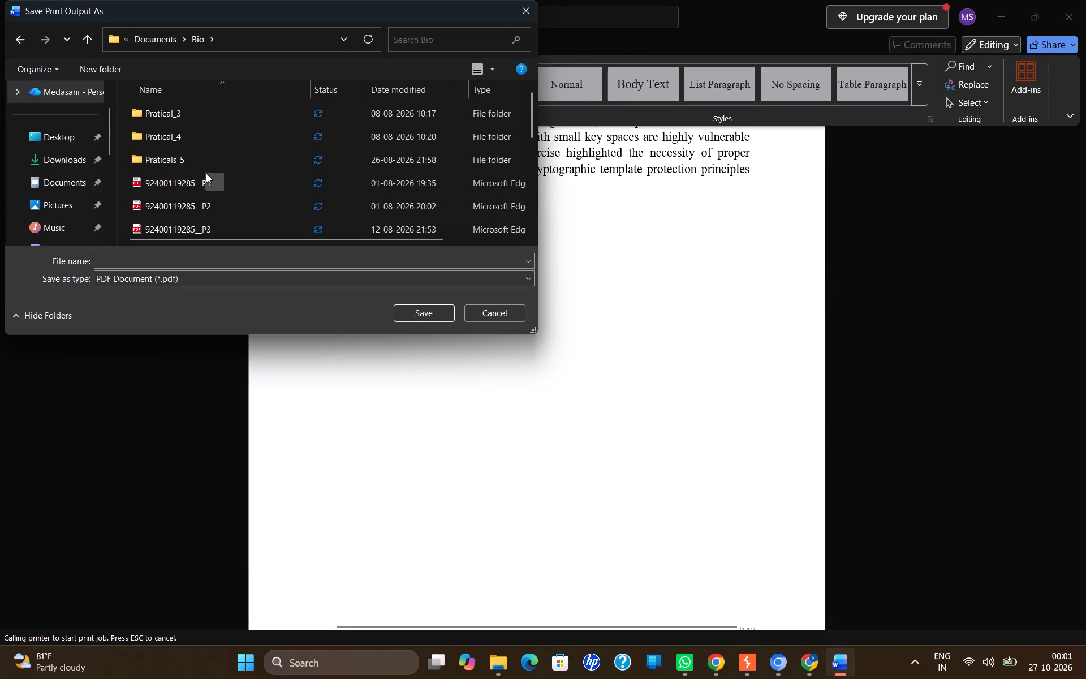
pyautogui.click(210, 178)
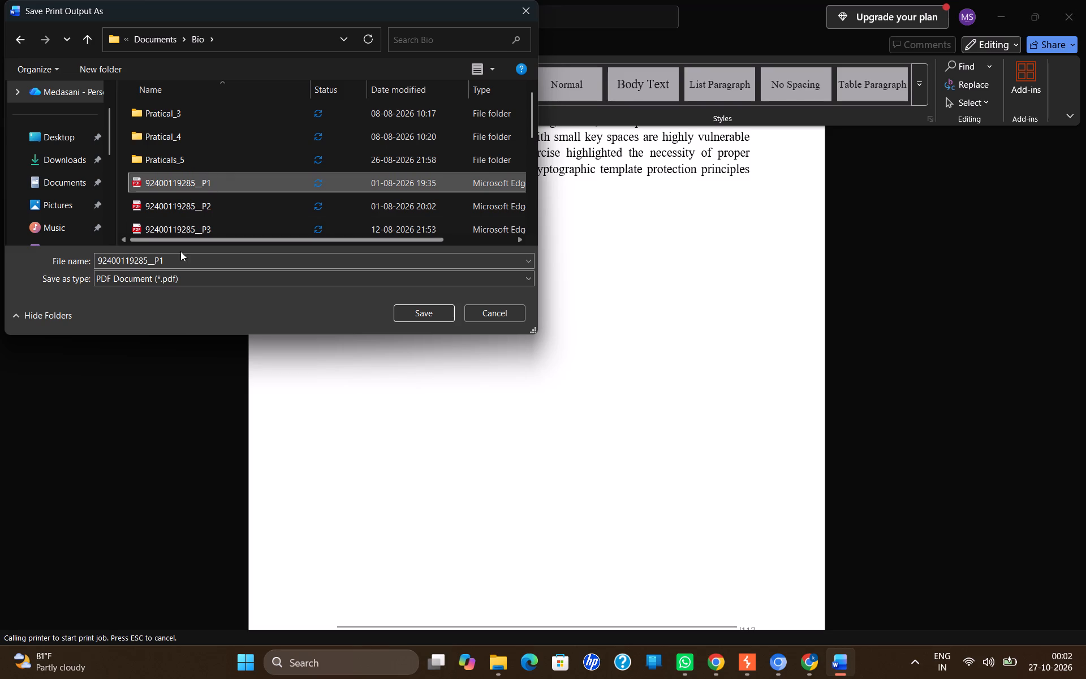
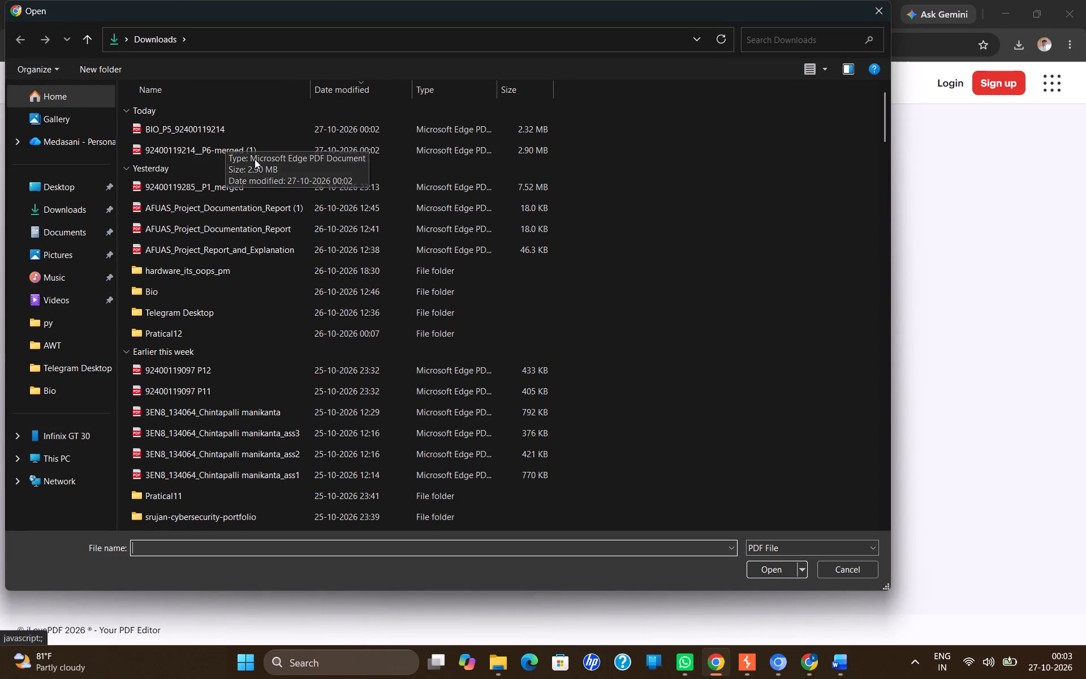
# Browse the Downloads folder for a PDF file to open in iLovePDF.
pyautogui.click(93, 203)
pyautogui.click(93, 203)
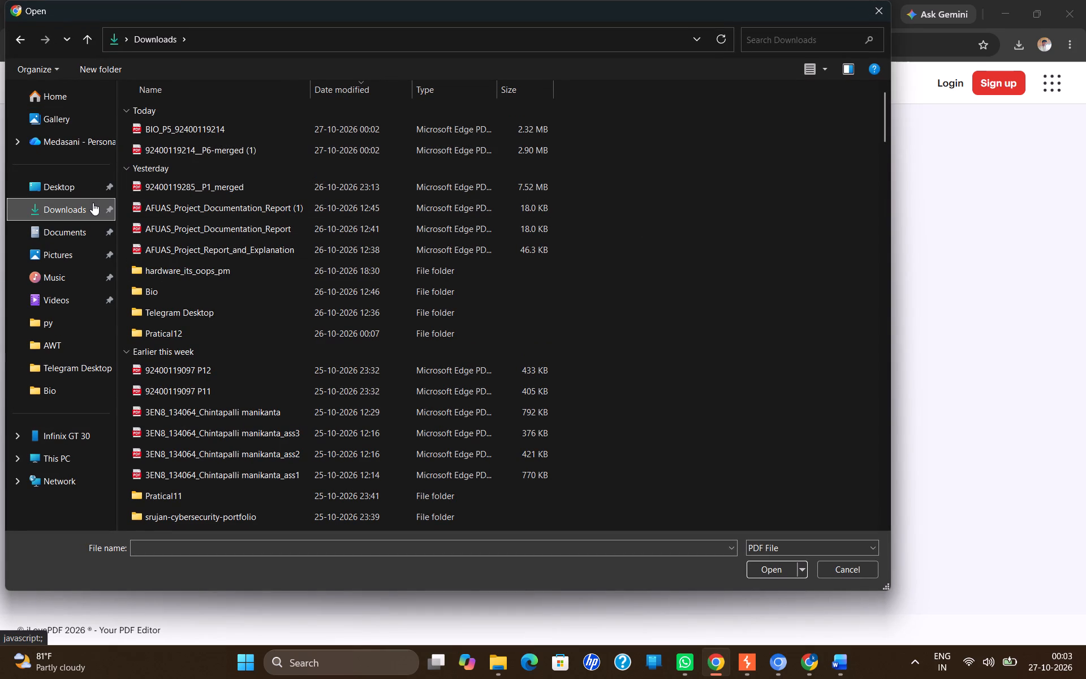
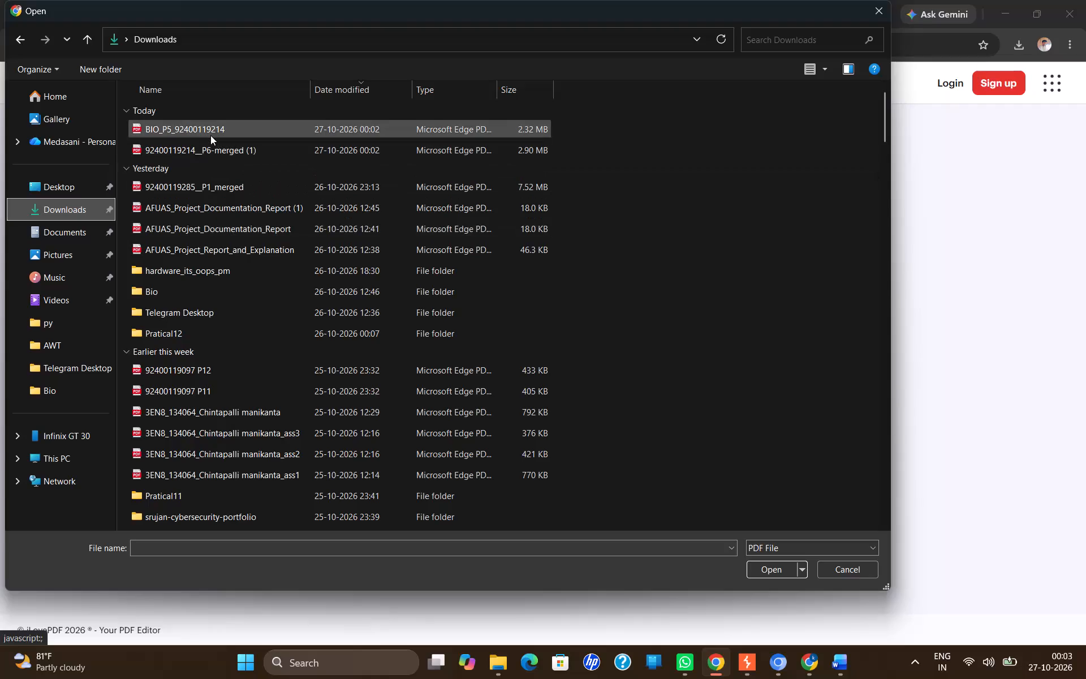
pyautogui.click(210, 135)
pyautogui.click(227, 150)
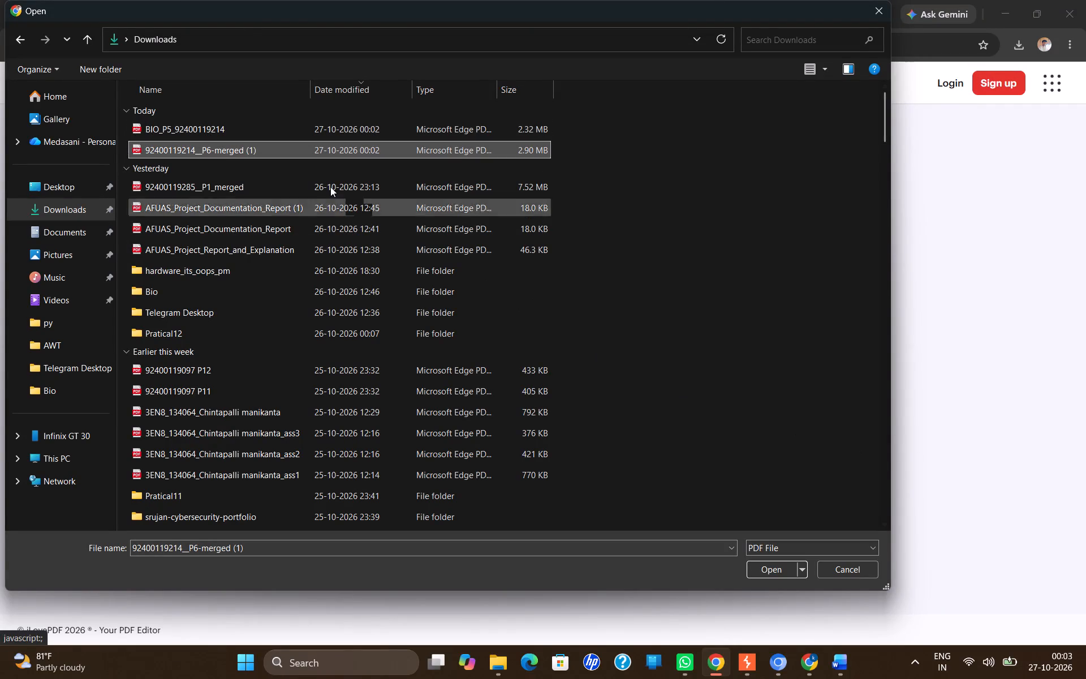
pyautogui.click(125, 123)
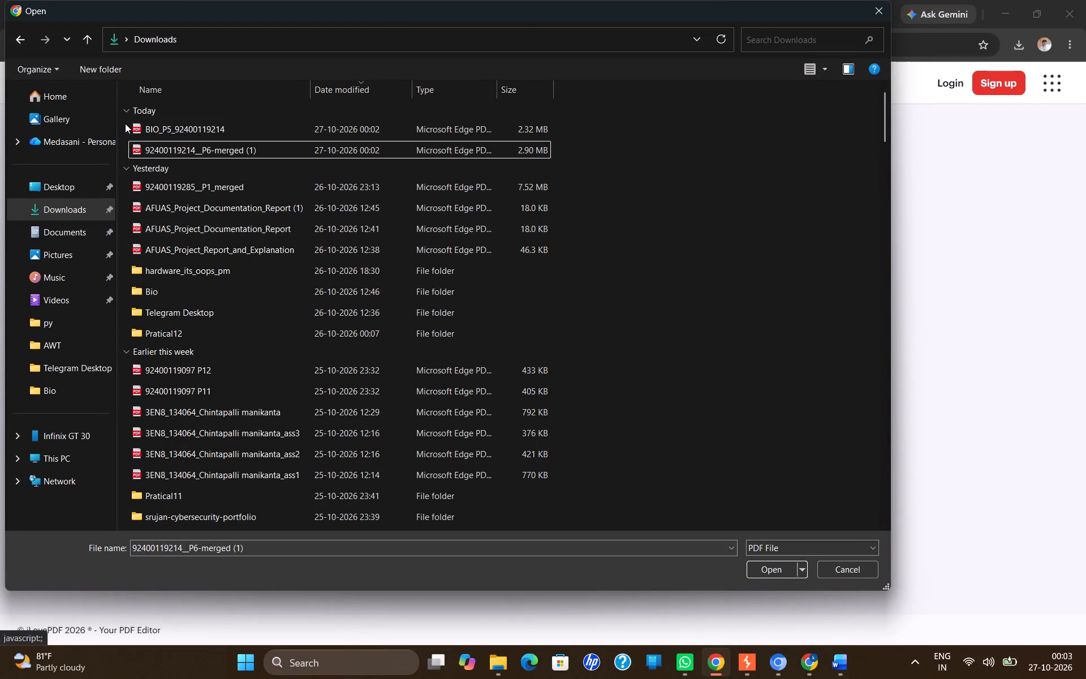
pyautogui.moveTo(124, 123); pyautogui.dragTo(179, 145)
pyautogui.press('Return')
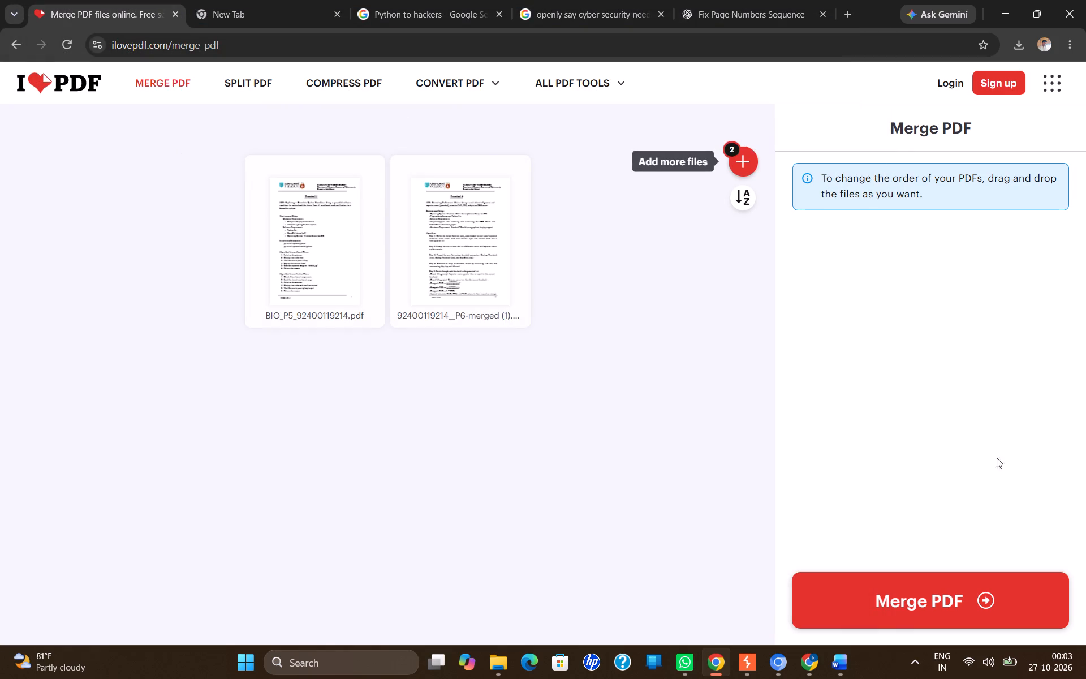
pyautogui.click(1008, 586)
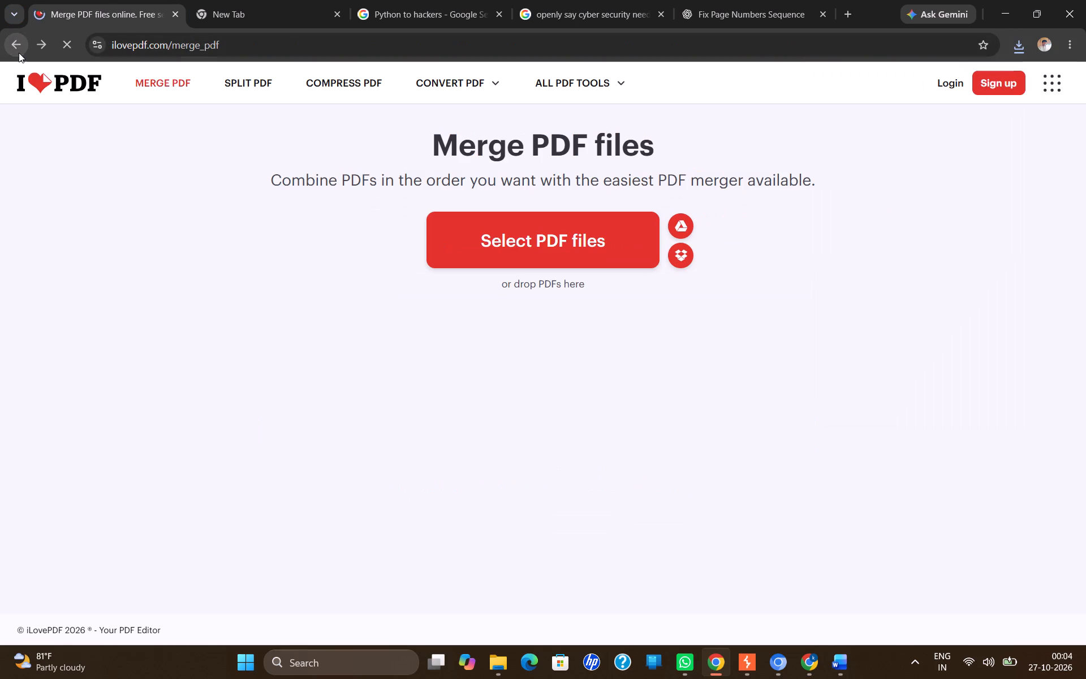
pyautogui.click(11, 42)
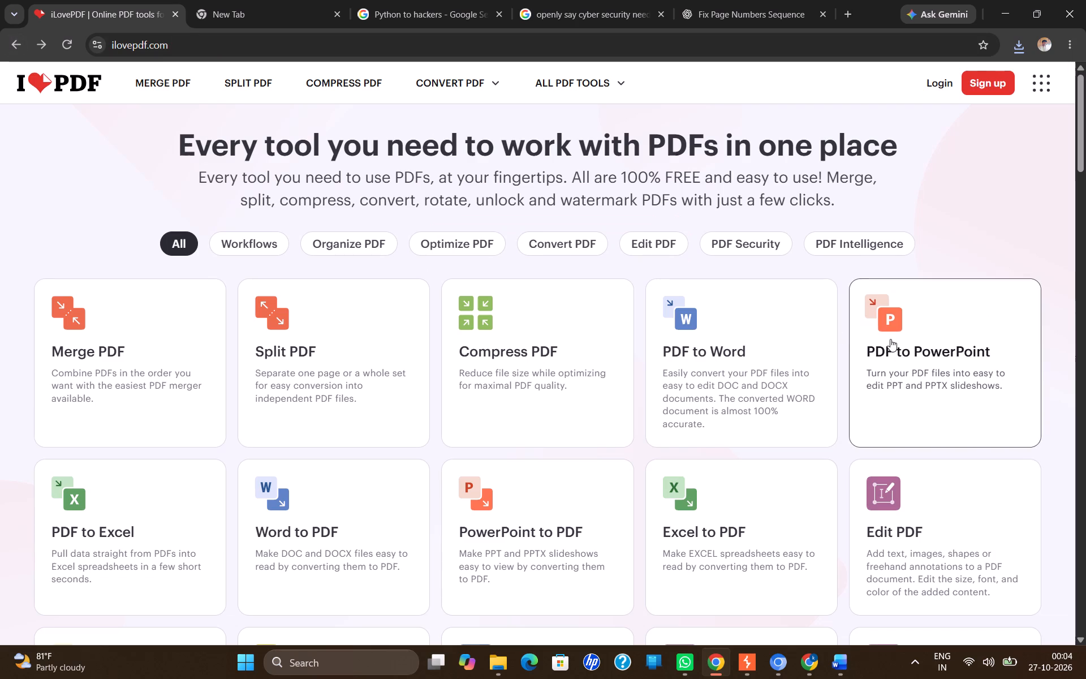
pyautogui.click(805, 323)
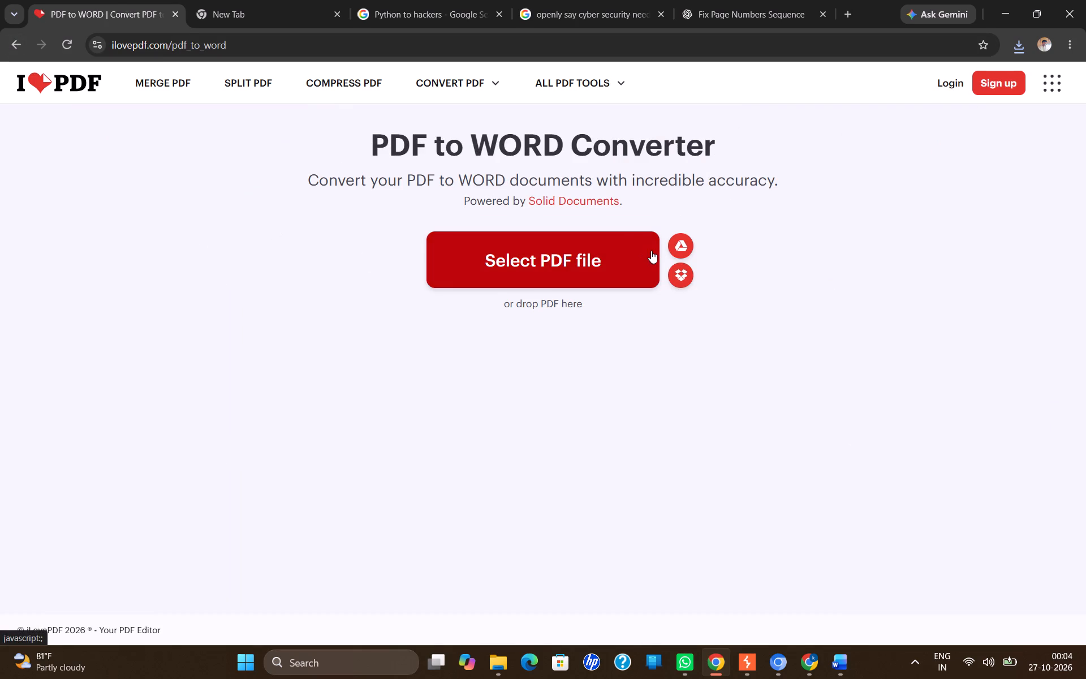
pyautogui.click(651, 251)
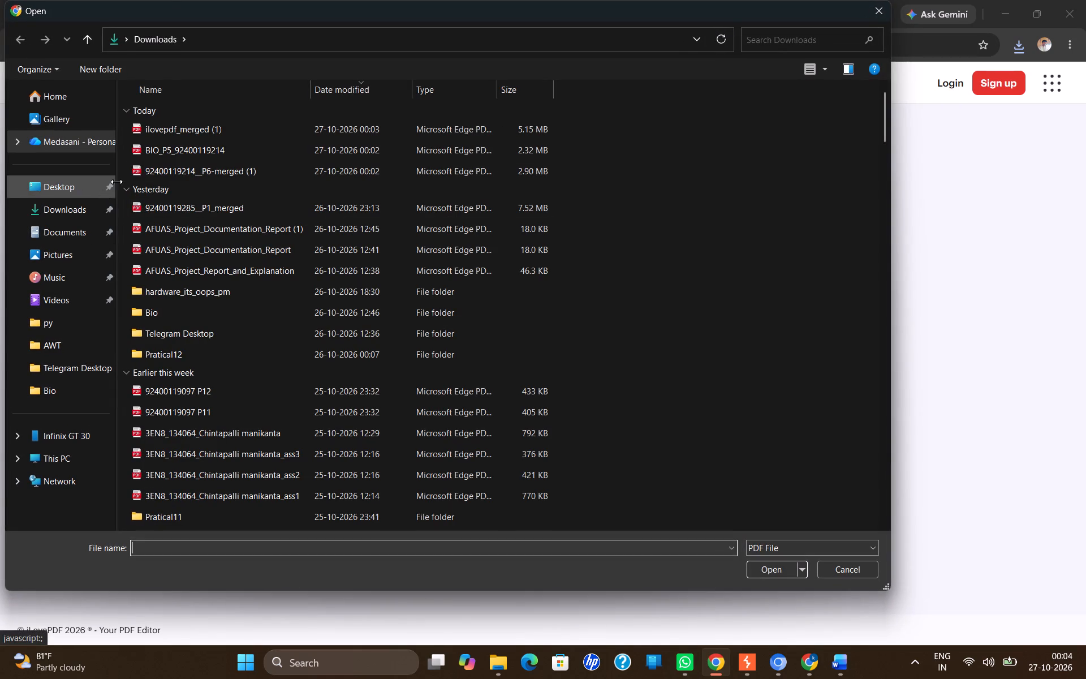
pyautogui.click(214, 120)
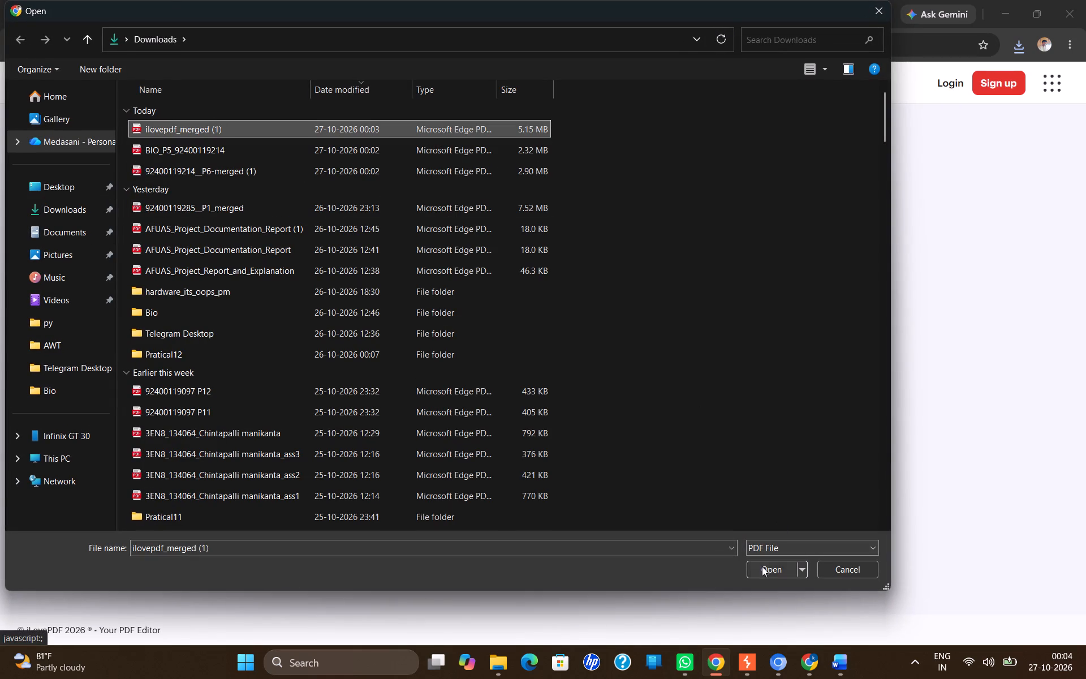
pyautogui.click(762, 566)
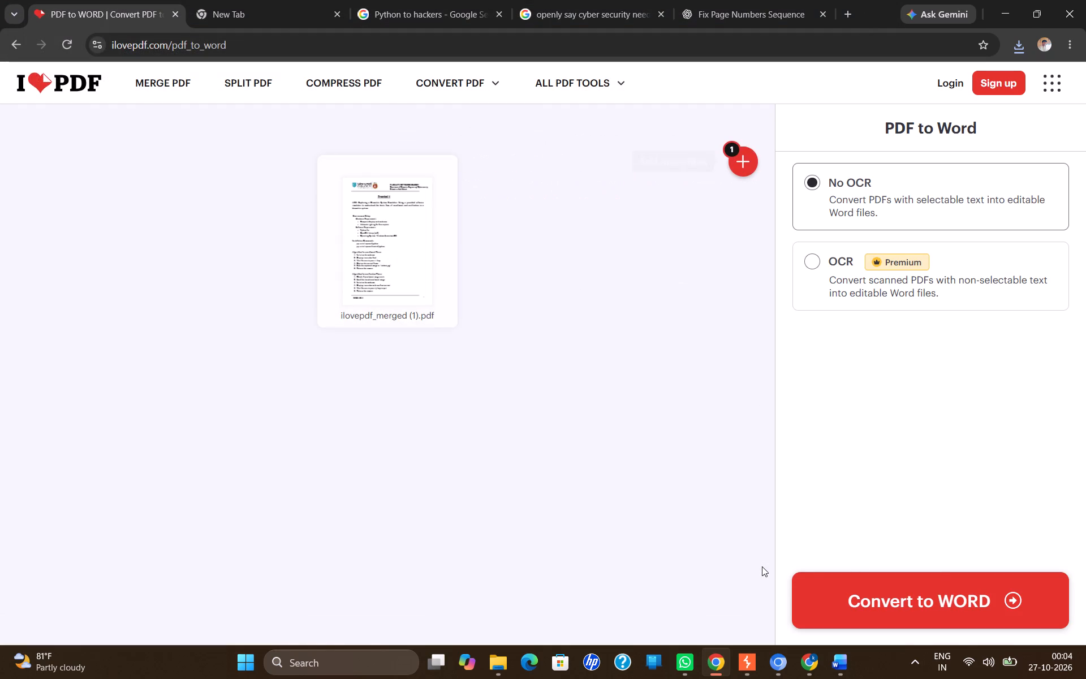
pyautogui.click(1049, 614)
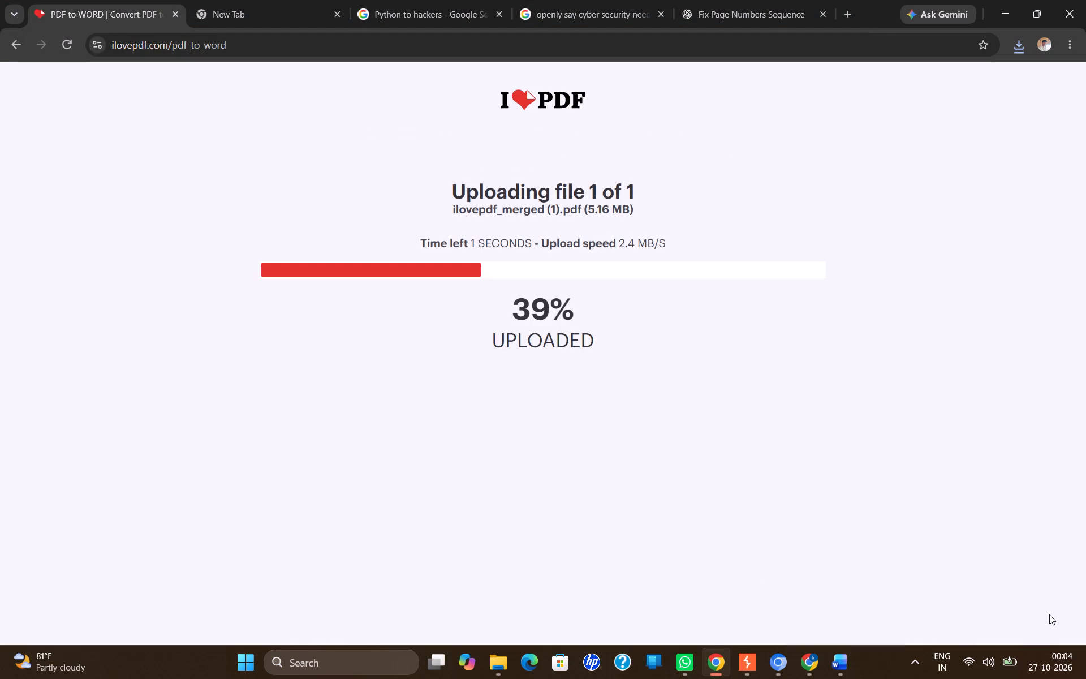
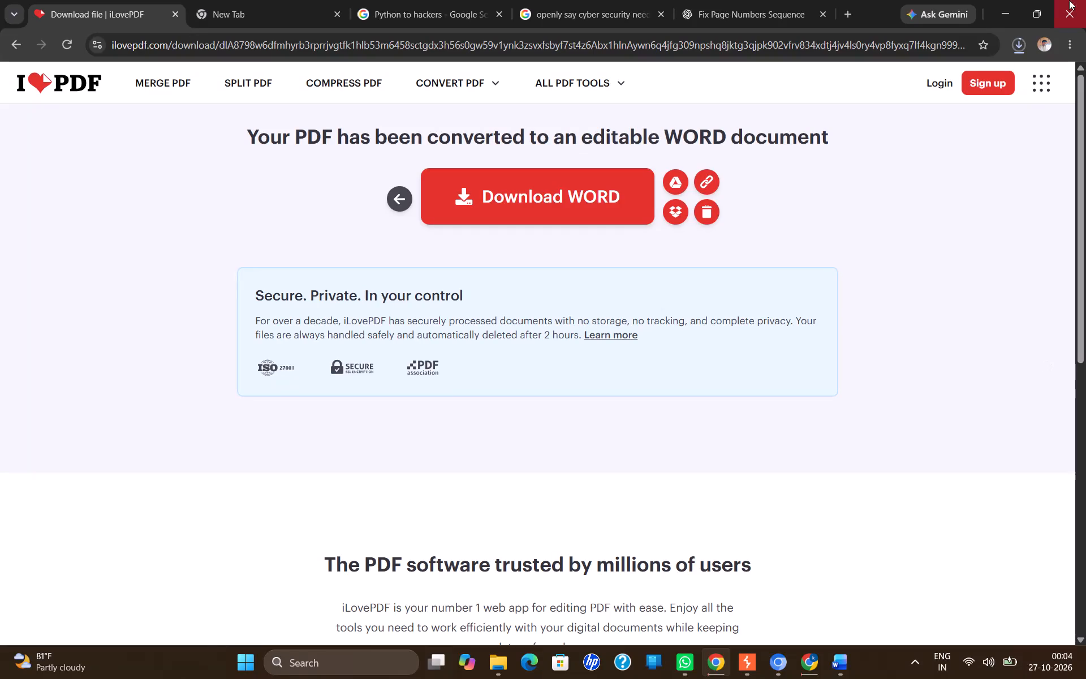
# Open the downloaded ilovepdf_merged (1).docx in Word and enable editing.
pyautogui.click(1022, 44)
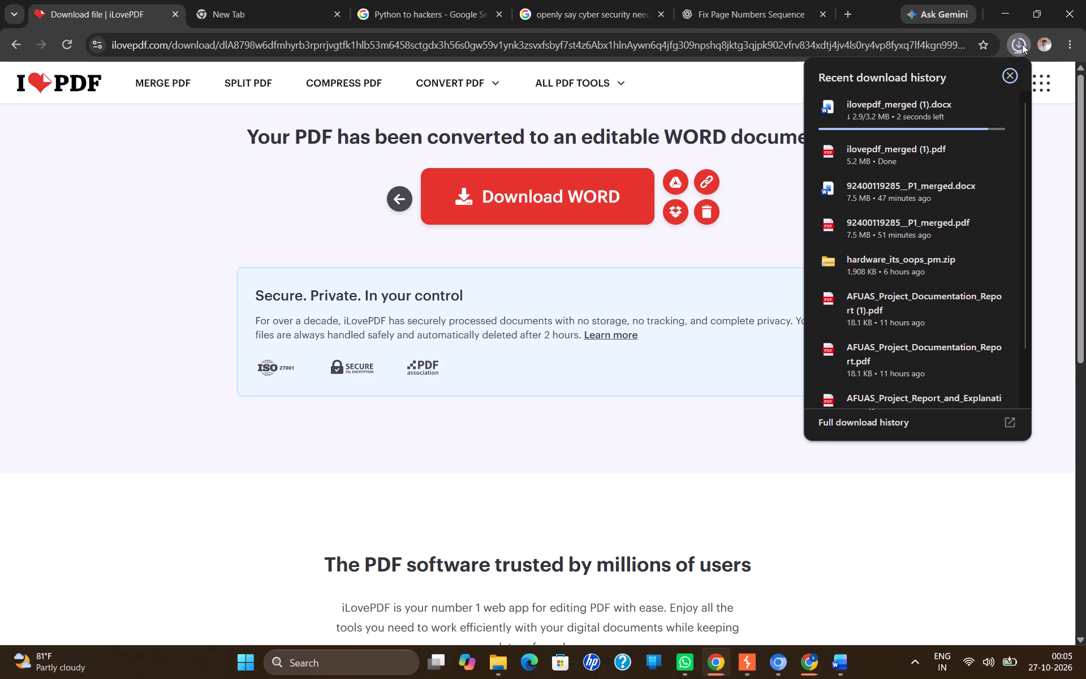
pyautogui.click(944, 101)
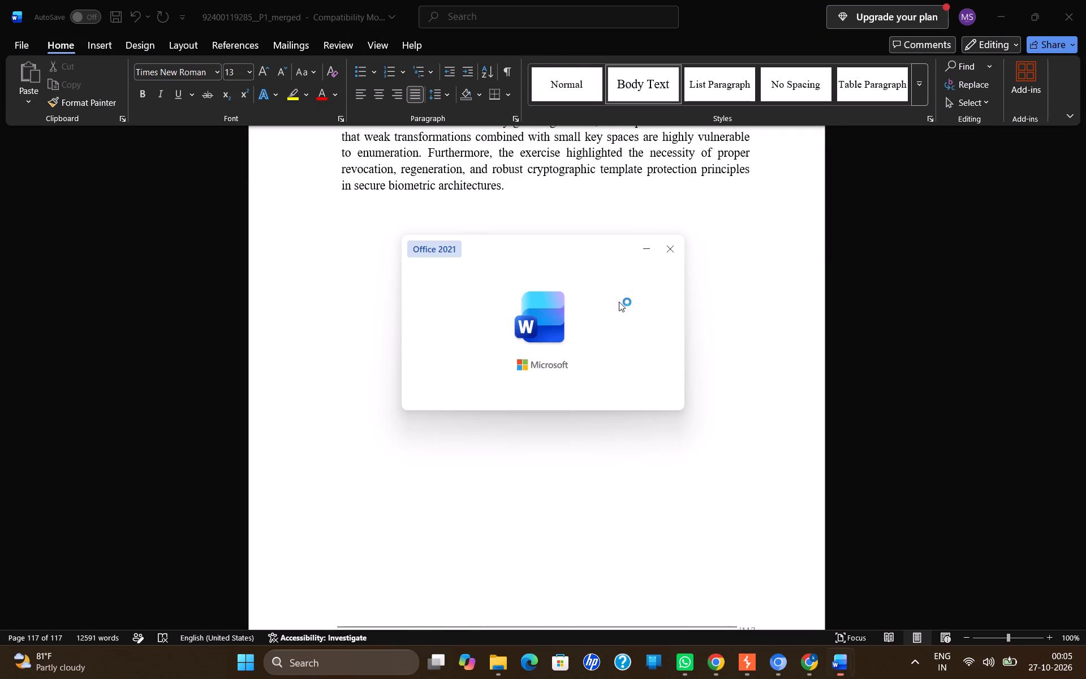
pyautogui.click(563, 69)
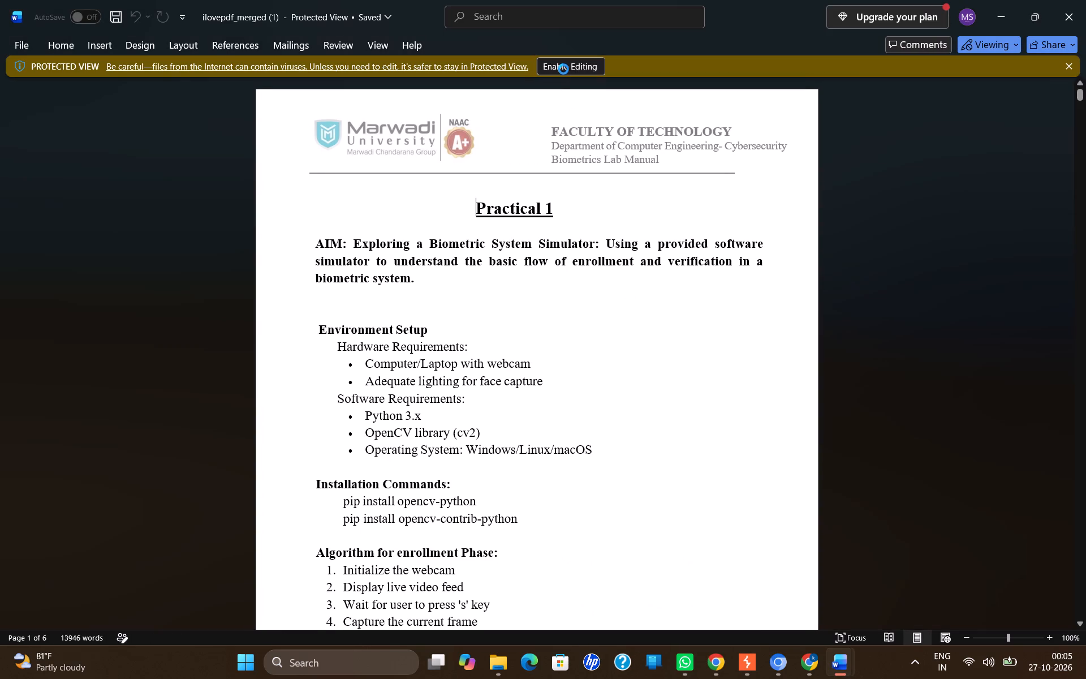
# Set the page numbering in the footer of Practical 2's first page to start at 11, and return to the body.
pyautogui.scroll(-3, 644, 242)
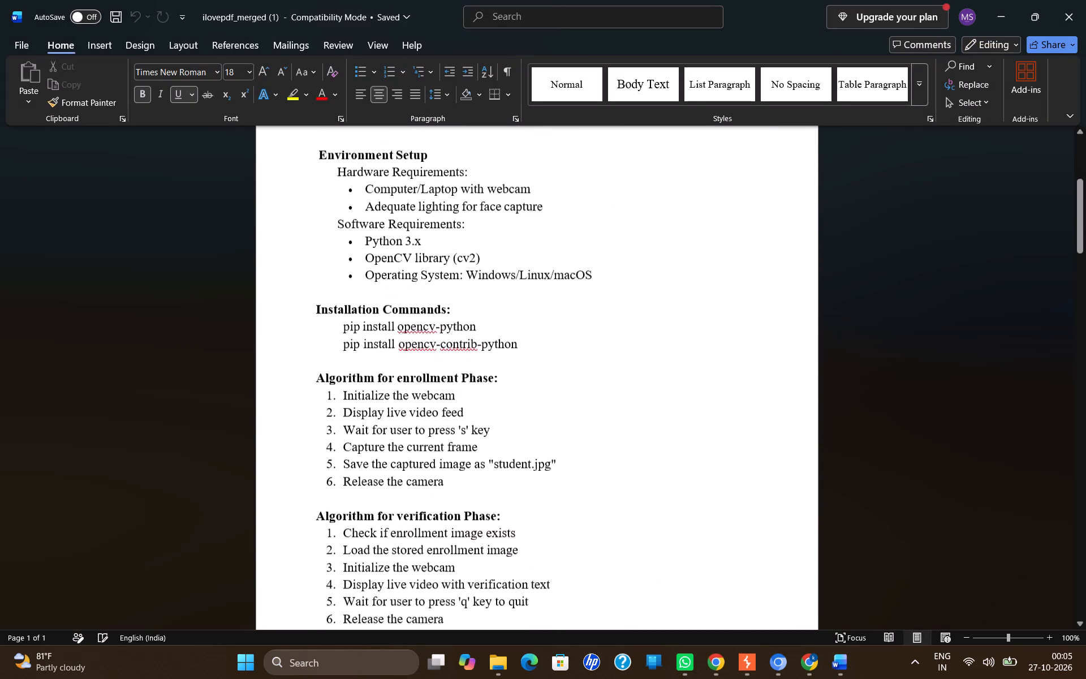
pyautogui.scroll(-2, 644, 242)
pyautogui.scroll(-1, 708, 461)
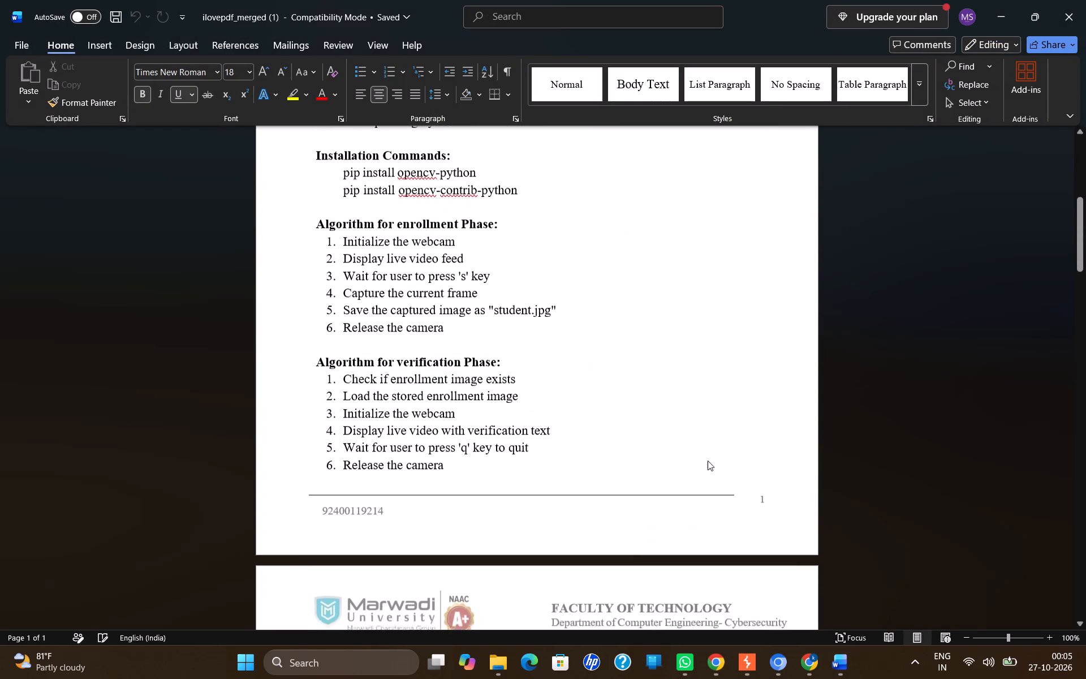
pyautogui.scroll(-7, 708, 461)
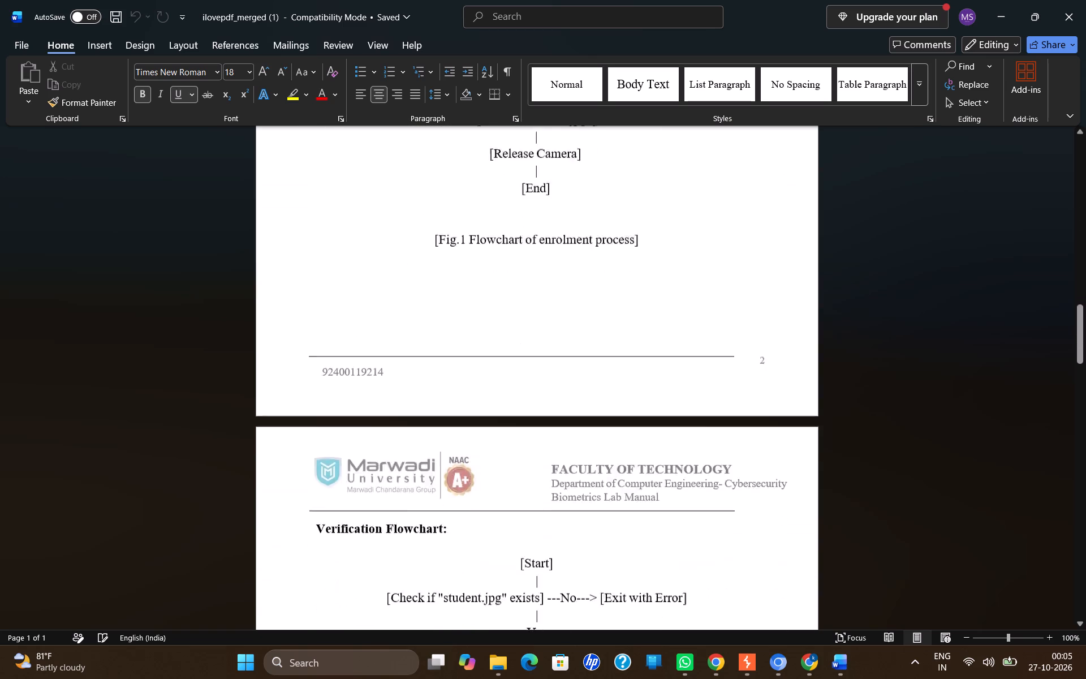
pyautogui.scroll(-8, 708, 461)
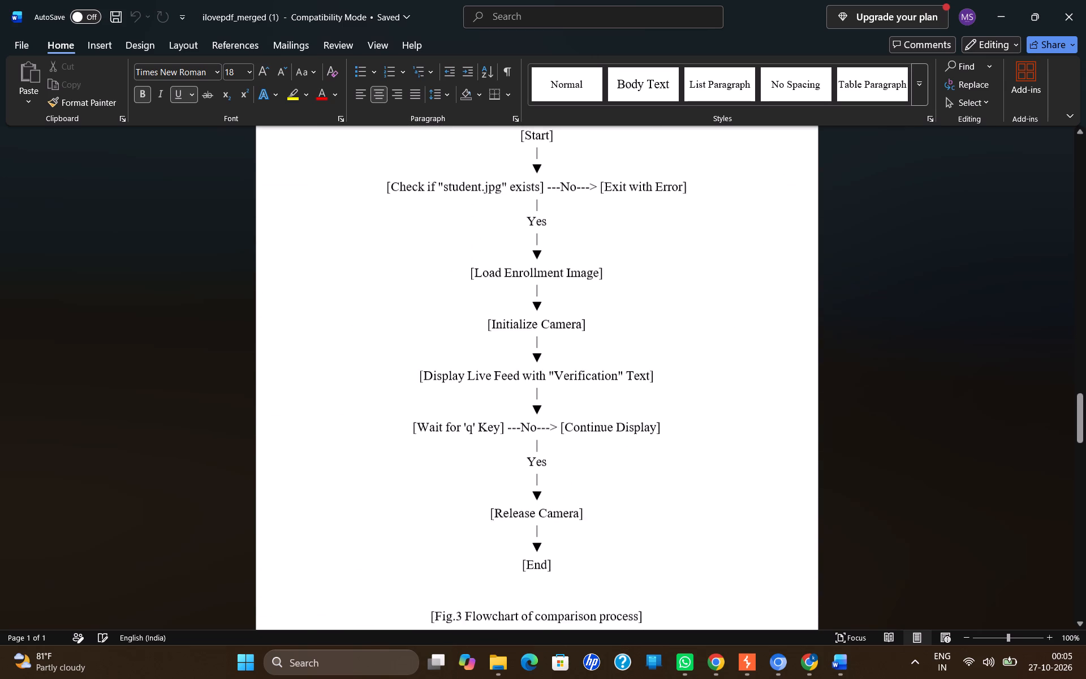
pyautogui.scroll(-11, 708, 461)
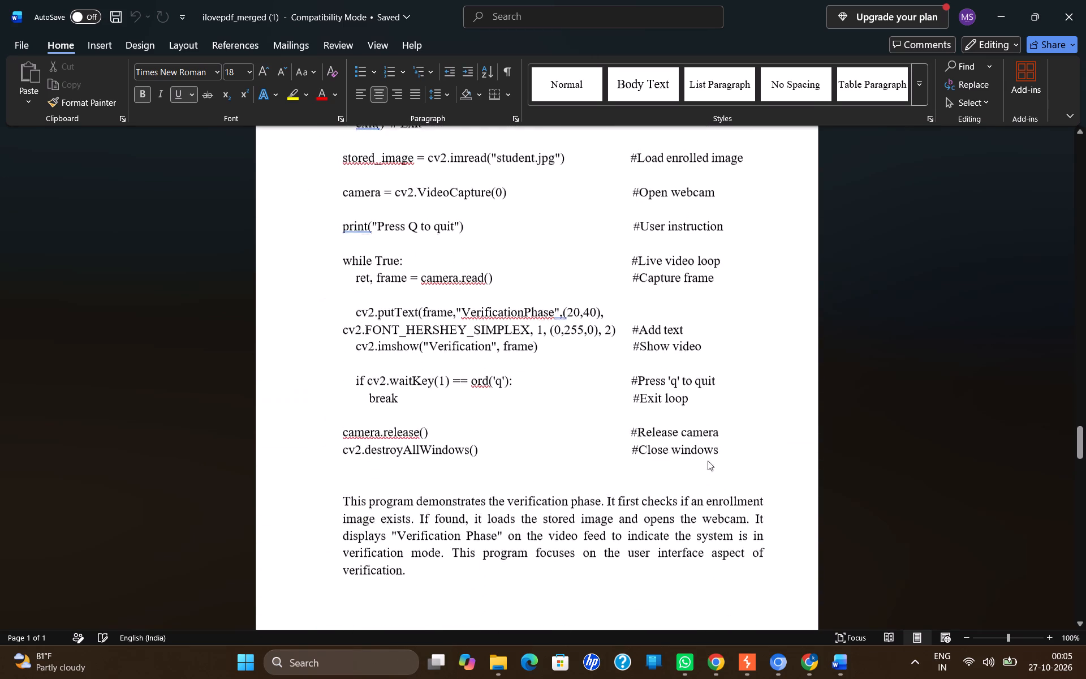
pyautogui.scroll(-12, 708, 461)
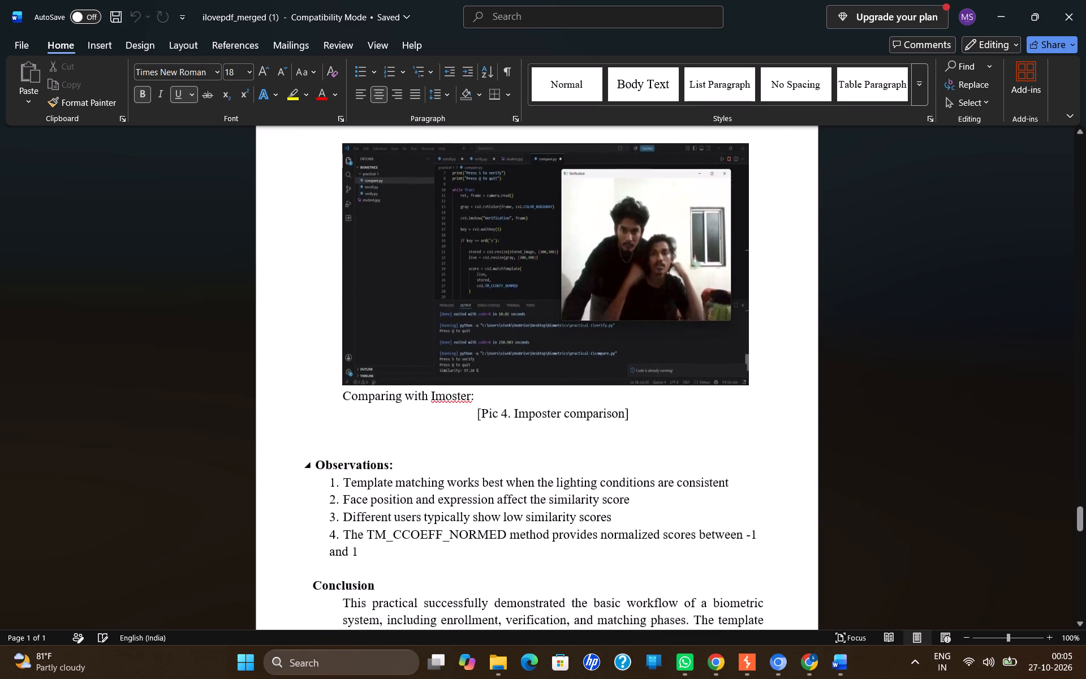
pyautogui.scroll(-5, 708, 461)
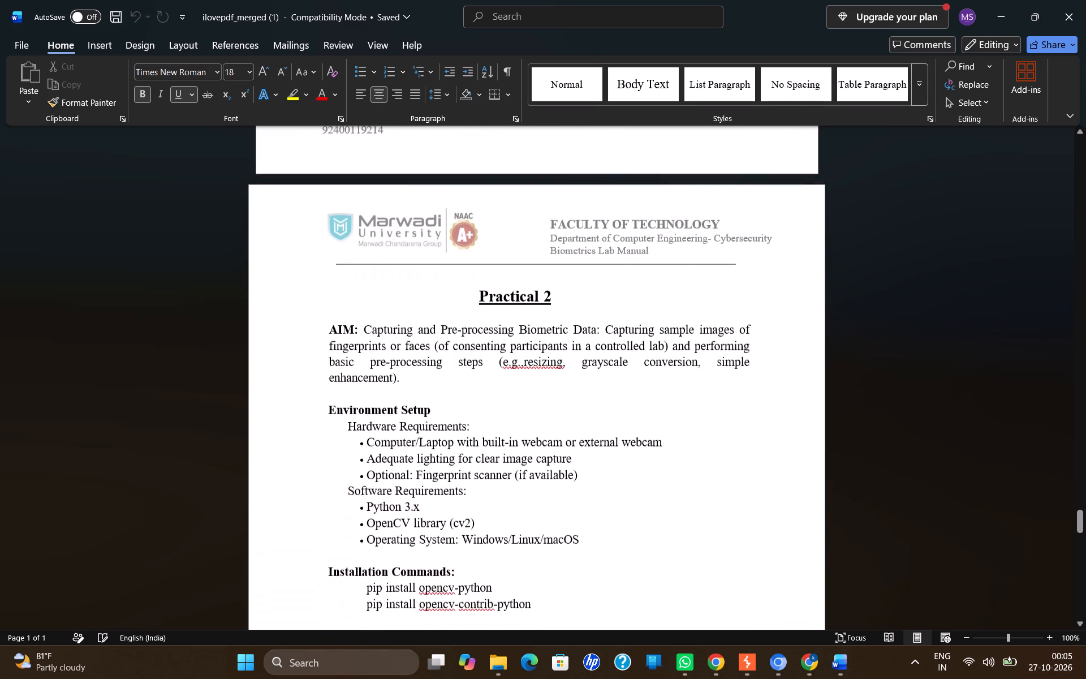
pyautogui.scroll(-3, 708, 461)
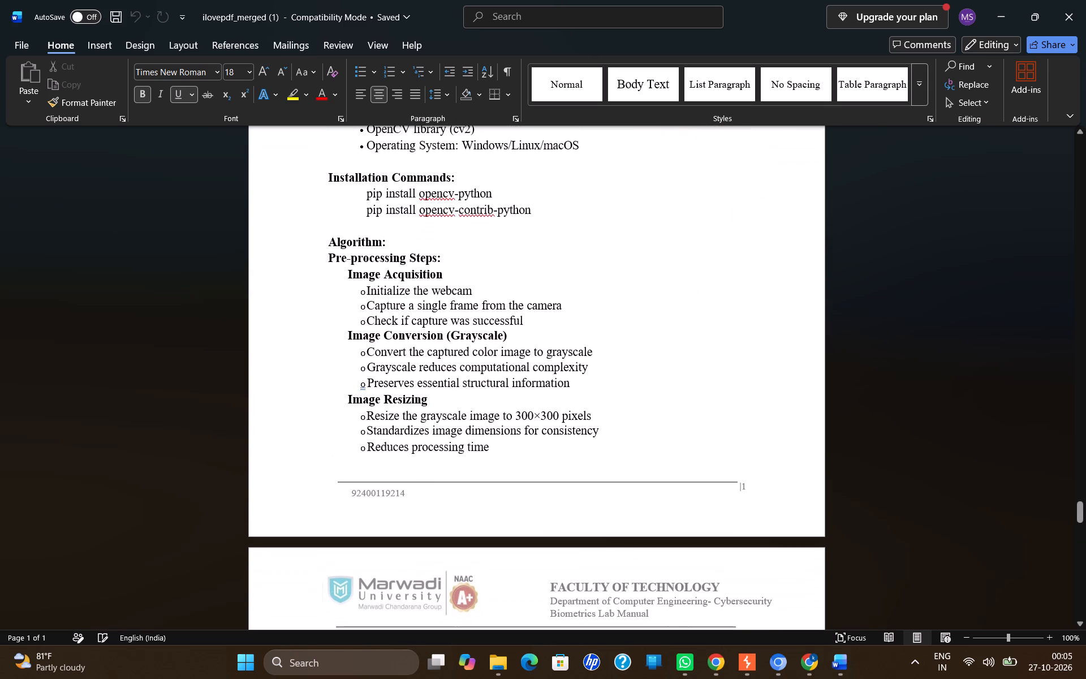
pyautogui.doubleClick(745, 487)
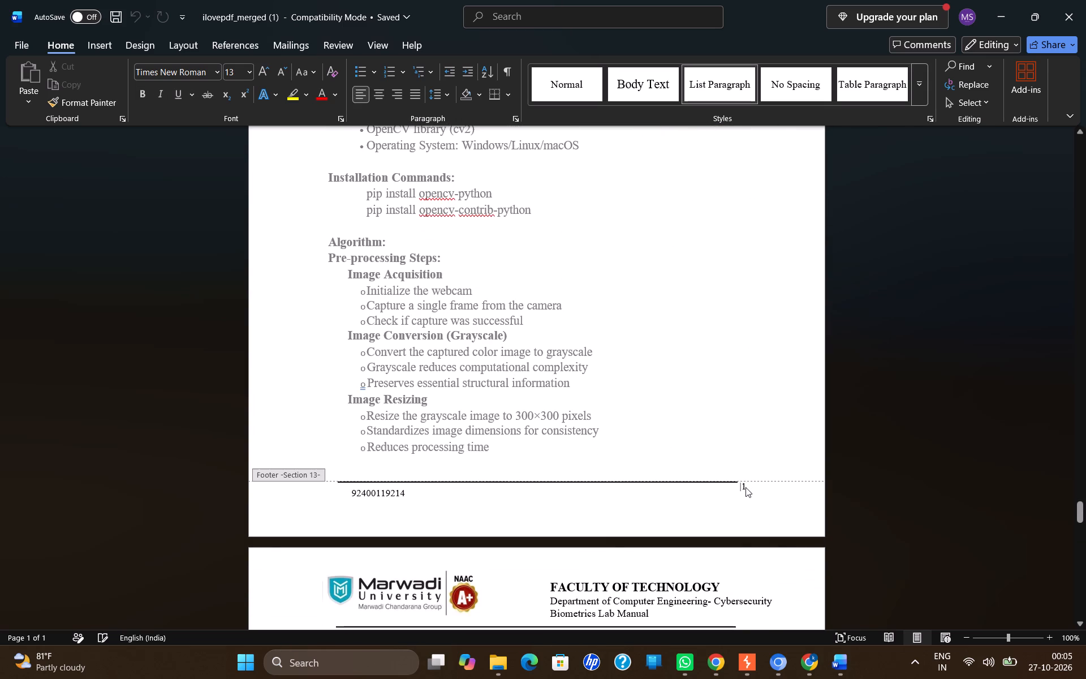
pyautogui.rightClick(745, 487)
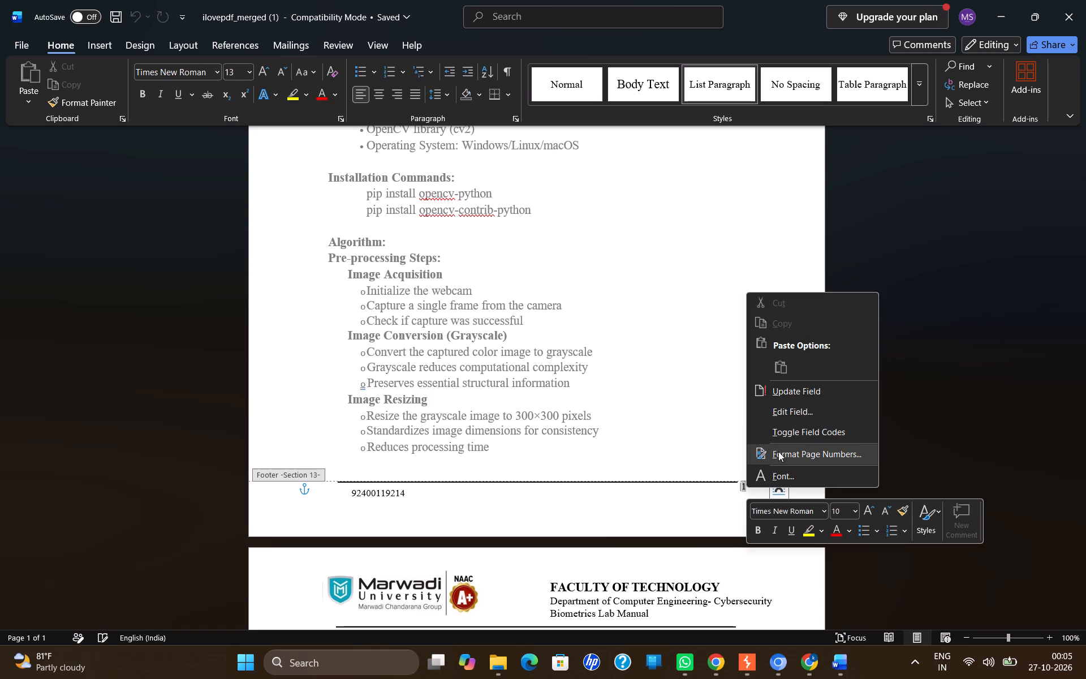
pyautogui.click(778, 452)
pyautogui.click(532, 371)
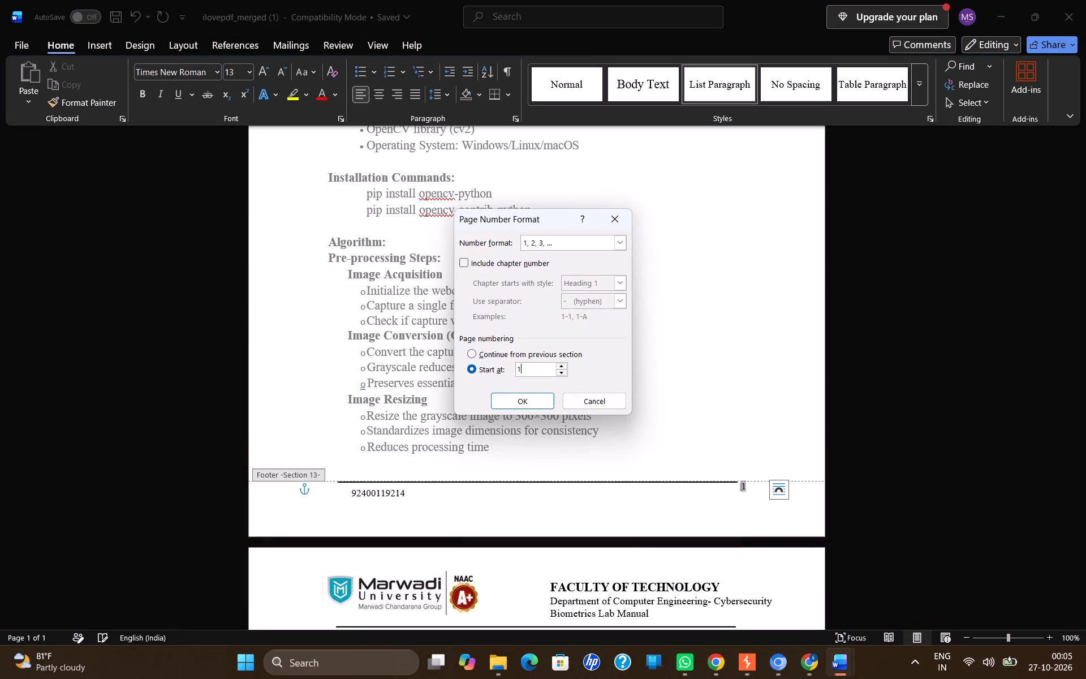
pyautogui.press('1')
pyautogui.press('Return')
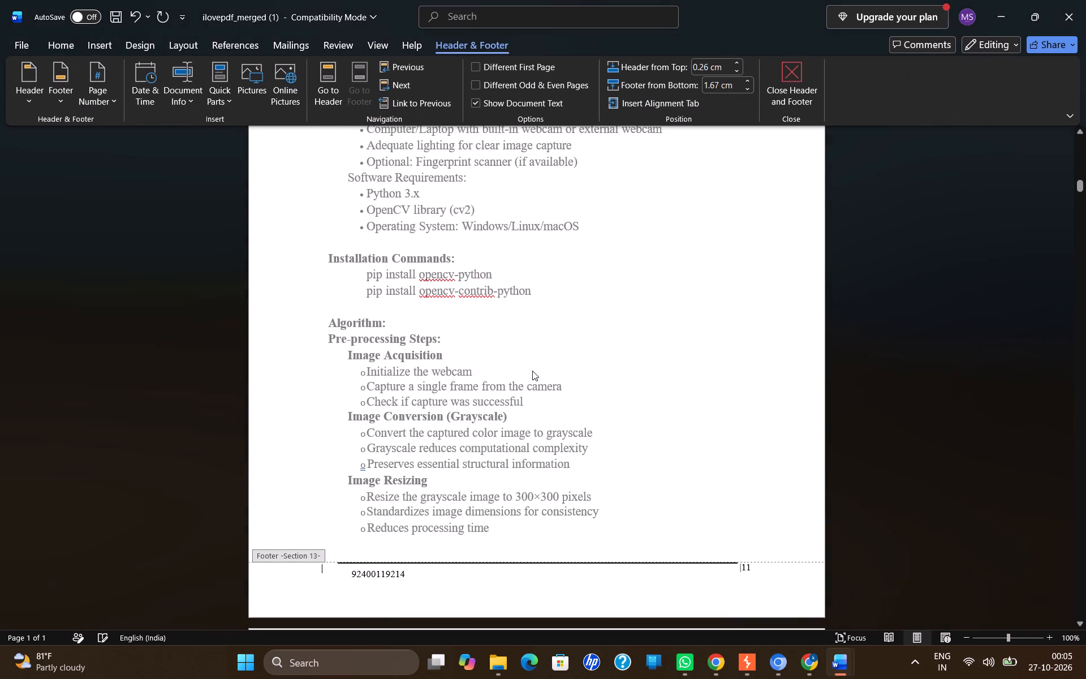
pyautogui.doubleClick(712, 347)
# Set the footer page numbering to start at 21 on the first page of the Haar Cascade practical following Practical 2.
pyautogui.scroll(-1, 712, 347)
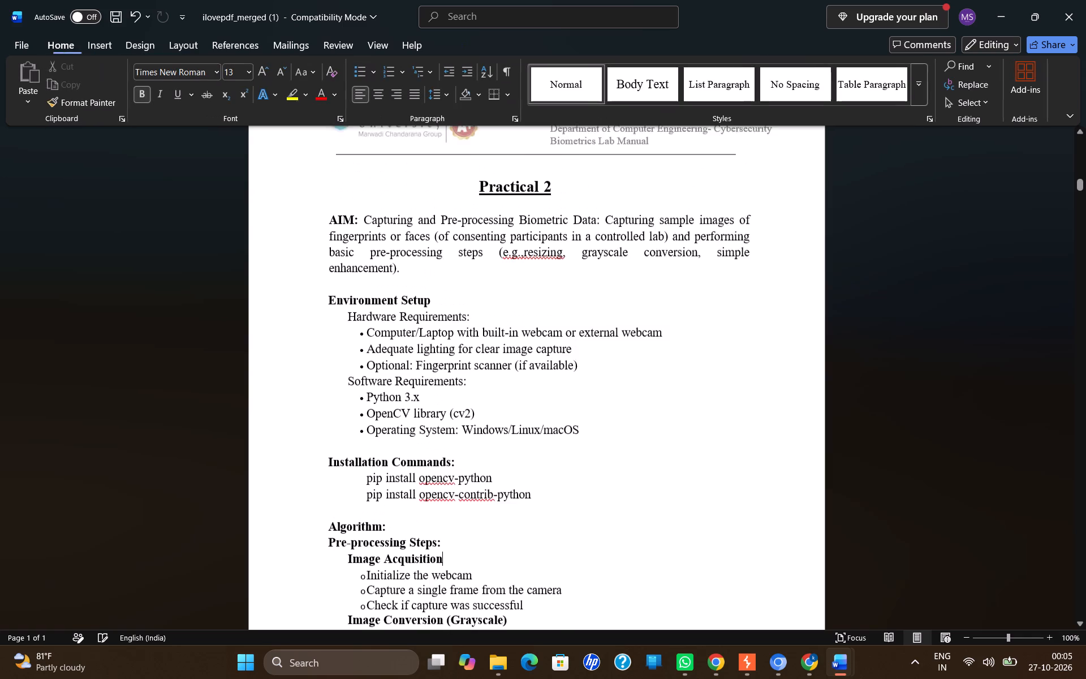
pyautogui.scroll(-2, 712, 347)
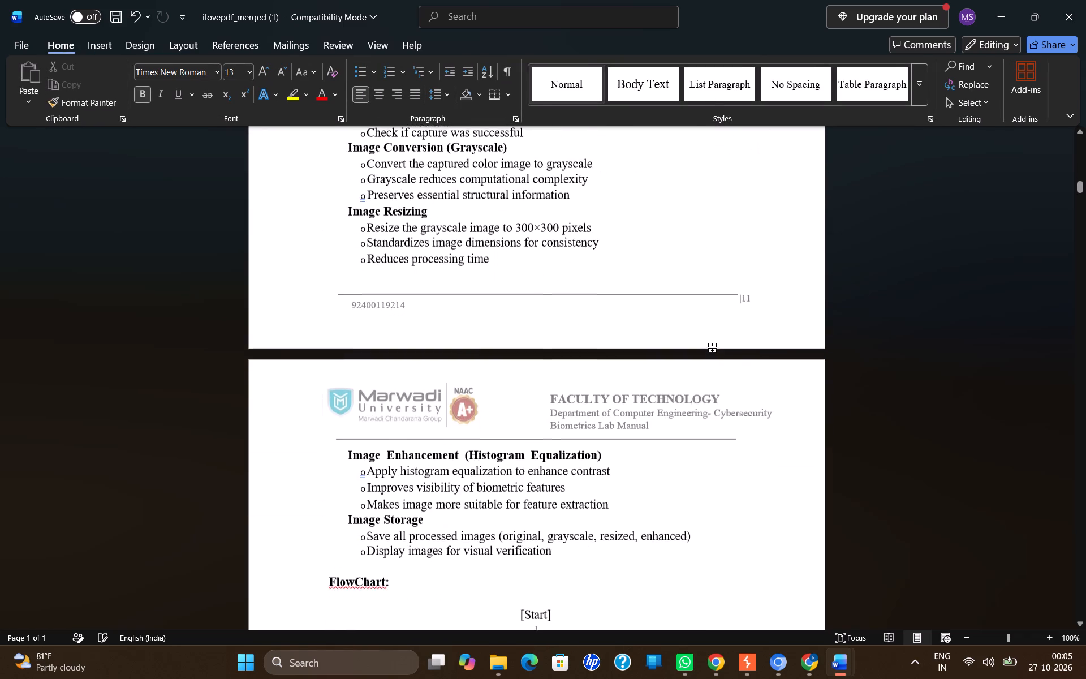
pyautogui.scroll(-3, 712, 347)
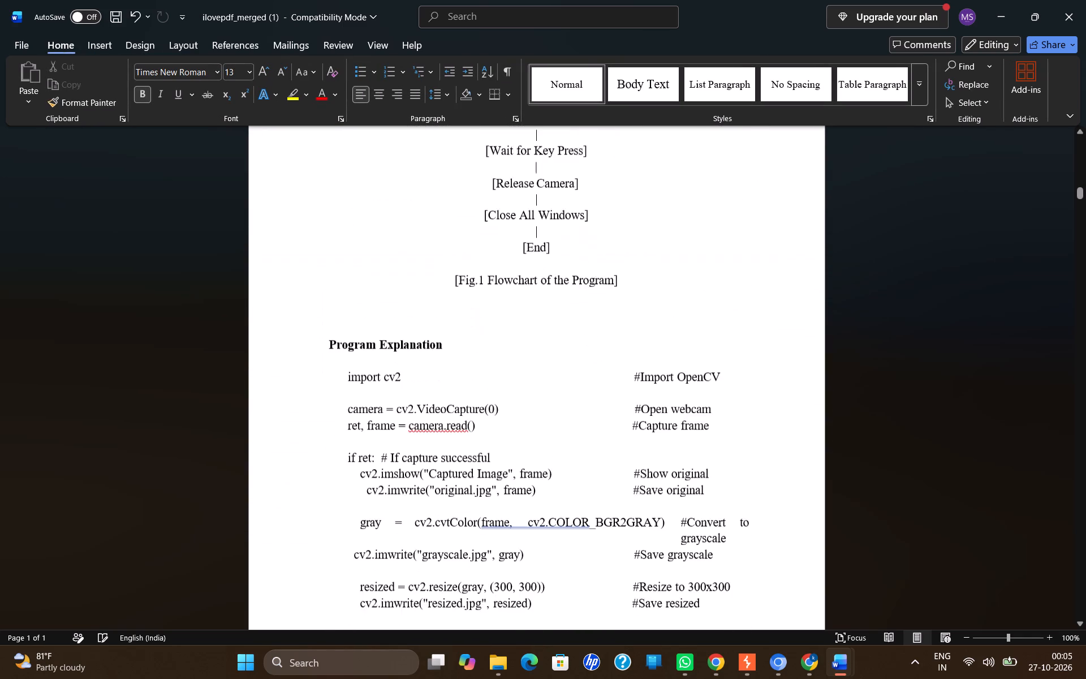
pyautogui.scroll(-5, 712, 347)
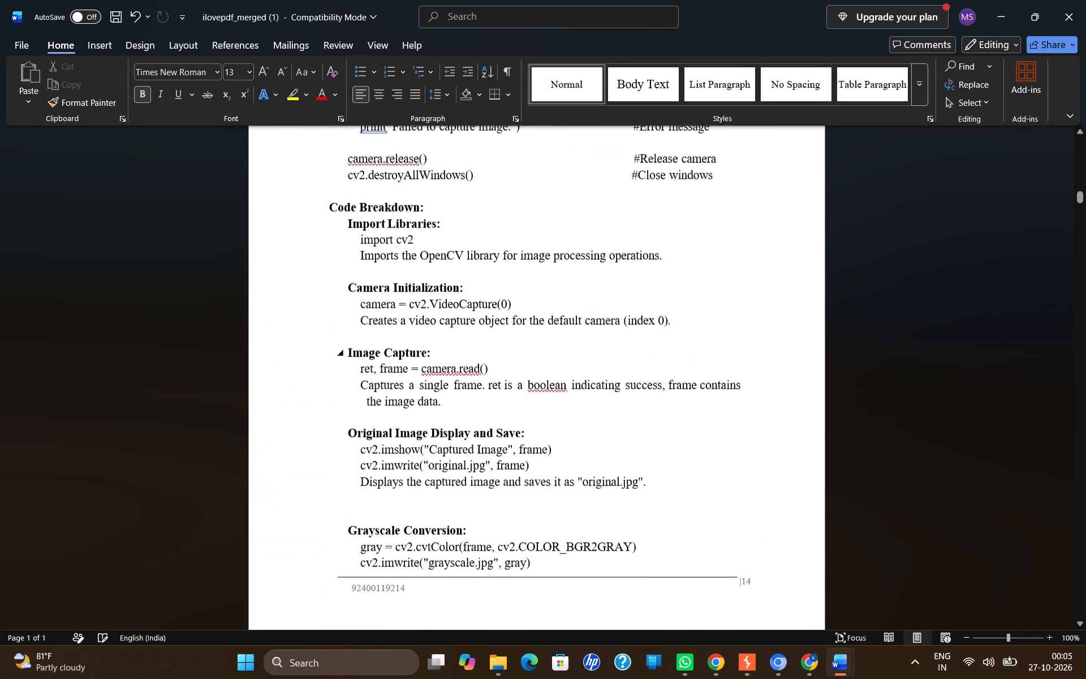
pyautogui.scroll(-5, 712, 347)
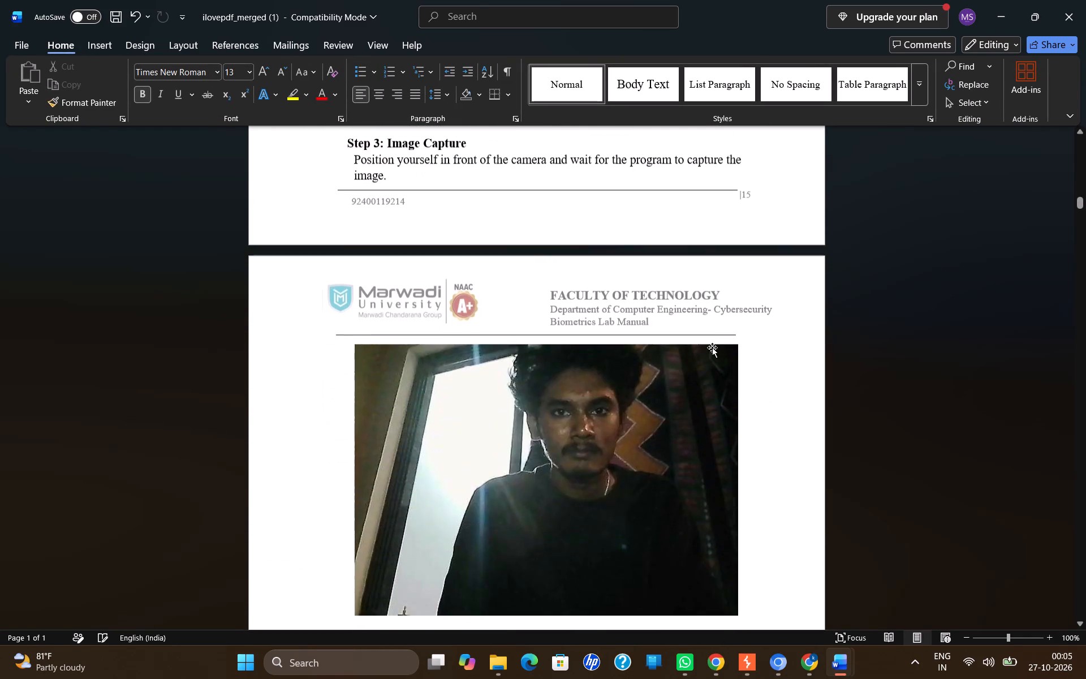
pyautogui.scroll(-5, 712, 347)
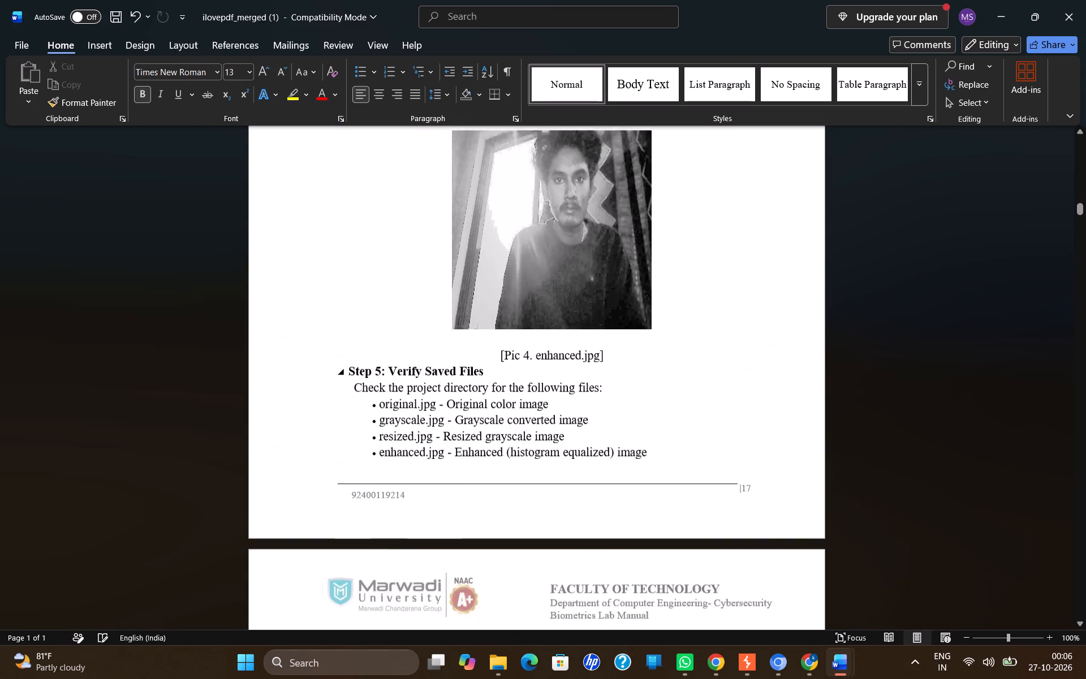
pyautogui.scroll(-5, 712, 347)
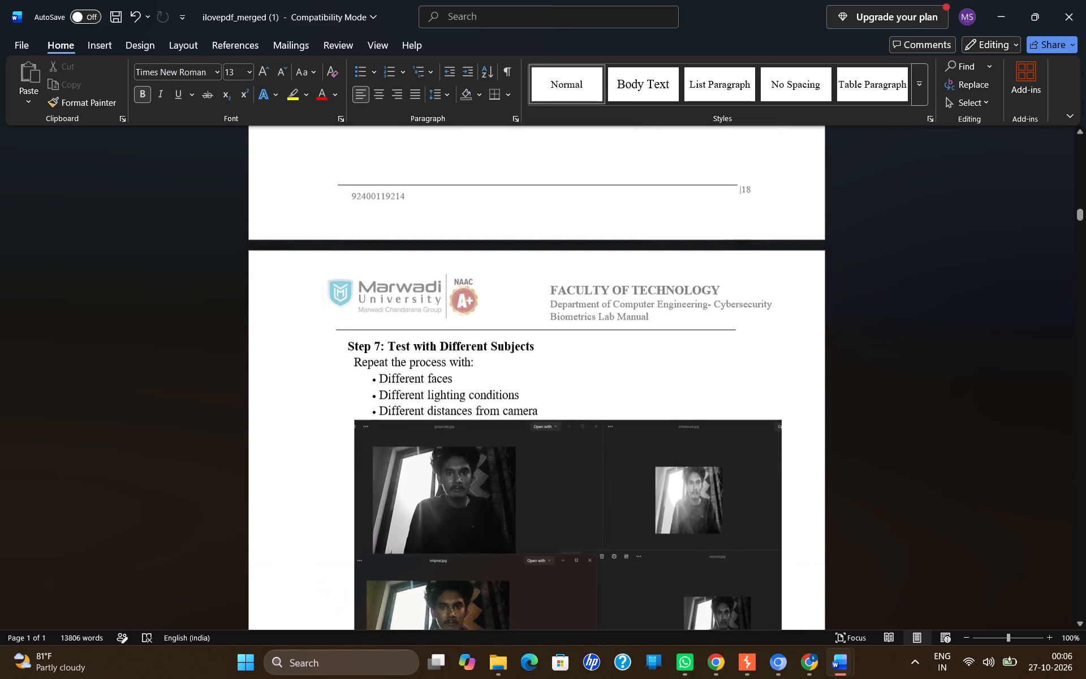
pyautogui.scroll(-5, 712, 347)
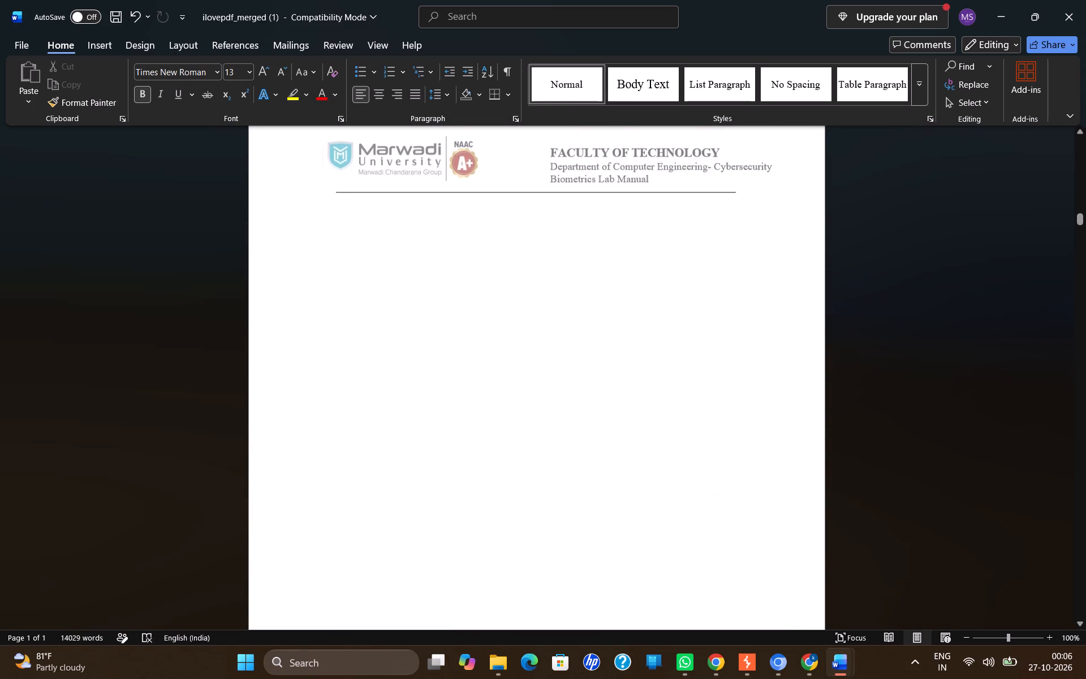
pyautogui.scroll(-4, 712, 347)
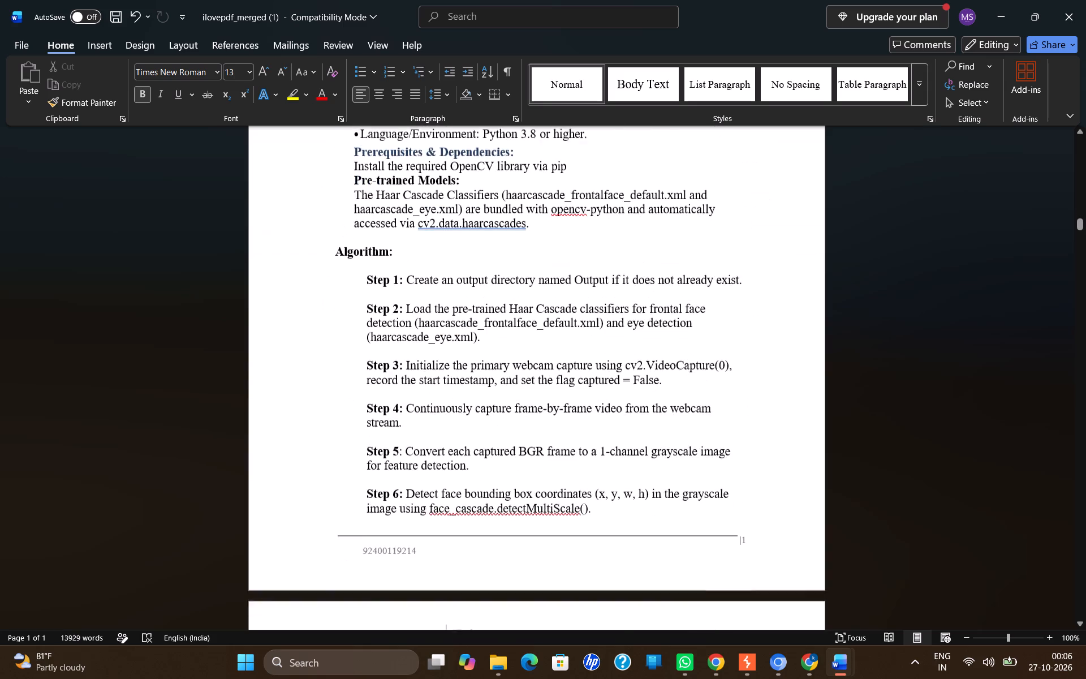
pyautogui.scroll(-1, 712, 347)
pyautogui.doubleClick(741, 449)
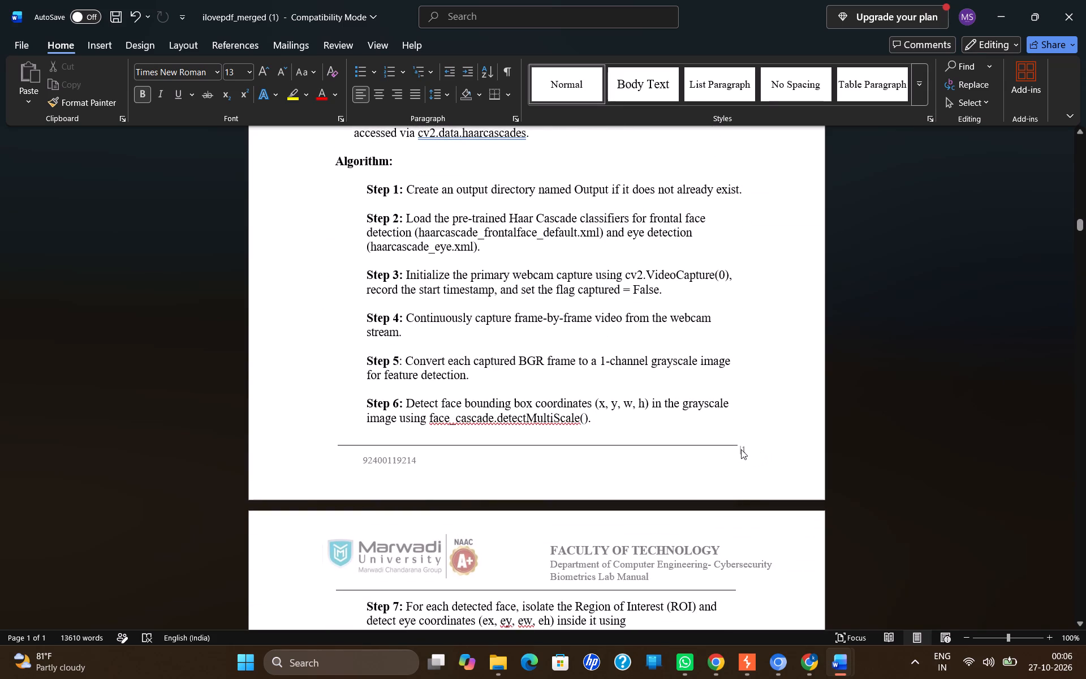
pyautogui.rightClick(741, 449)
pyautogui.click(781, 424)
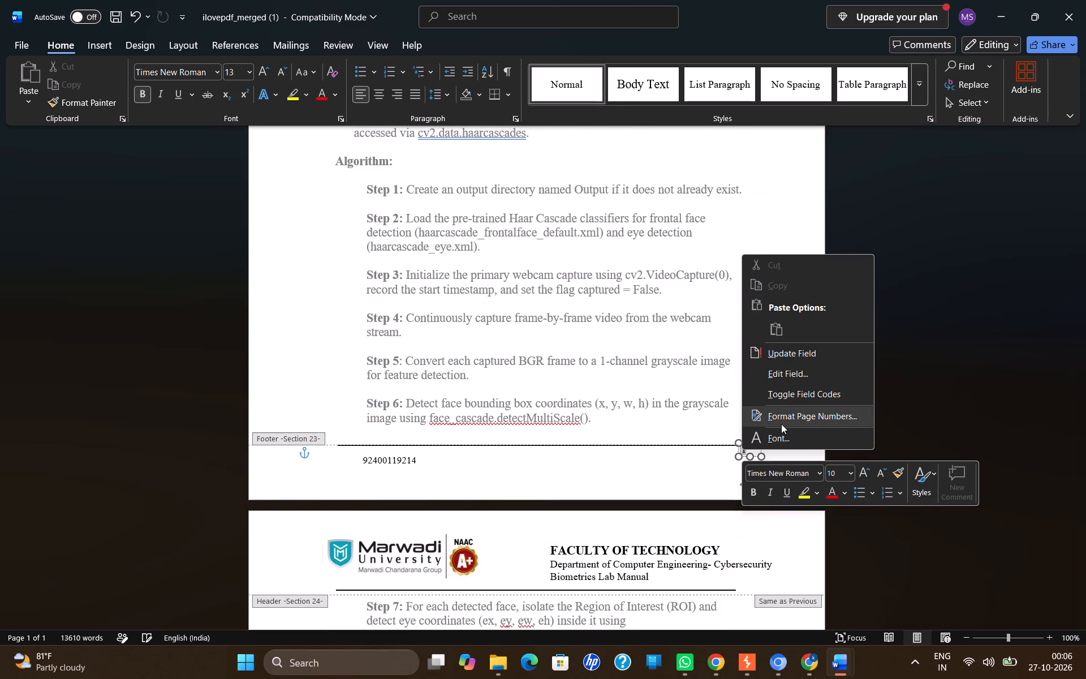
pyautogui.click(537, 369)
pyautogui.press('BackSpace')
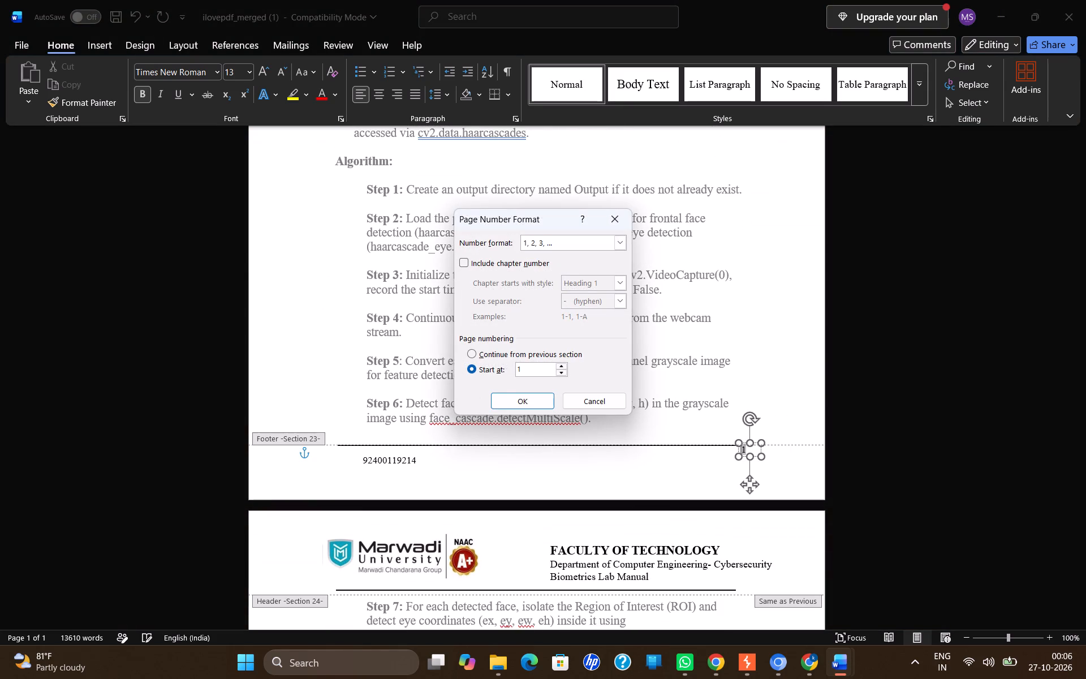
pyautogui.write('21')
pyautogui.press('Return')
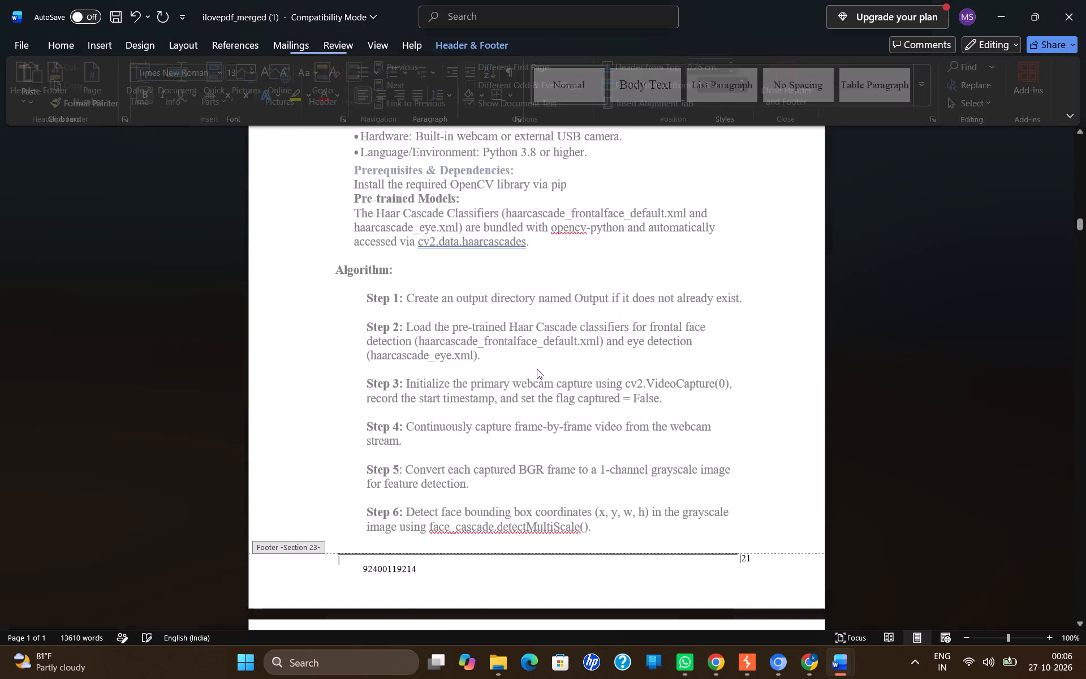
pyautogui.doubleClick(725, 263)
# Check the footer page numbers from the first page of the Haar Cascade practical through to the first page of Practical 4.
pyautogui.scroll(2, 725, 263)
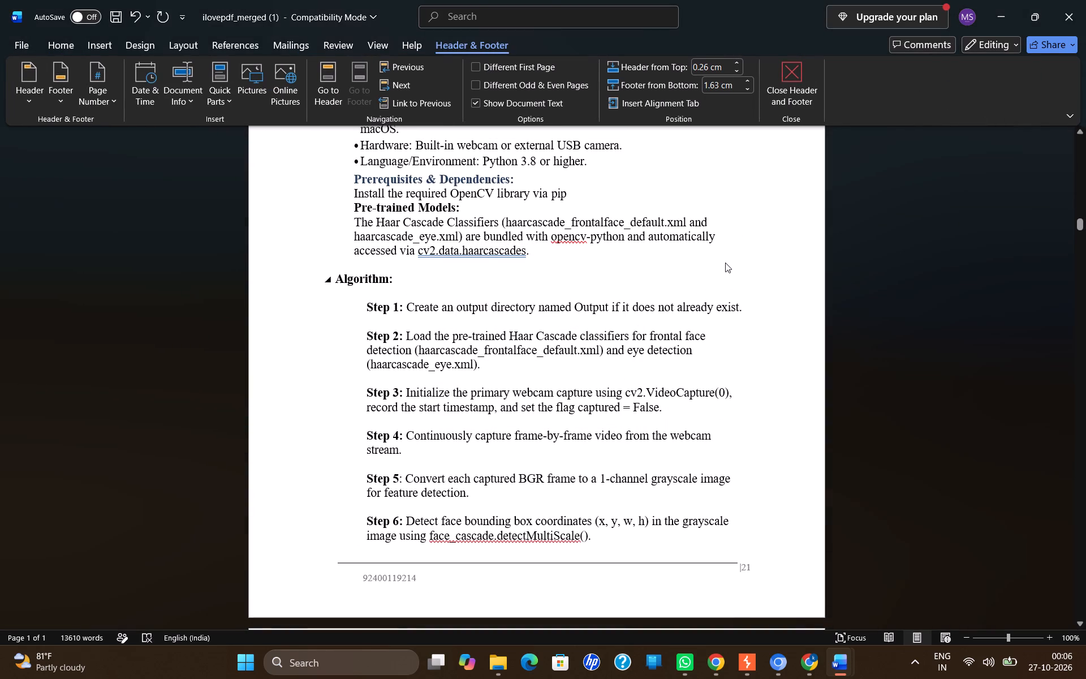
pyautogui.scroll(2, 725, 263)
pyautogui.scroll(-3, 725, 263)
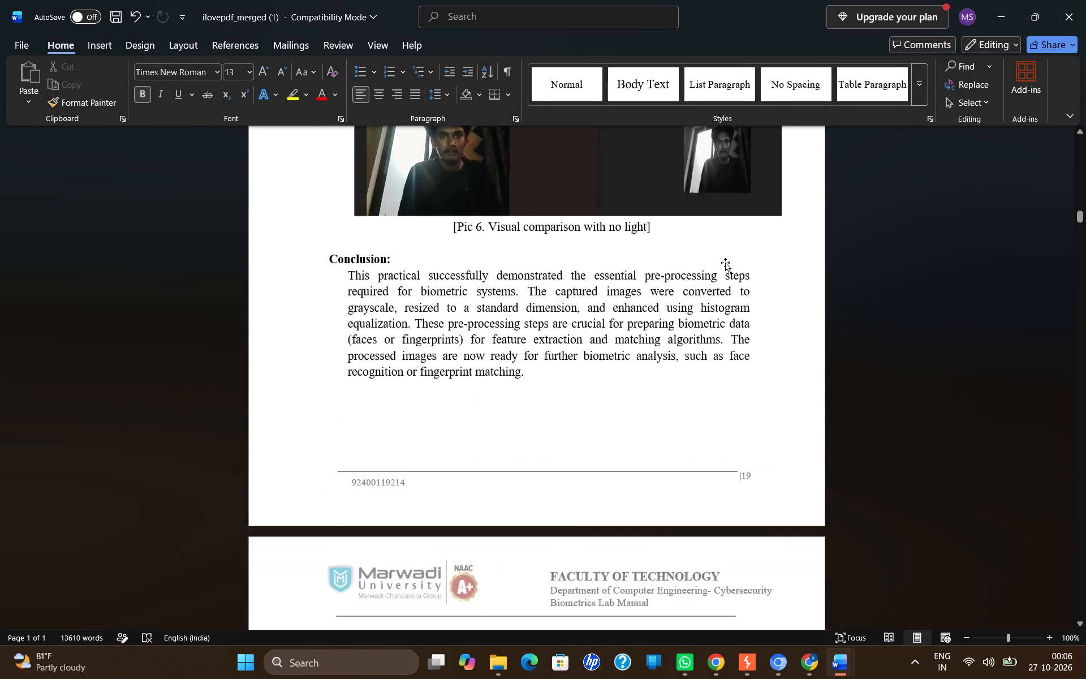
pyautogui.scroll(-4, 725, 263)
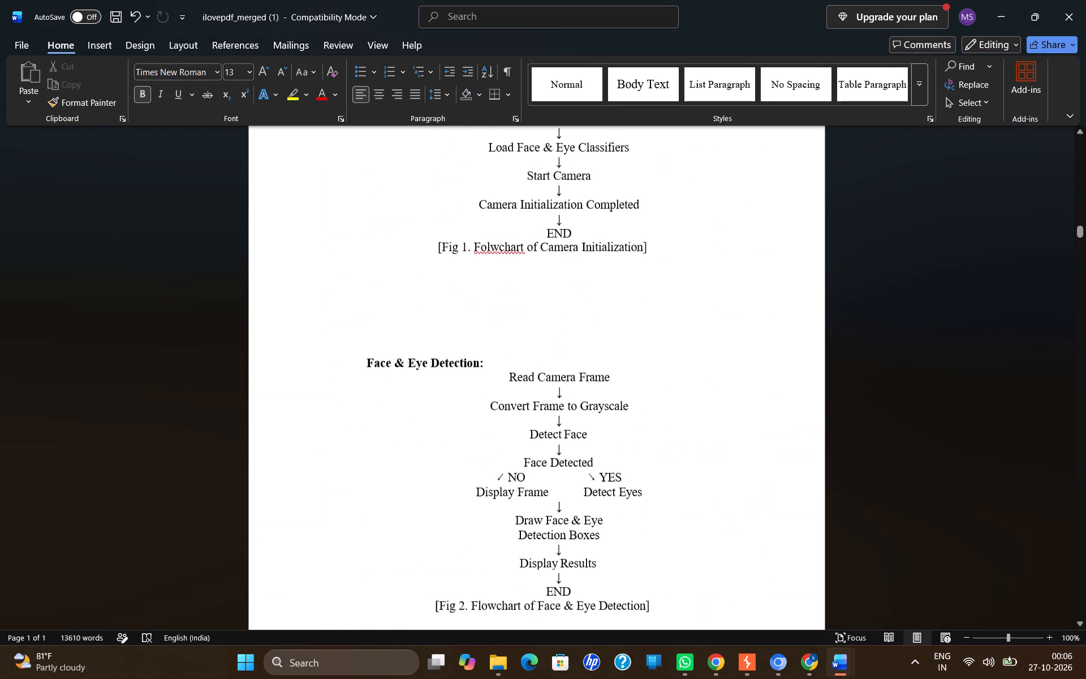
pyautogui.scroll(-5, 725, 263)
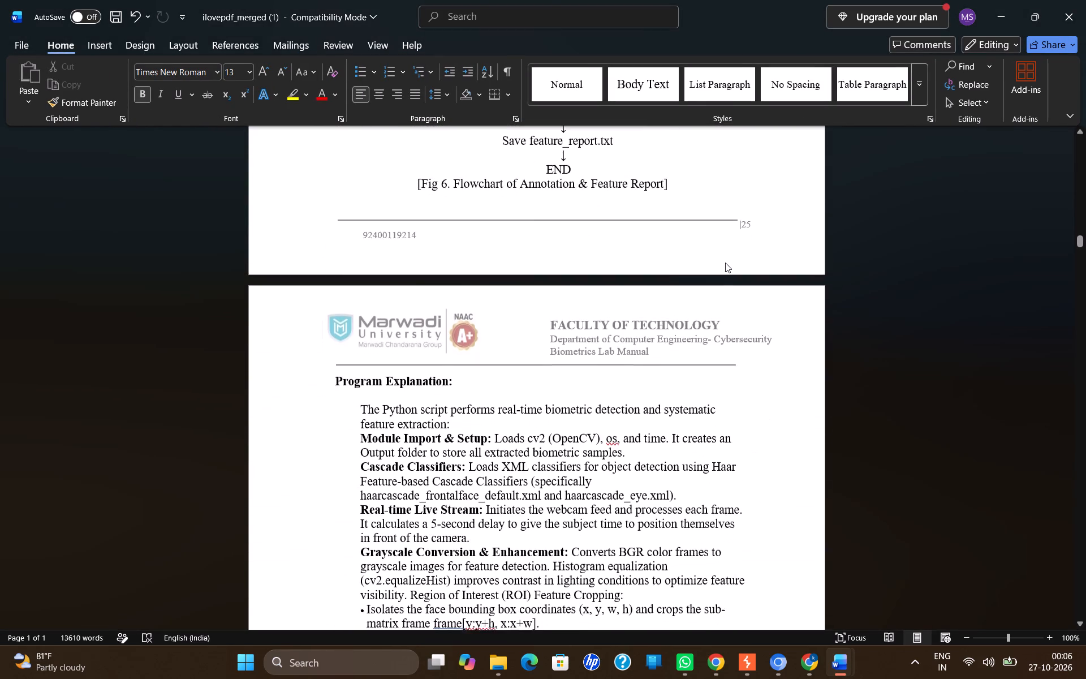
pyautogui.scroll(6, 725, 263)
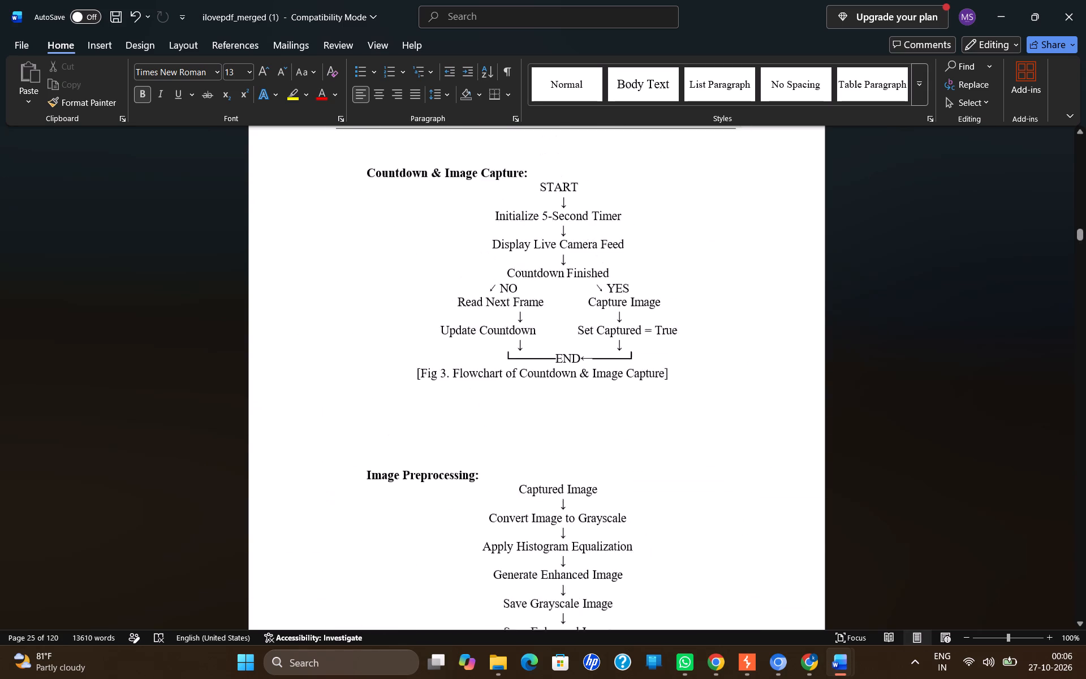
pyautogui.scroll(2, 725, 263)
pyautogui.scroll(-12, 725, 263)
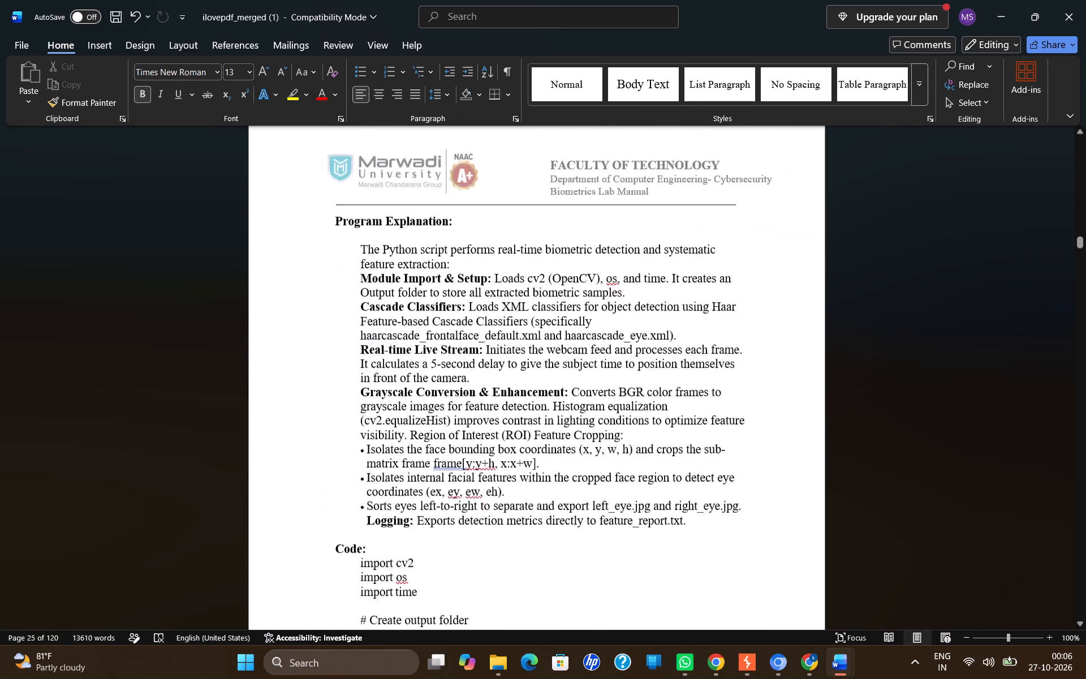
pyautogui.scroll(-1, 725, 263)
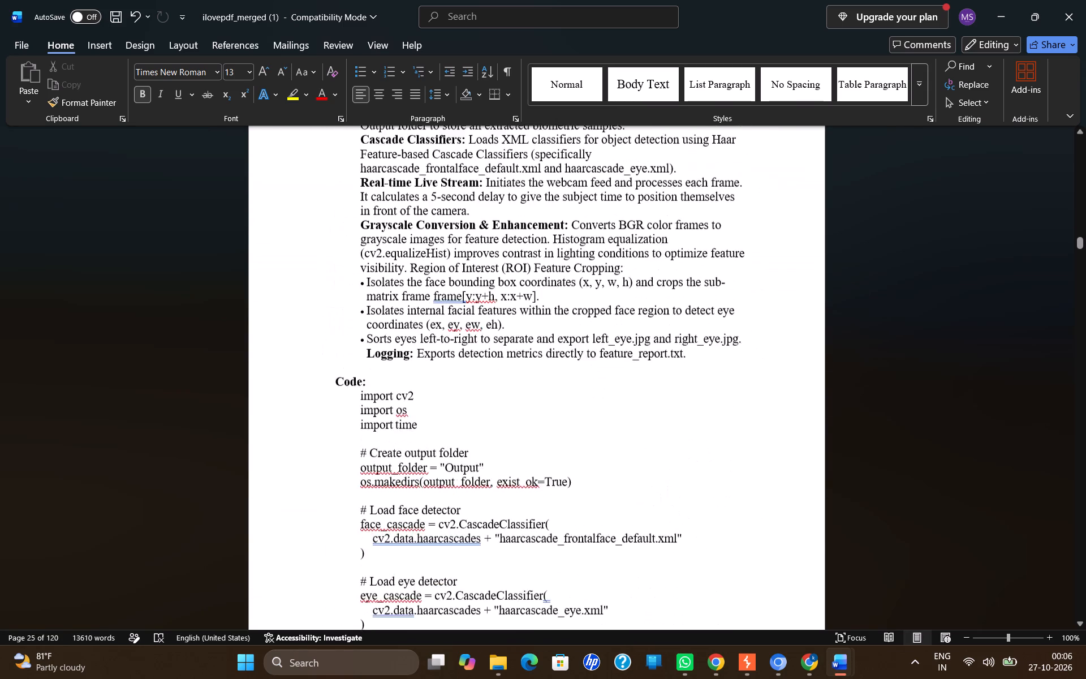
pyautogui.scroll(-6, 725, 263)
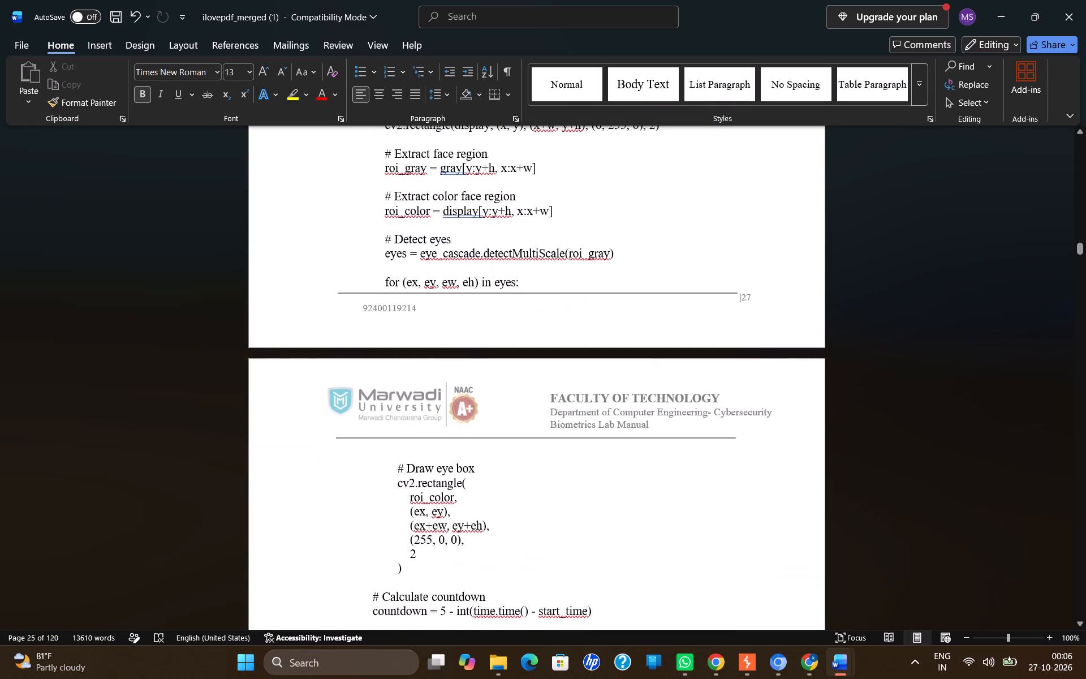
pyautogui.scroll(-5, 725, 263)
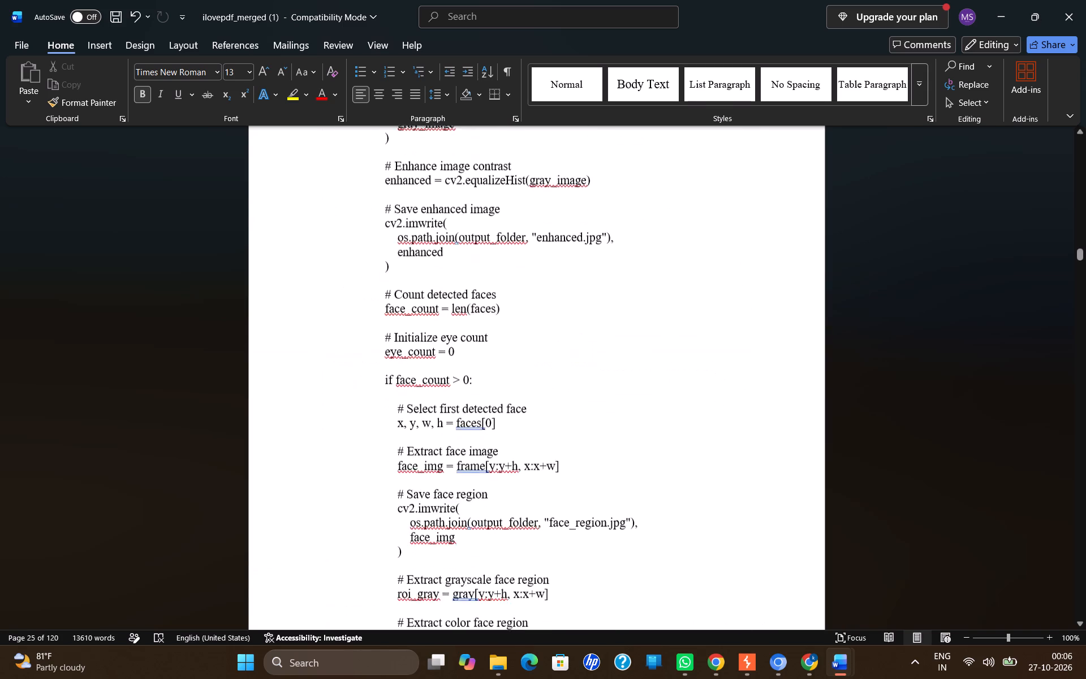
pyautogui.scroll(-5, 725, 263)
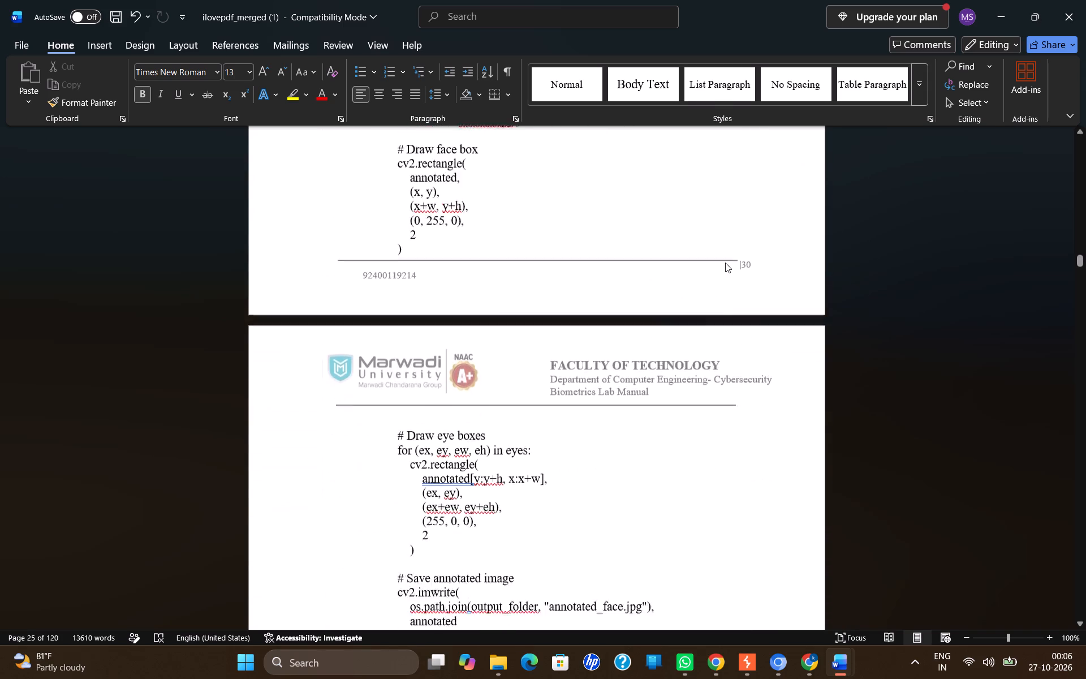
pyautogui.scroll(-5, 725, 263)
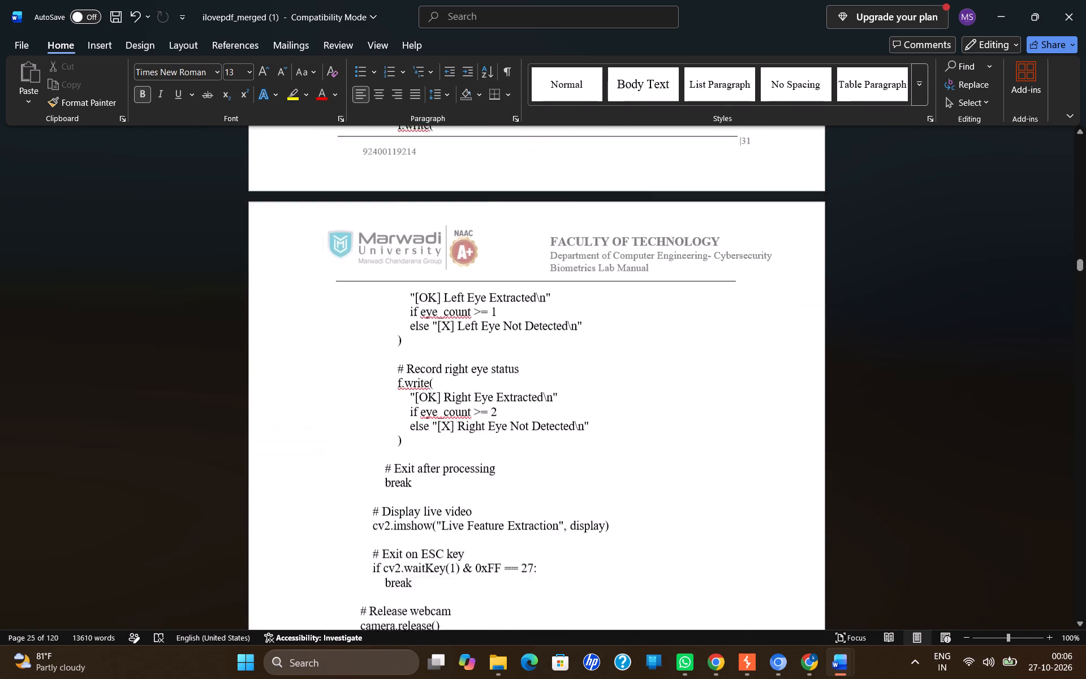
pyautogui.scroll(-5, 725, 263)
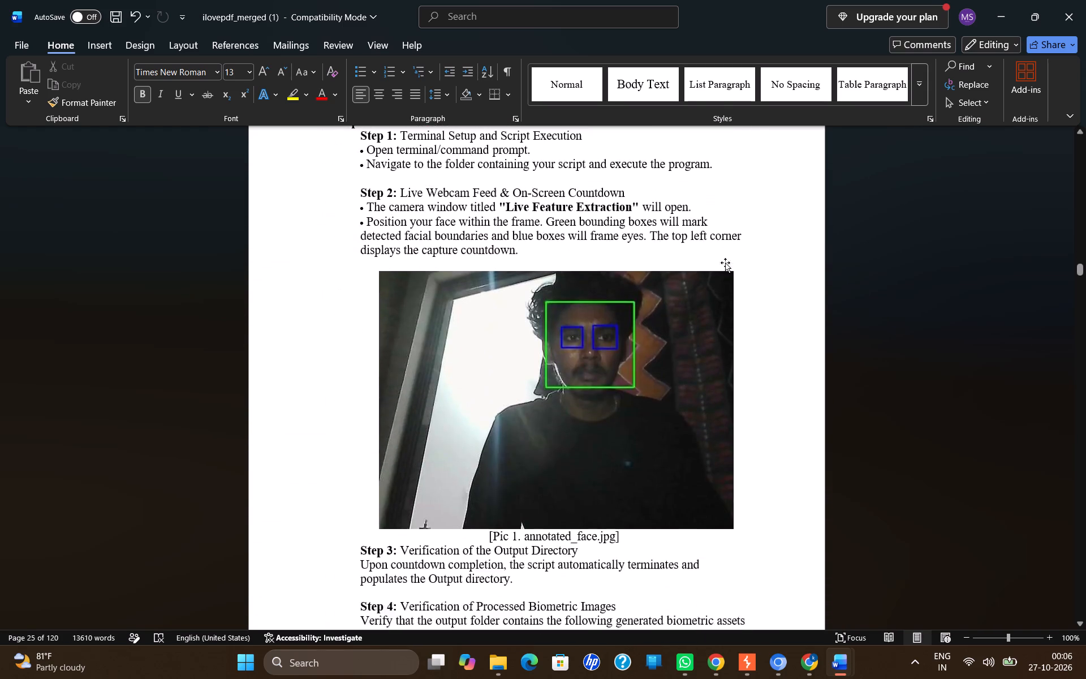
pyautogui.scroll(-5, 725, 263)
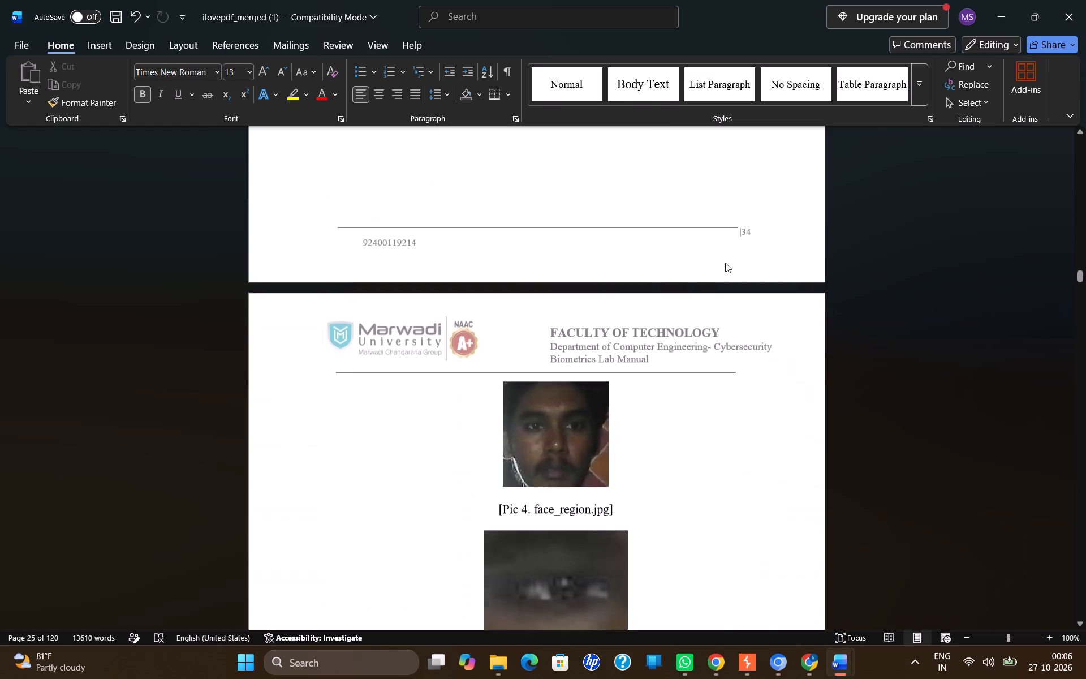
pyautogui.scroll(-5, 725, 263)
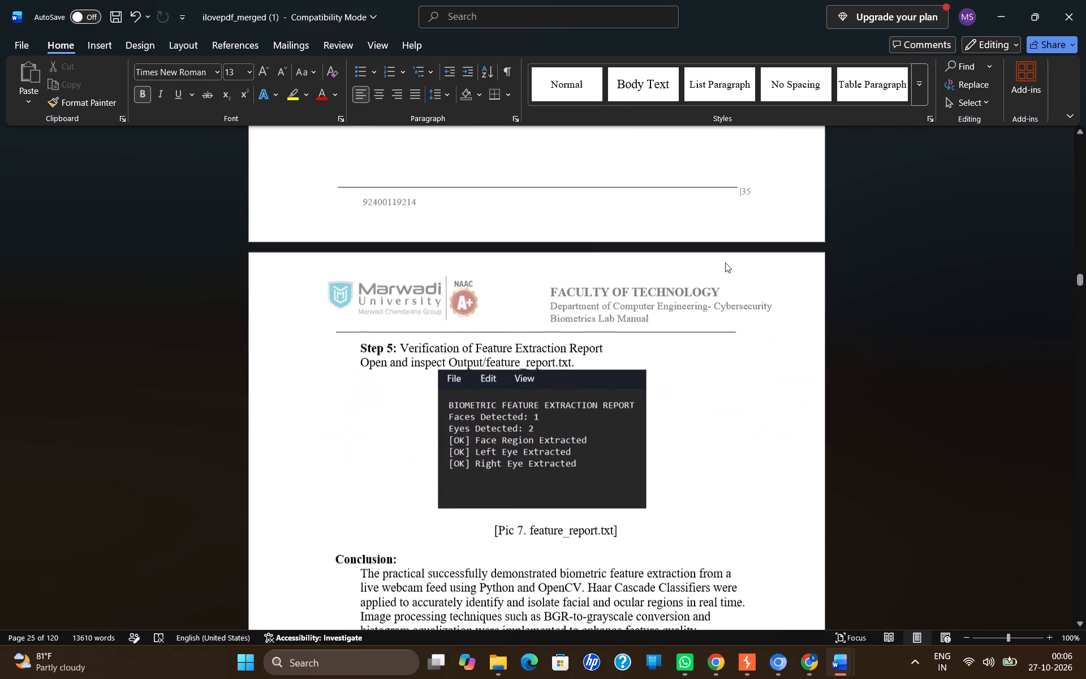
pyautogui.scroll(-5, 725, 263)
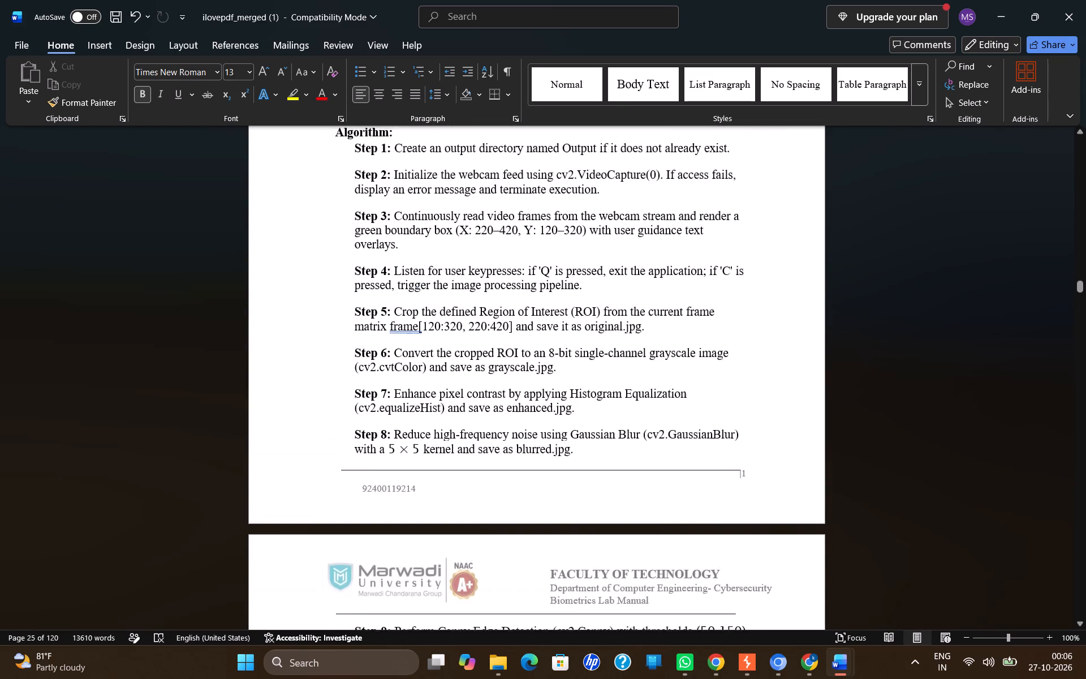
pyautogui.scroll(-1, 725, 263)
pyautogui.scroll(3, 725, 263)
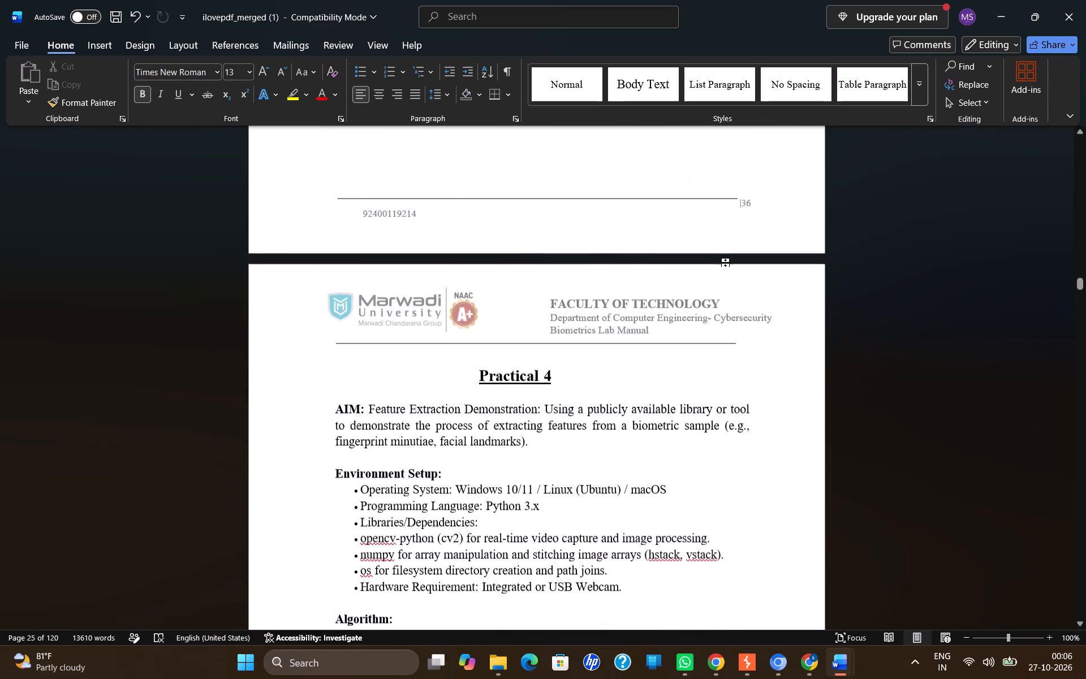
pyautogui.scroll(-3, 725, 263)
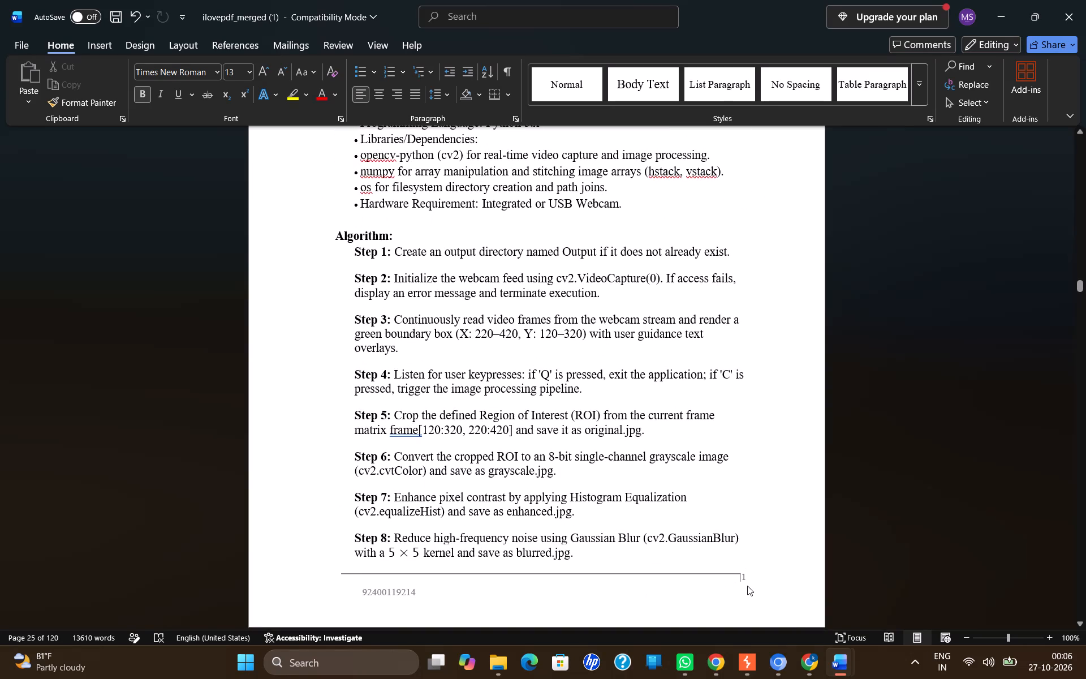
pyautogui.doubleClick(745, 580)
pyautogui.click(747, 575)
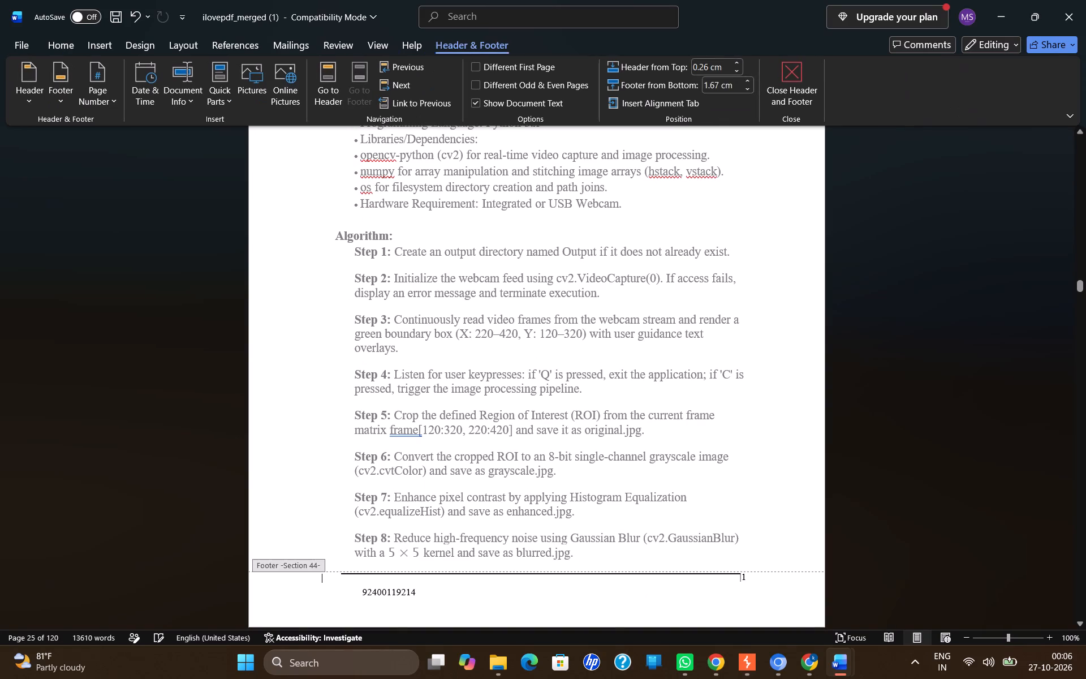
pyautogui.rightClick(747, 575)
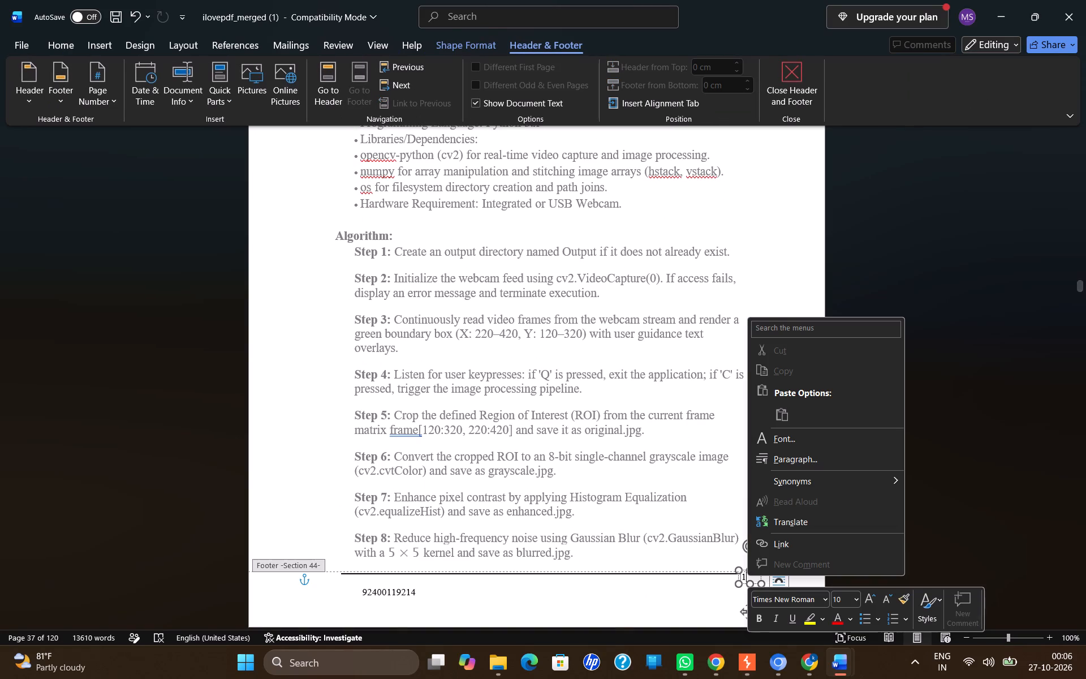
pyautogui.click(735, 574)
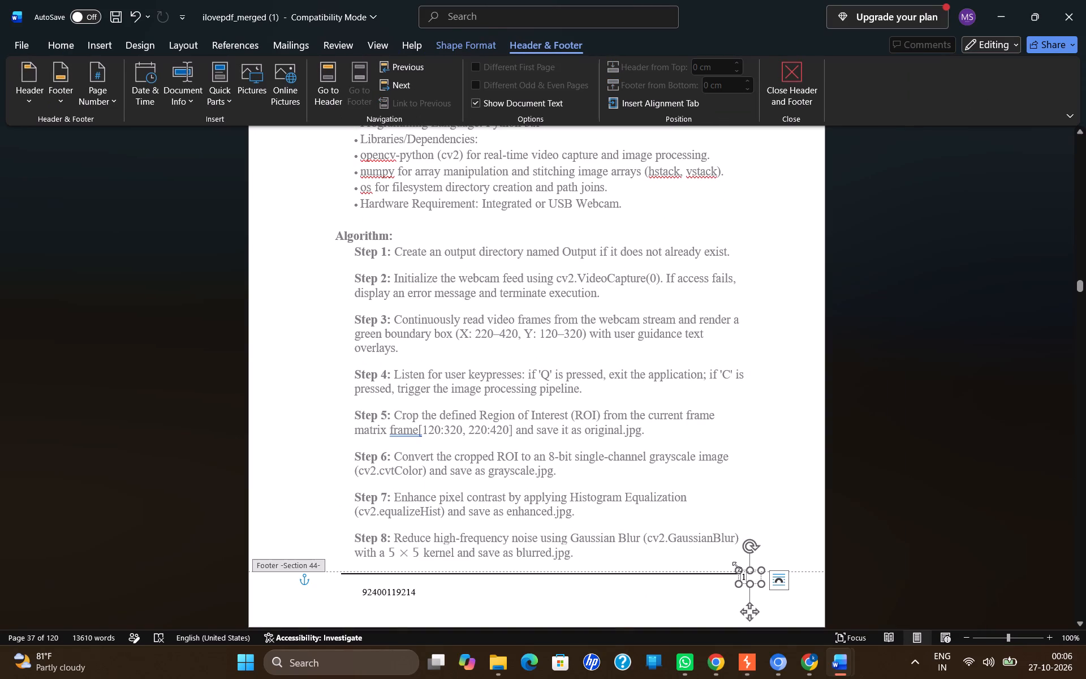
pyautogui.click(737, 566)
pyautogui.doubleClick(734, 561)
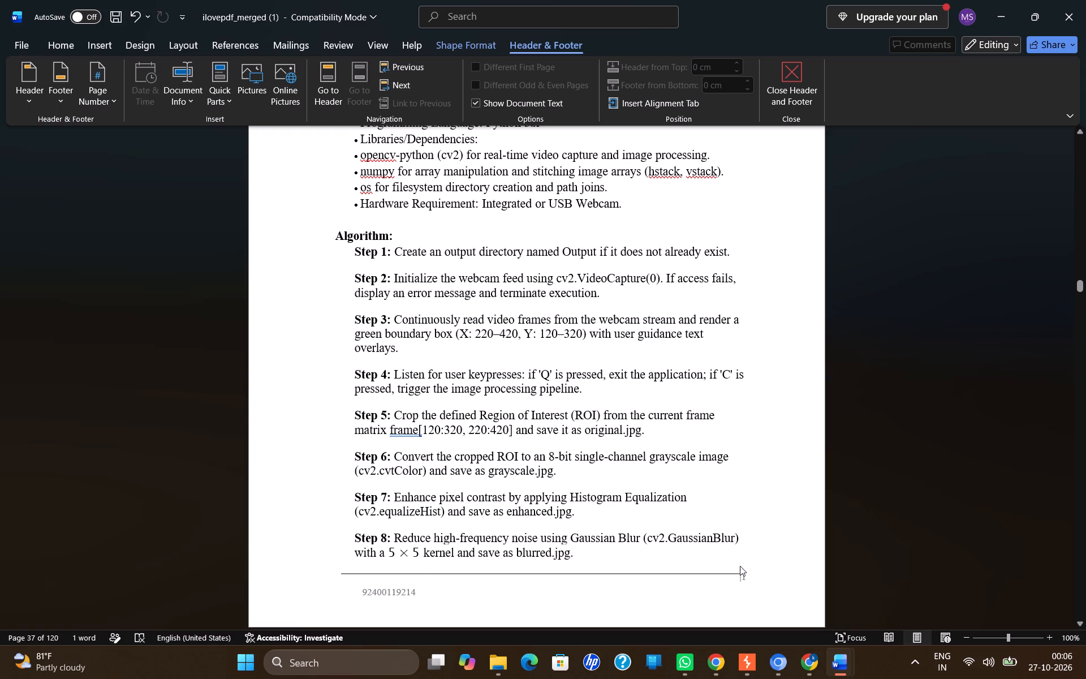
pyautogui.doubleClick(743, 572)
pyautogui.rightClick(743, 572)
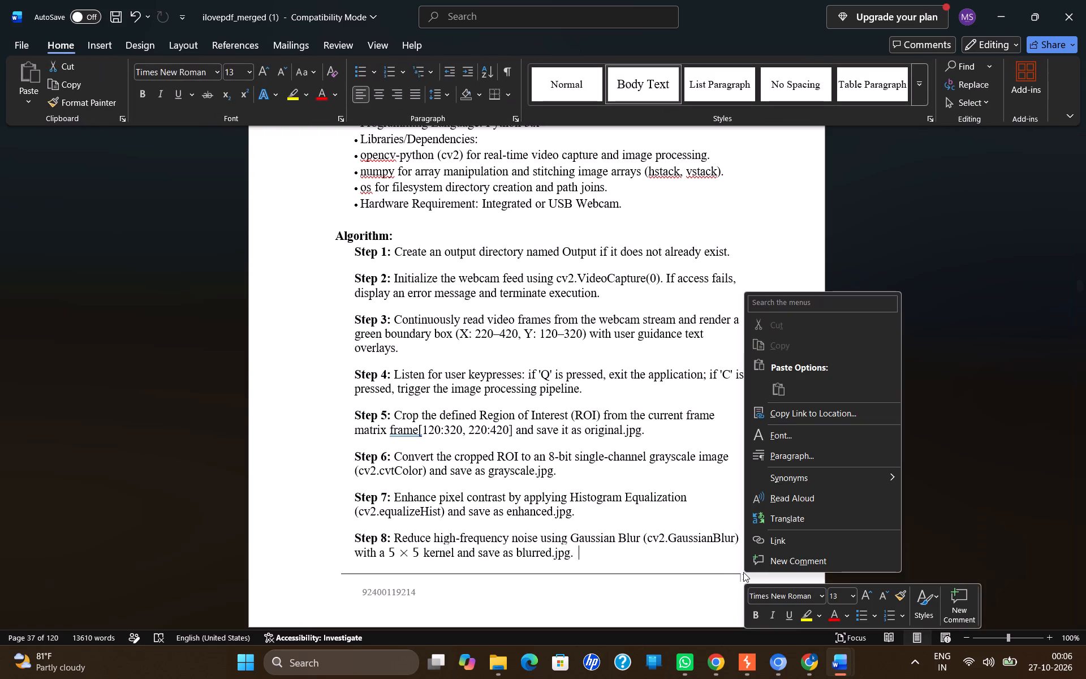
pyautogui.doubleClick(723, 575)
# Set the footer page numbering on Practical 4's first page to start at 37, and return to the body.
pyautogui.doubleClick(744, 575)
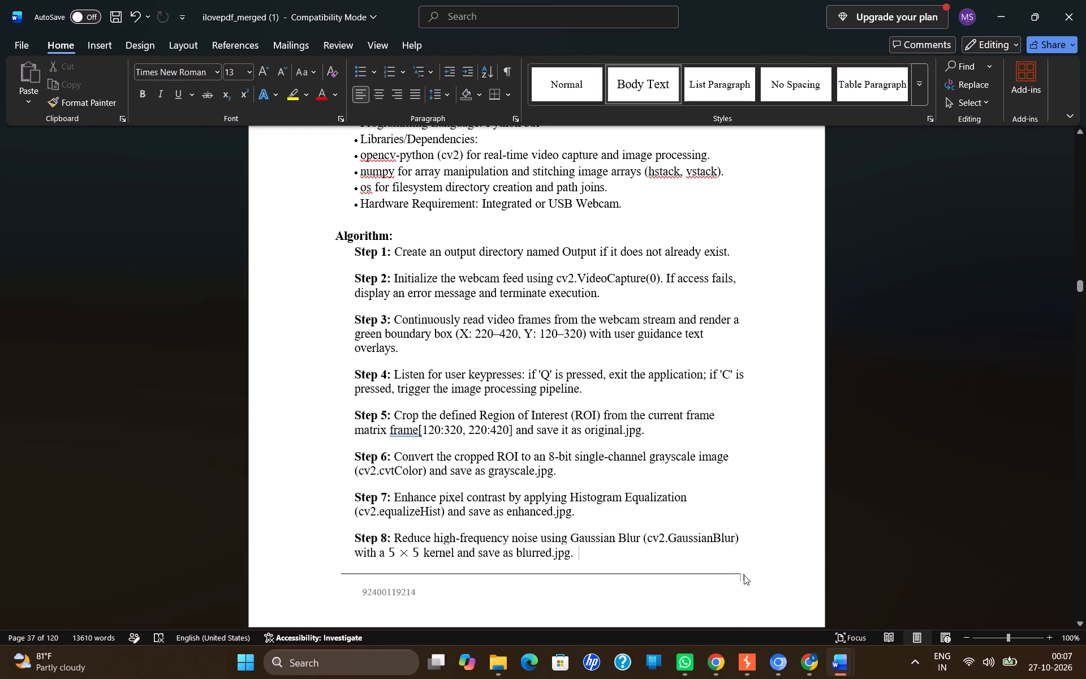
pyautogui.rightClick(743, 575)
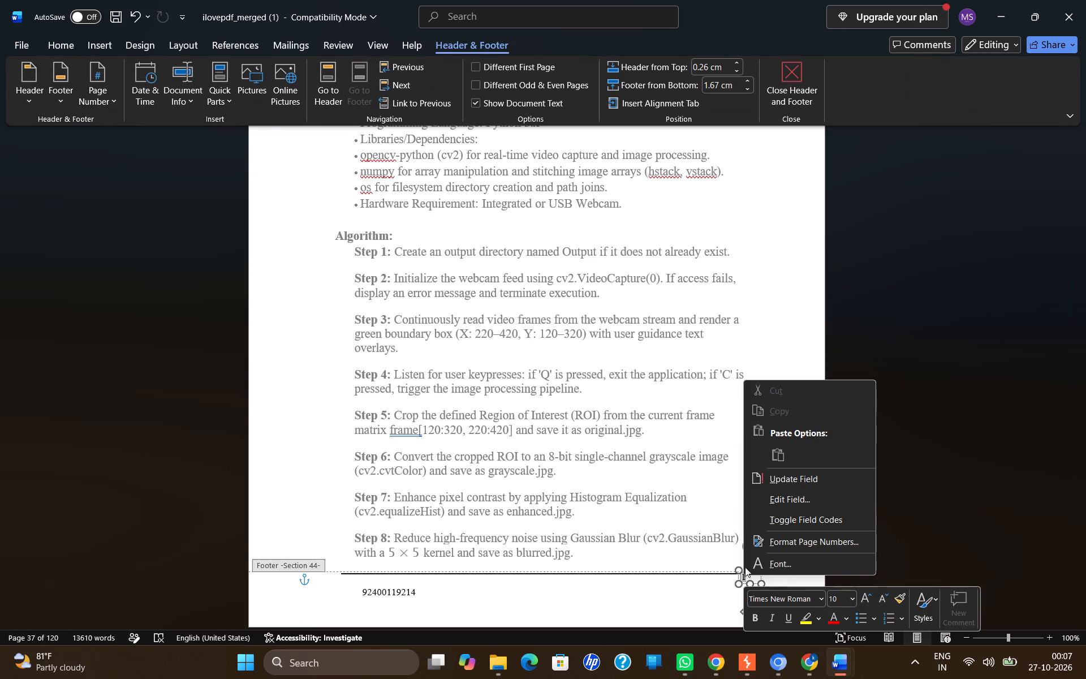
pyautogui.click(770, 545)
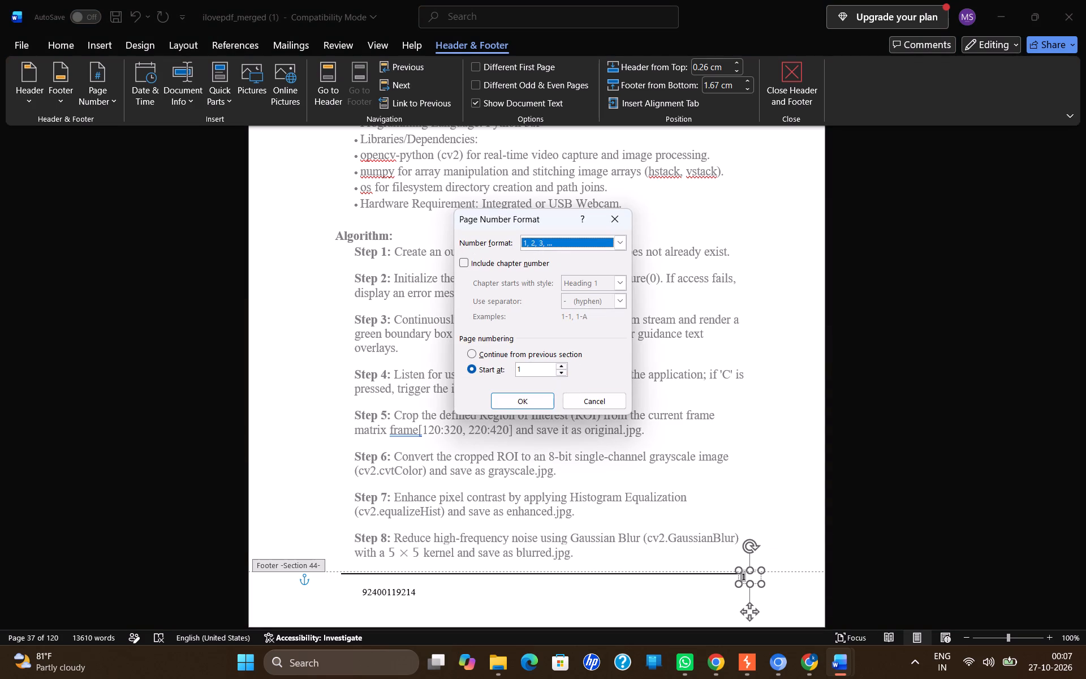
pyautogui.click(546, 366)
pyautogui.press('BackSpace')
pyautogui.write('37')
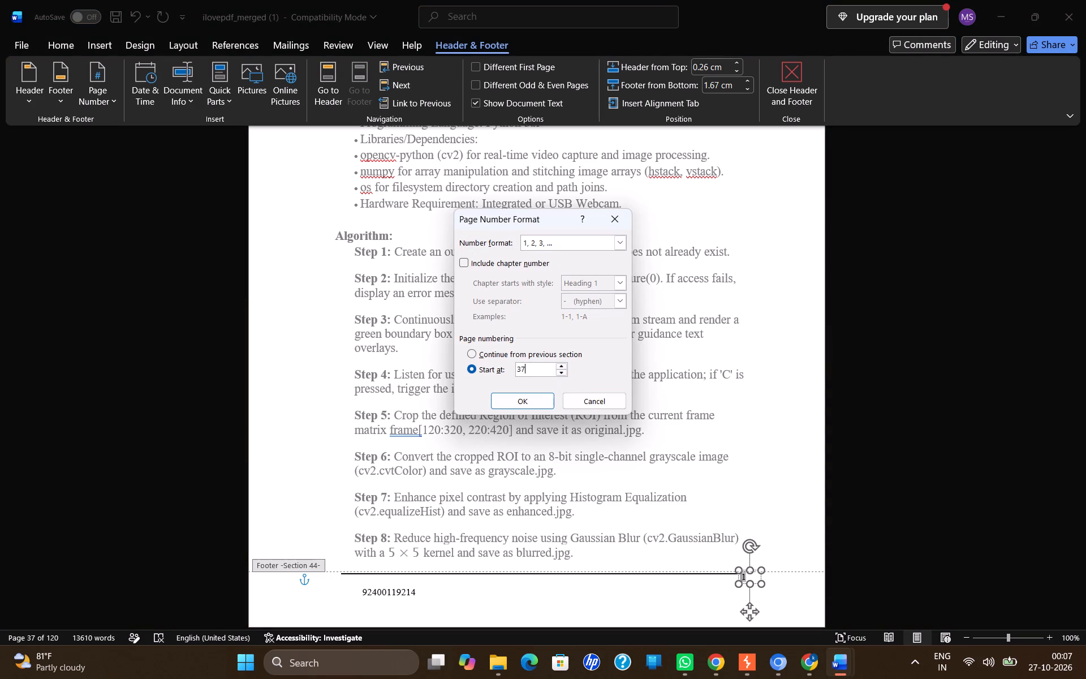
pyautogui.press('Return')
pyautogui.doubleClick(658, 216)
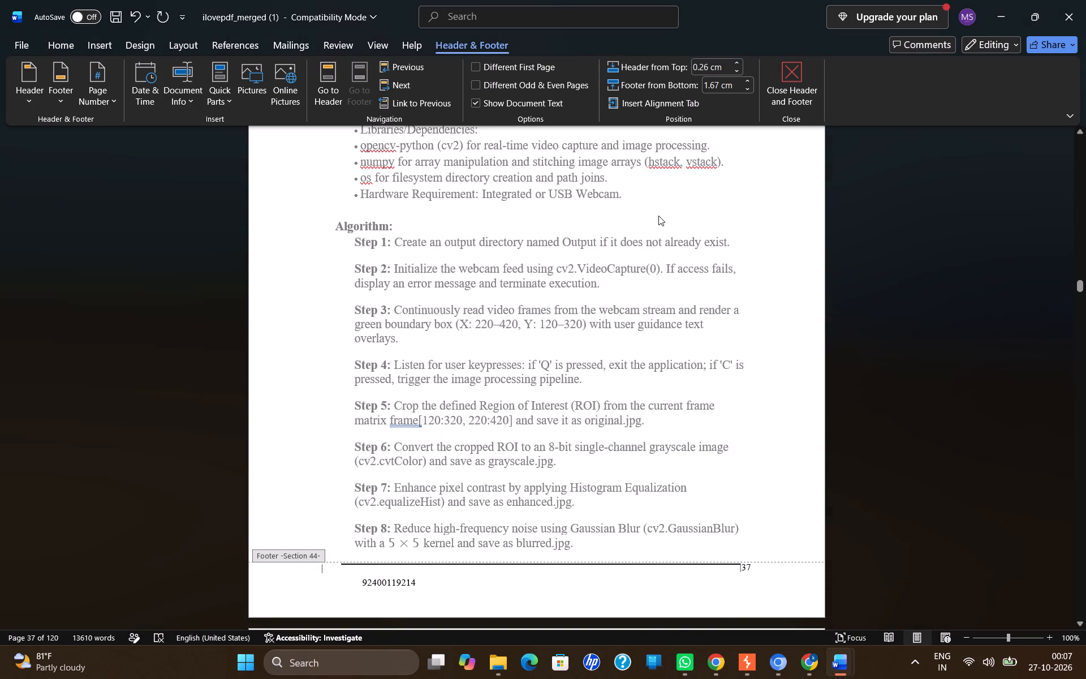
# Check the footer page numbers from the first page of Practical 4 through to the first page of Practical 5.
pyautogui.scroll(3, 658, 216)
pyautogui.scroll(-2, 658, 216)
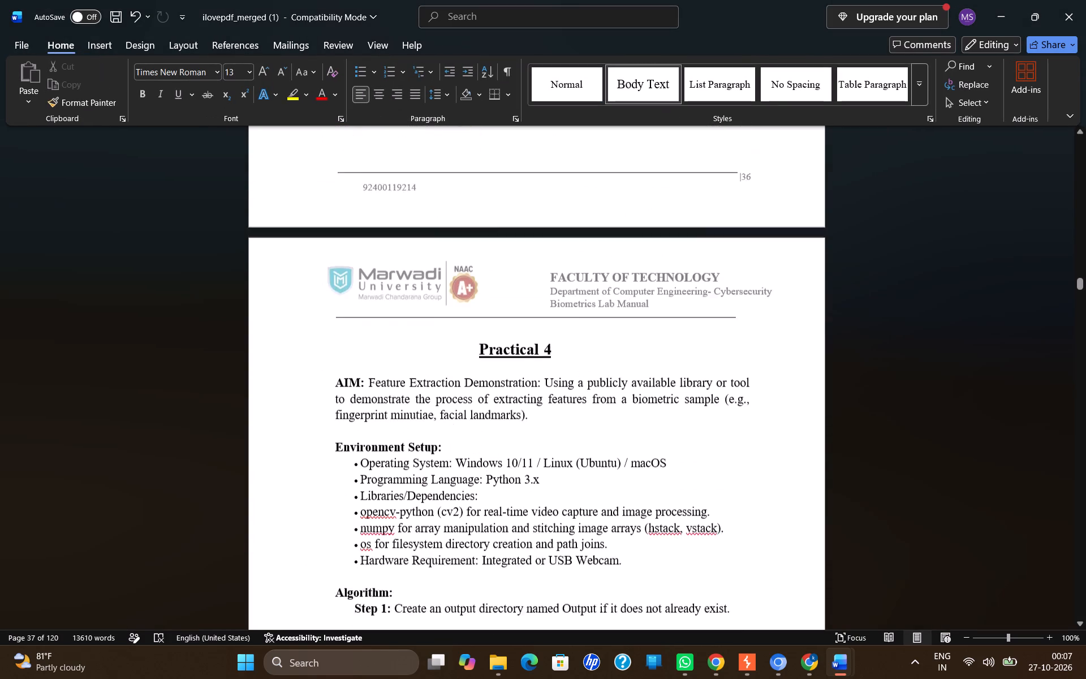
pyautogui.scroll(-5, 658, 216)
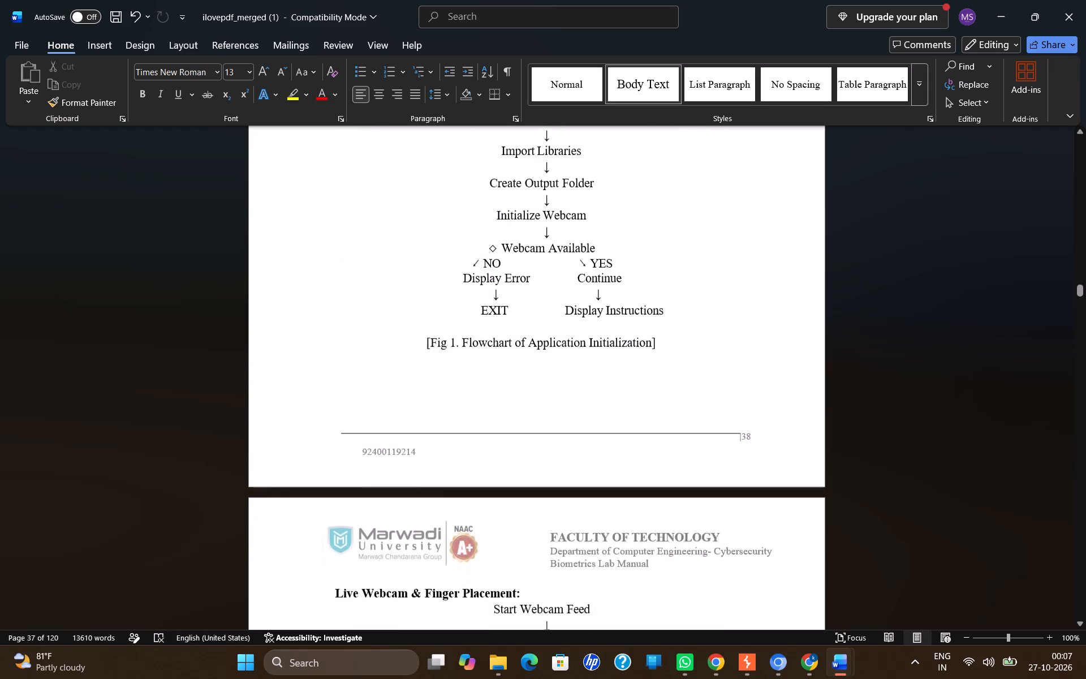
pyautogui.scroll(-5, 658, 216)
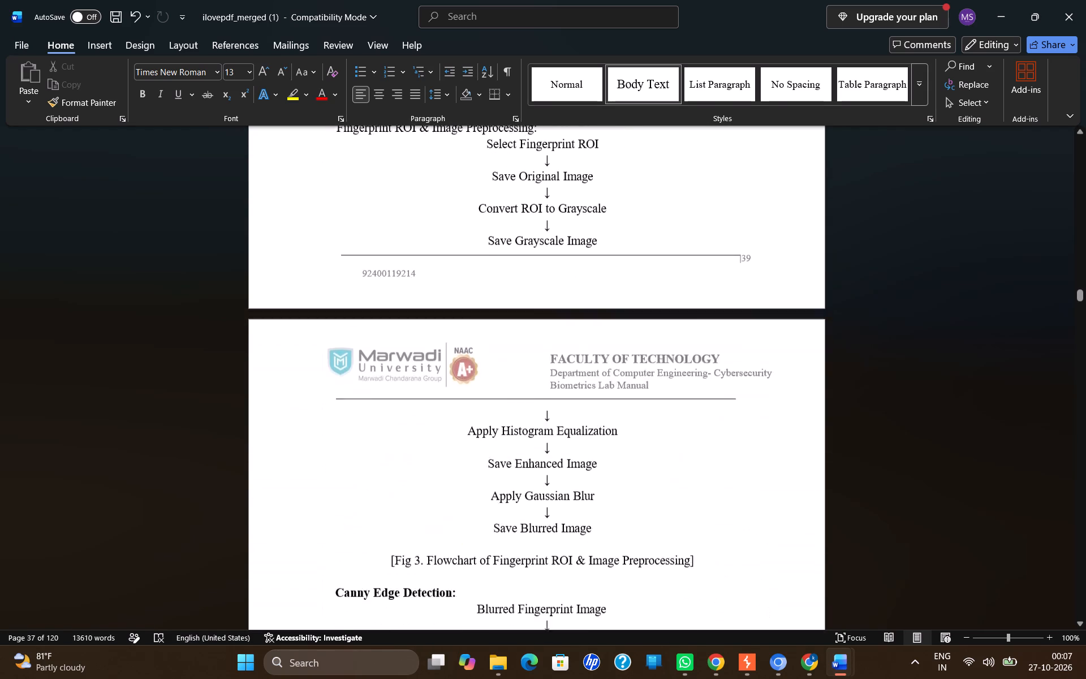
pyautogui.scroll(-5, 658, 216)
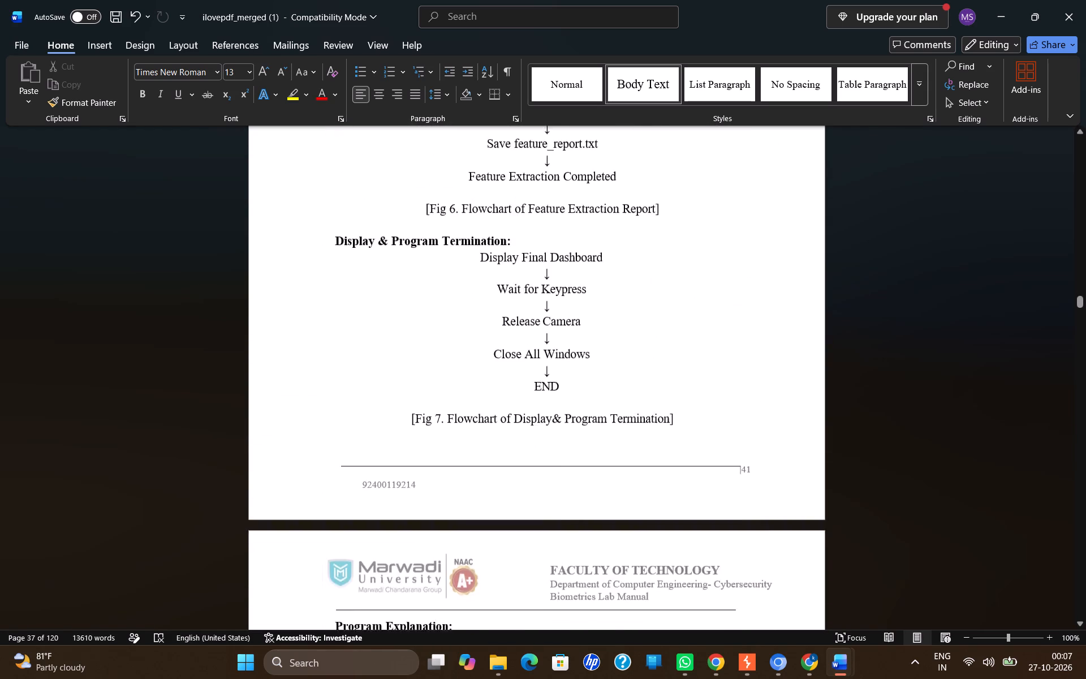
pyautogui.scroll(-5, 658, 216)
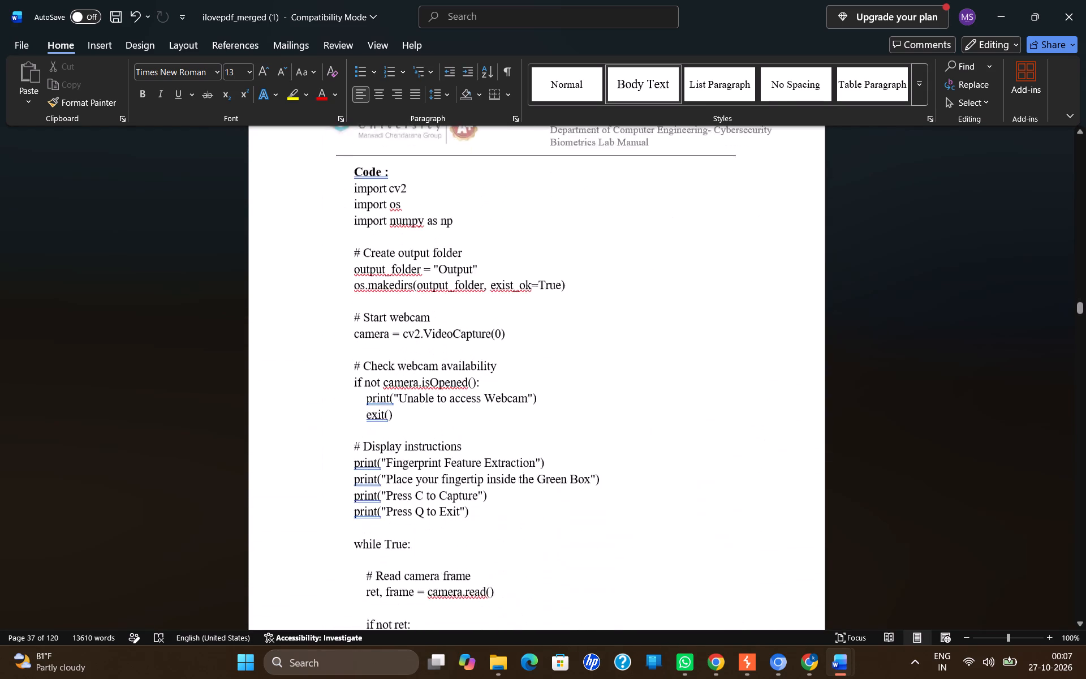
pyautogui.scroll(-5, 658, 216)
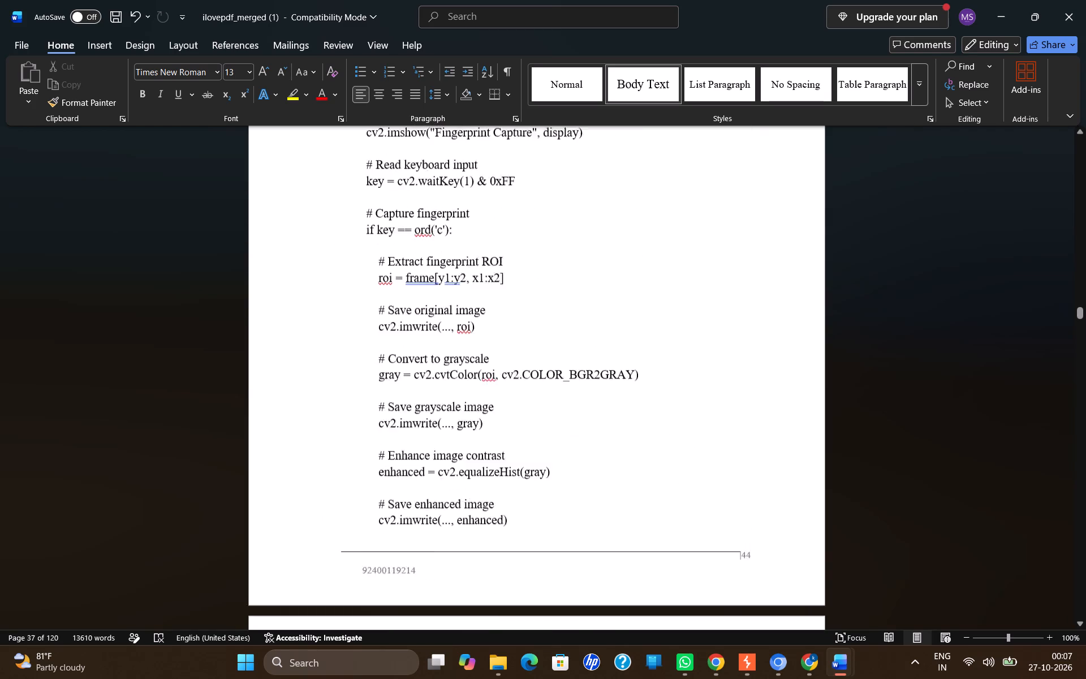
pyautogui.scroll(-5, 658, 216)
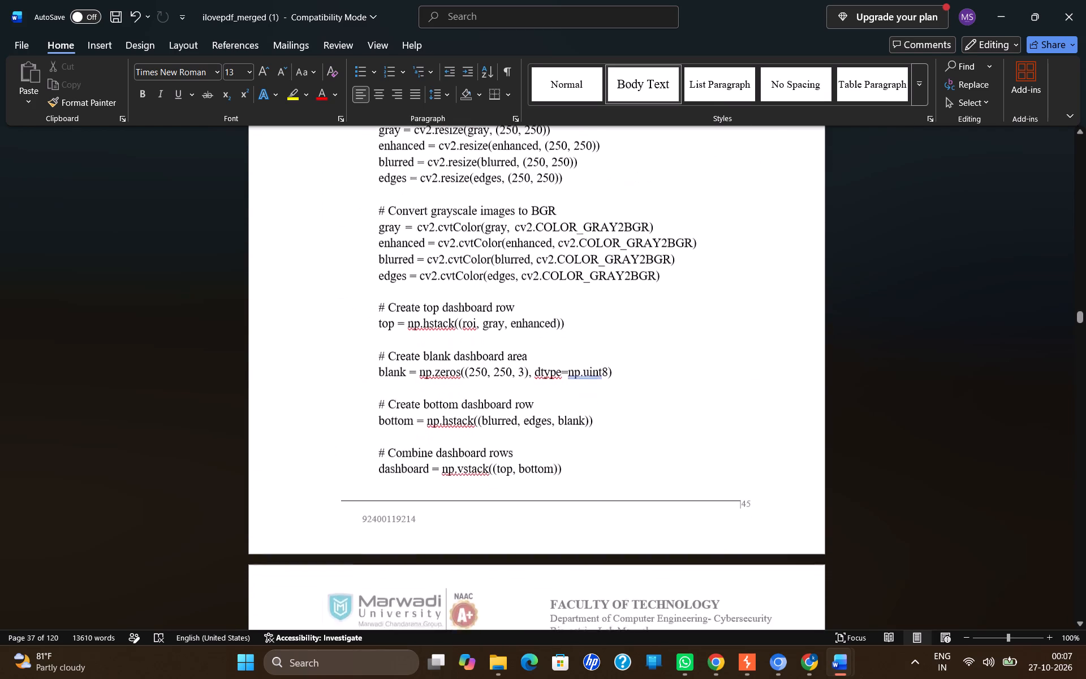
pyautogui.scroll(-5, 658, 216)
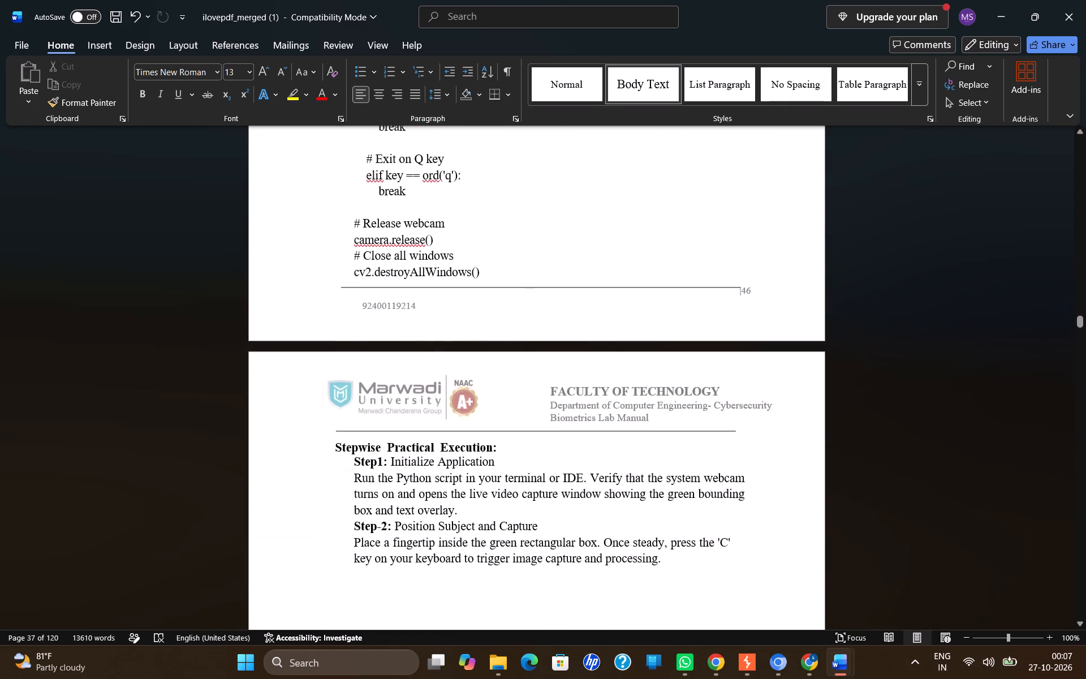
pyautogui.scroll(-5, 658, 216)
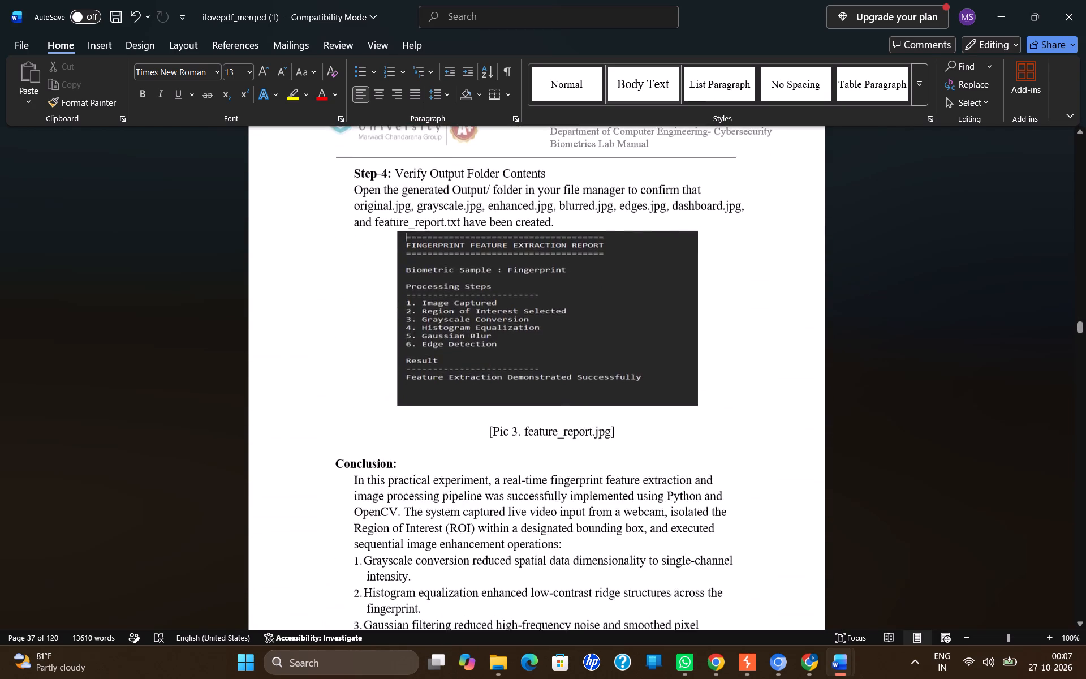
pyautogui.scroll(-4, 658, 216)
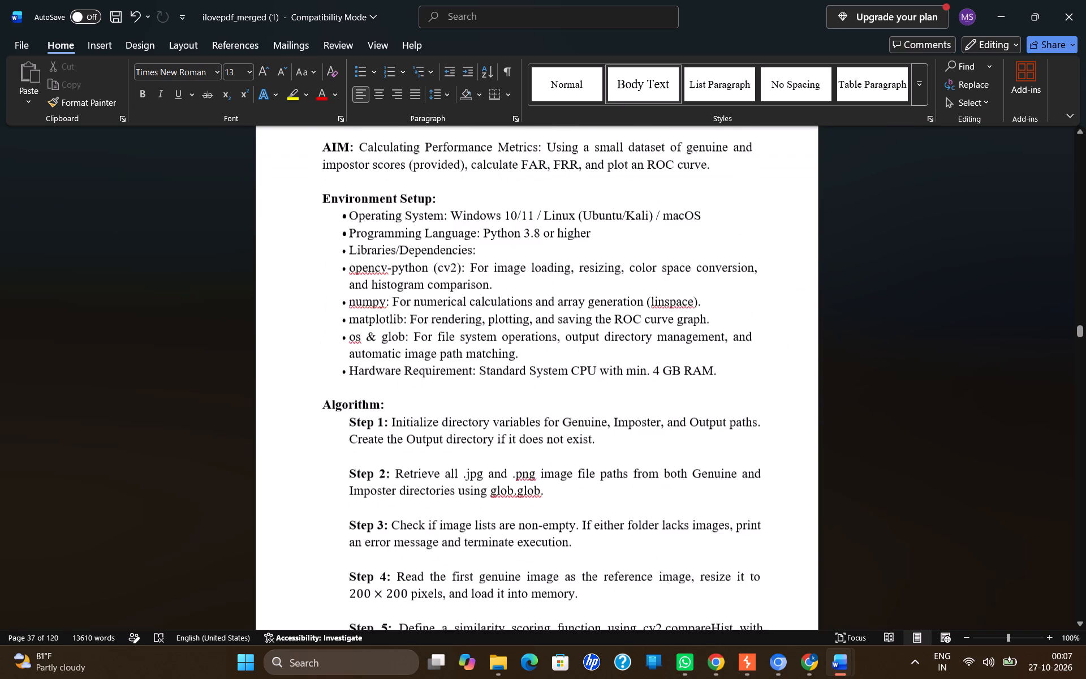
# Set the footer page numbering on Practical 5's first page to start at 49, and return to the body.
pyautogui.scroll(-2, 658, 216)
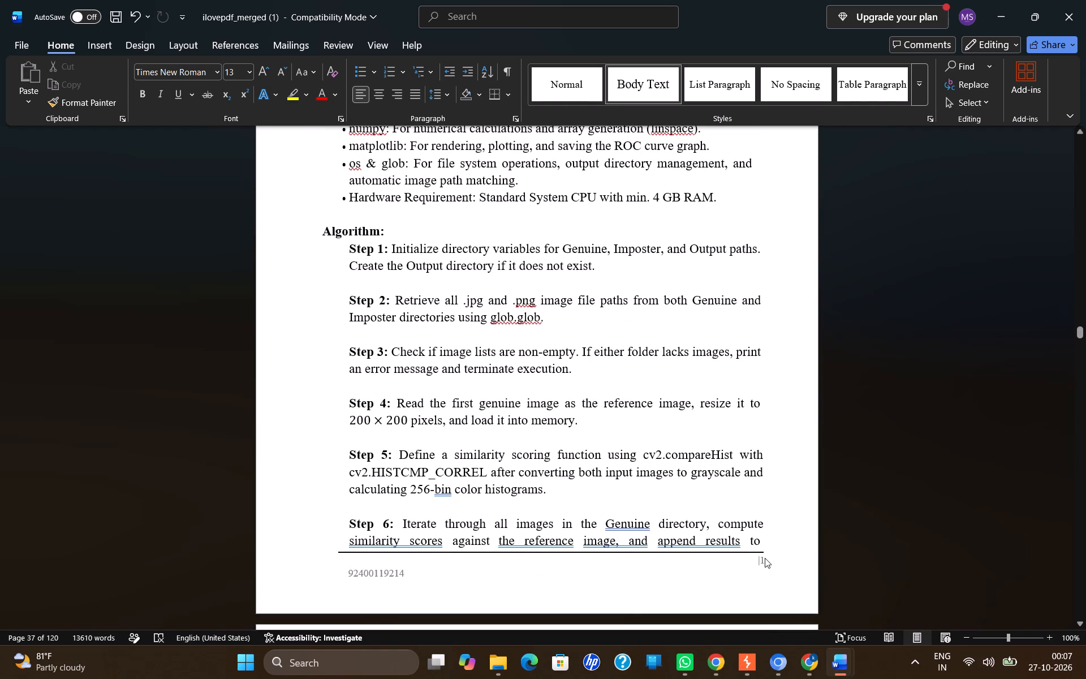
pyautogui.doubleClick(765, 558)
pyautogui.rightClick(764, 558)
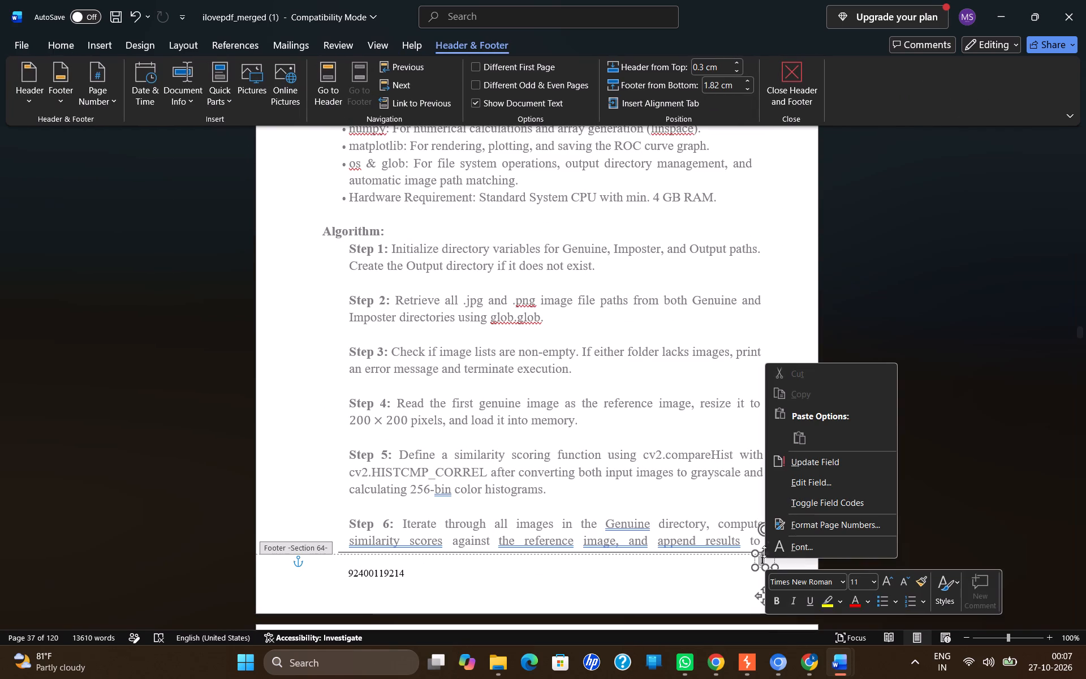
pyautogui.click(831, 517)
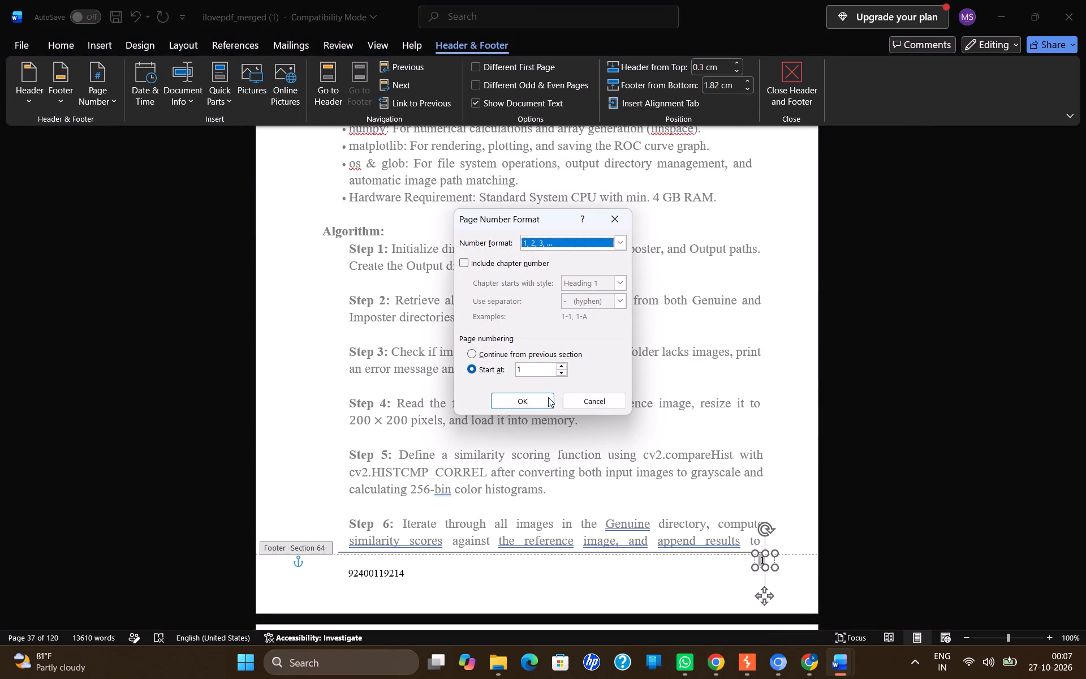
pyautogui.click(533, 374)
pyautogui.press('Left')
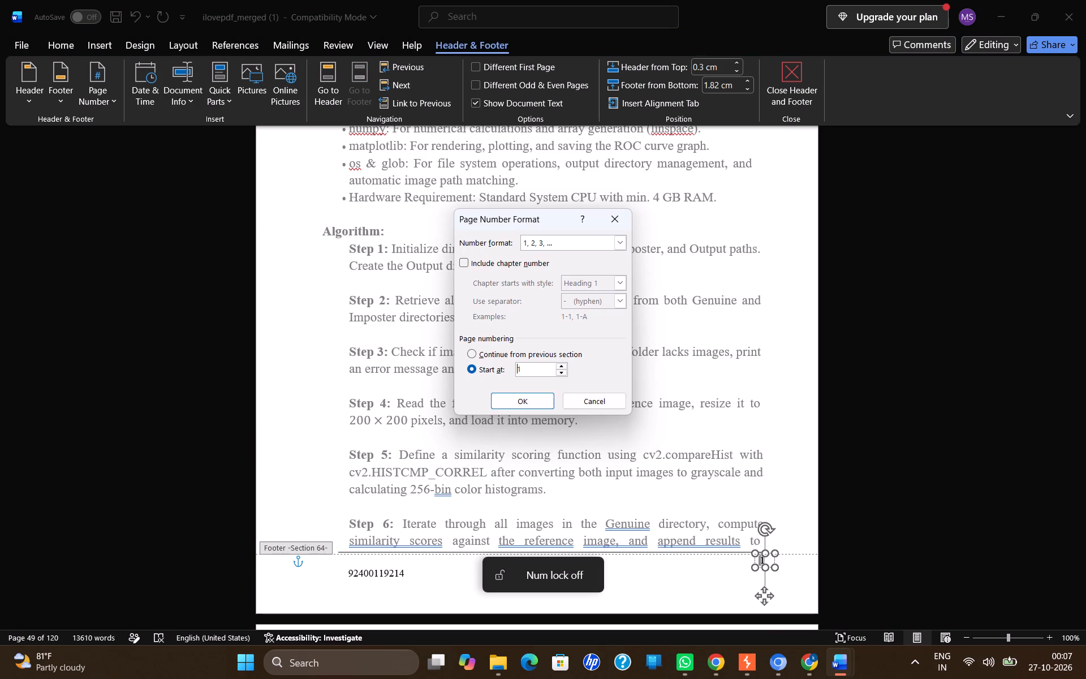
pyautogui.press('pageup')
pyautogui.click(528, 369)
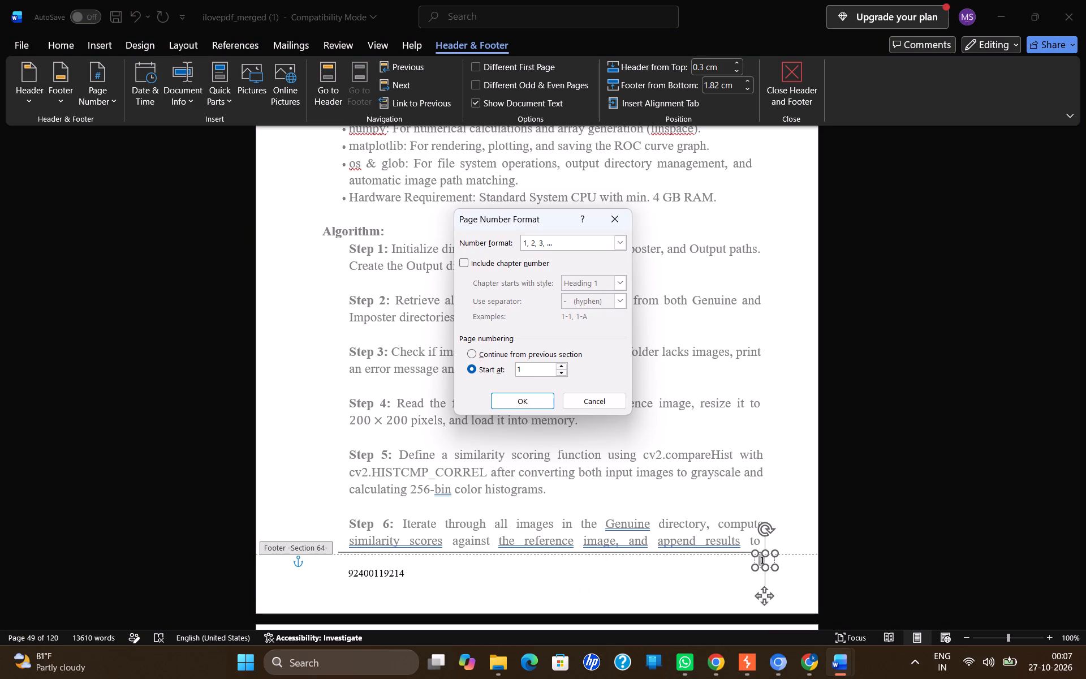
pyautogui.press('BackSpace')
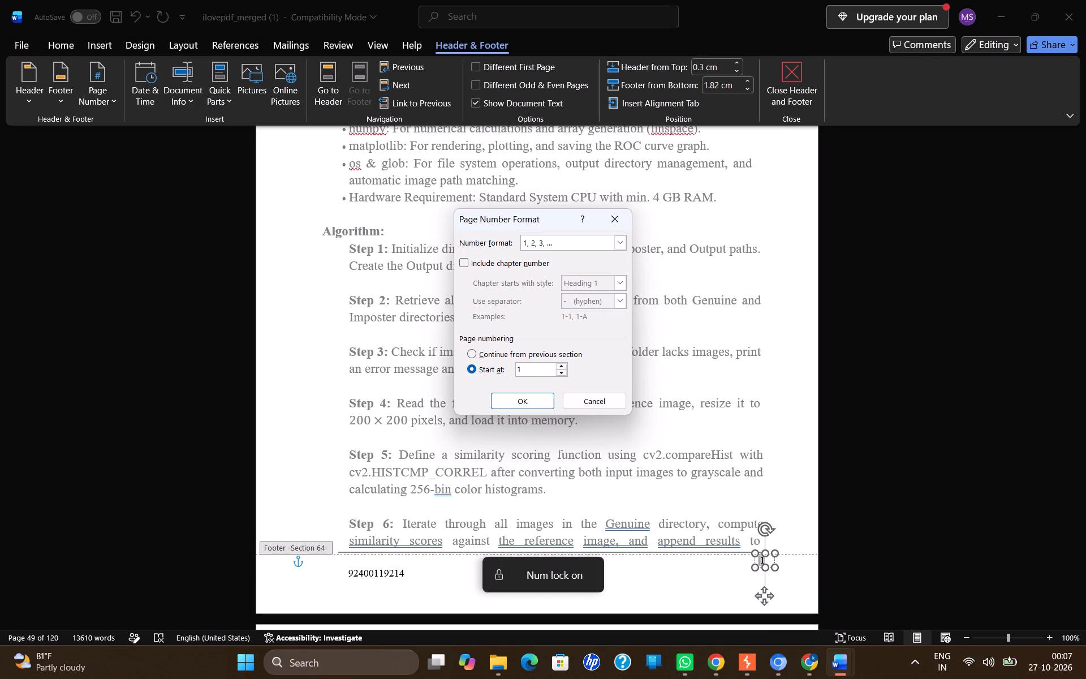
pyautogui.write('49')
pyautogui.press('Return')
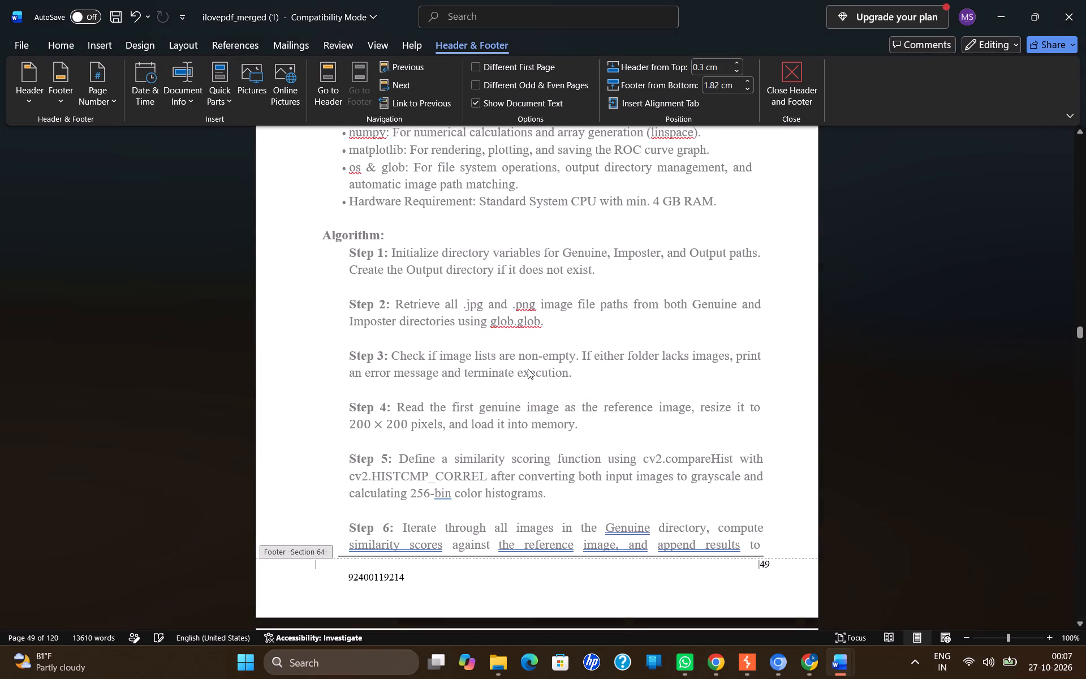
pyautogui.scroll(-1, 602, 351)
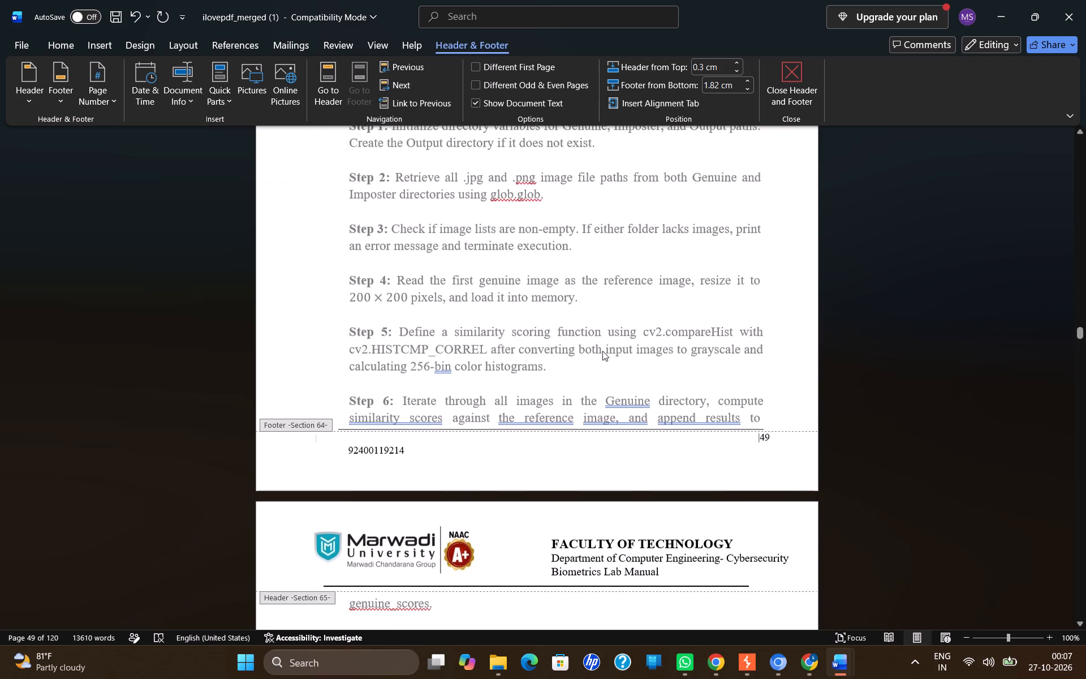
pyautogui.scroll(-1, 602, 351)
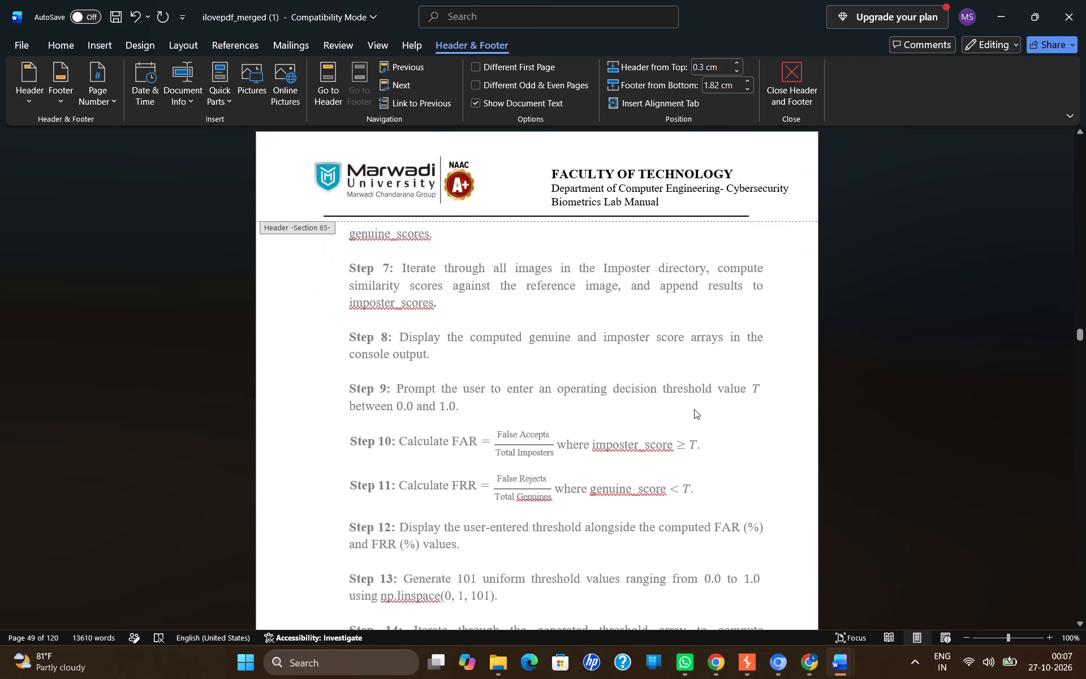
pyautogui.doubleClick(694, 409)
# Check the footer page numbers from the second page of Practical 5 through to the first page of Practical 6.
pyautogui.scroll(-9, 694, 409)
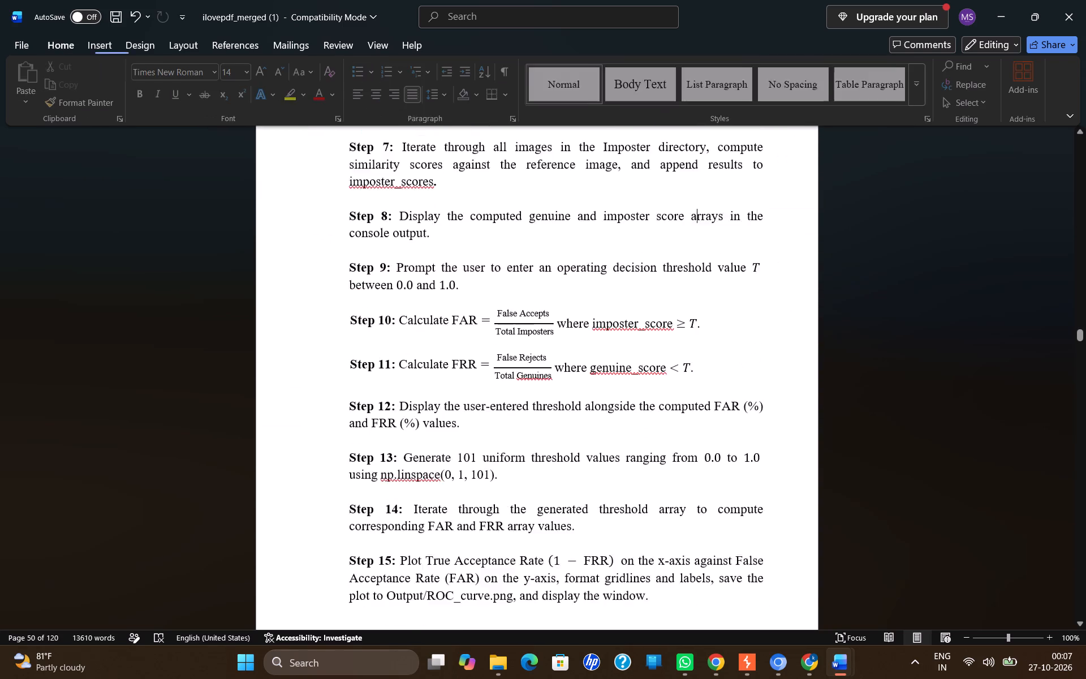
pyautogui.scroll(-8, 694, 409)
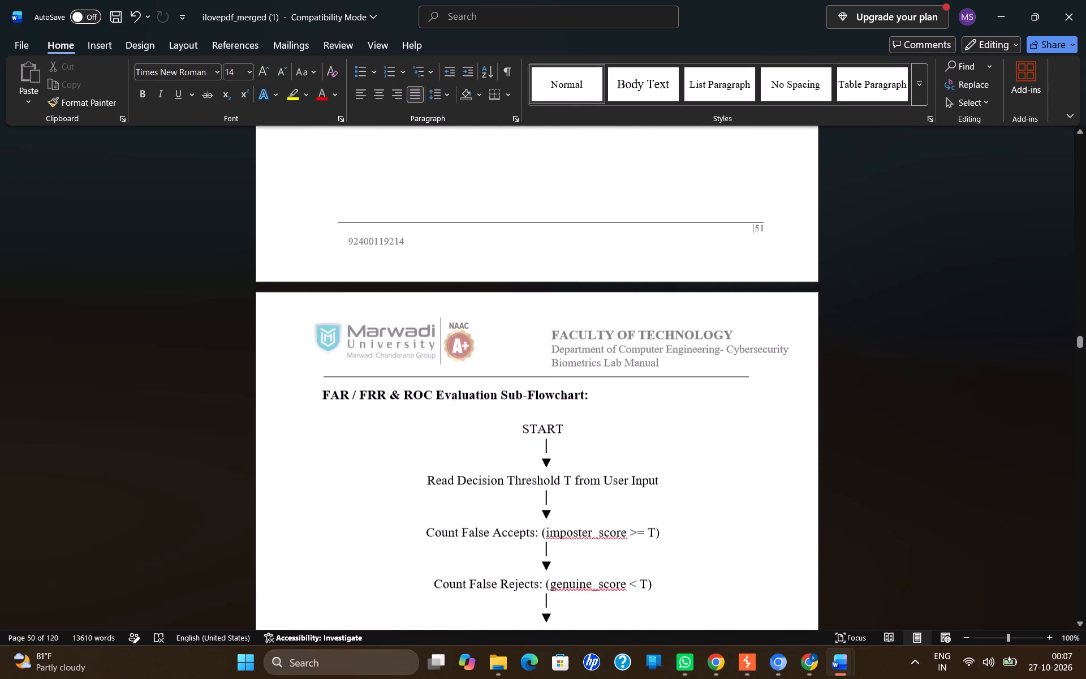
pyautogui.scroll(-6, 694, 409)
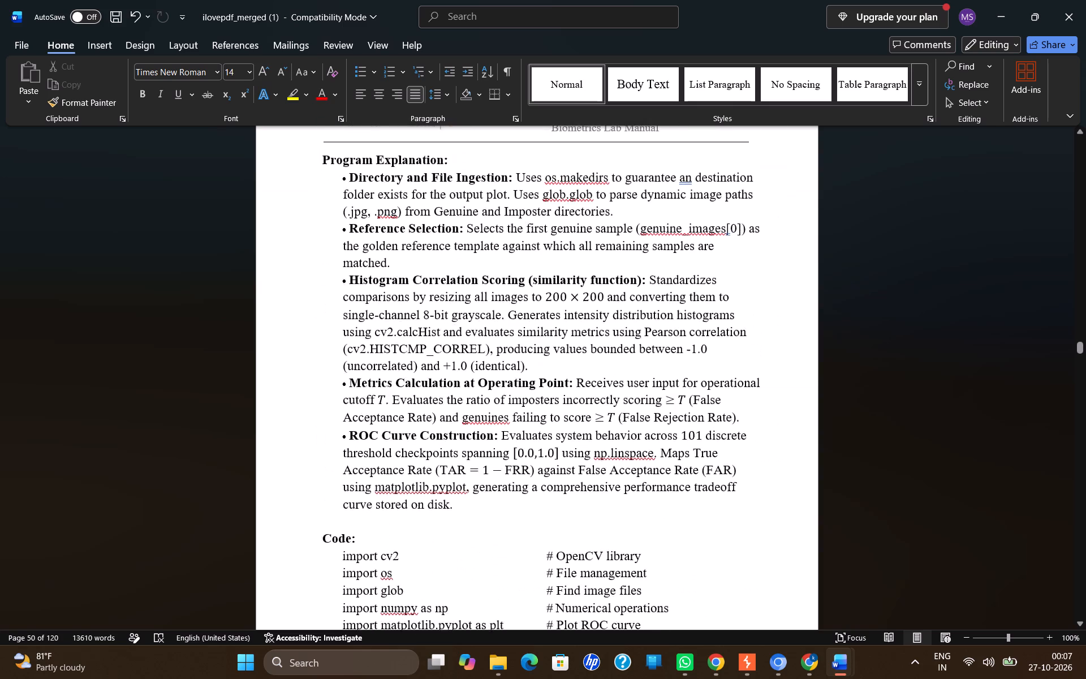
pyautogui.scroll(-6, 694, 409)
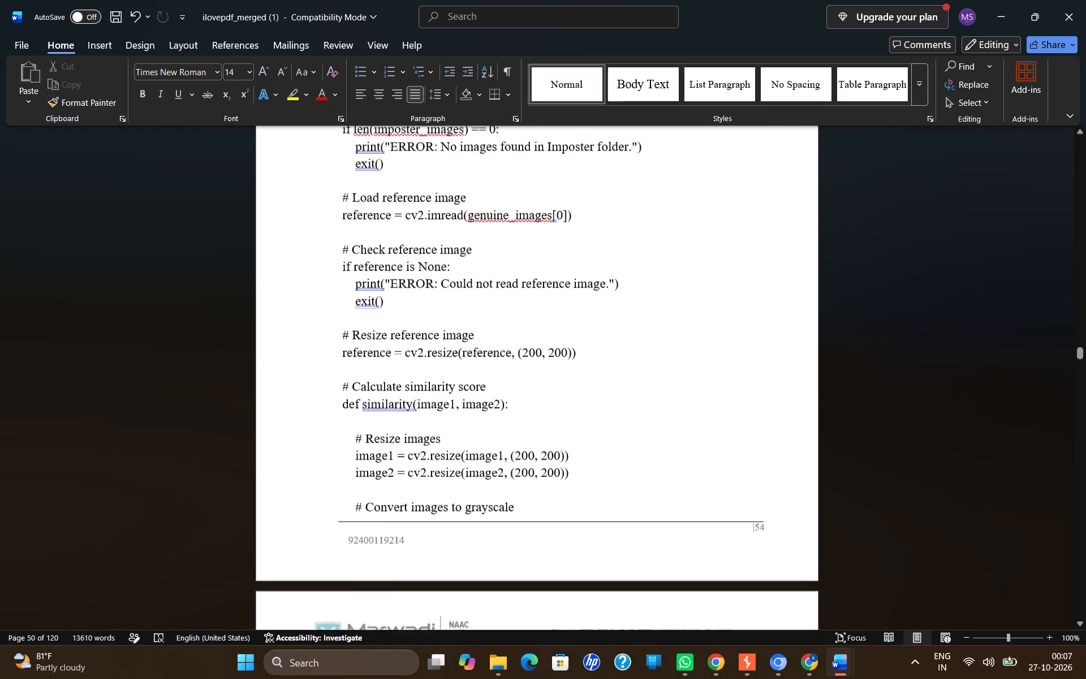
pyautogui.scroll(-4, 694, 409)
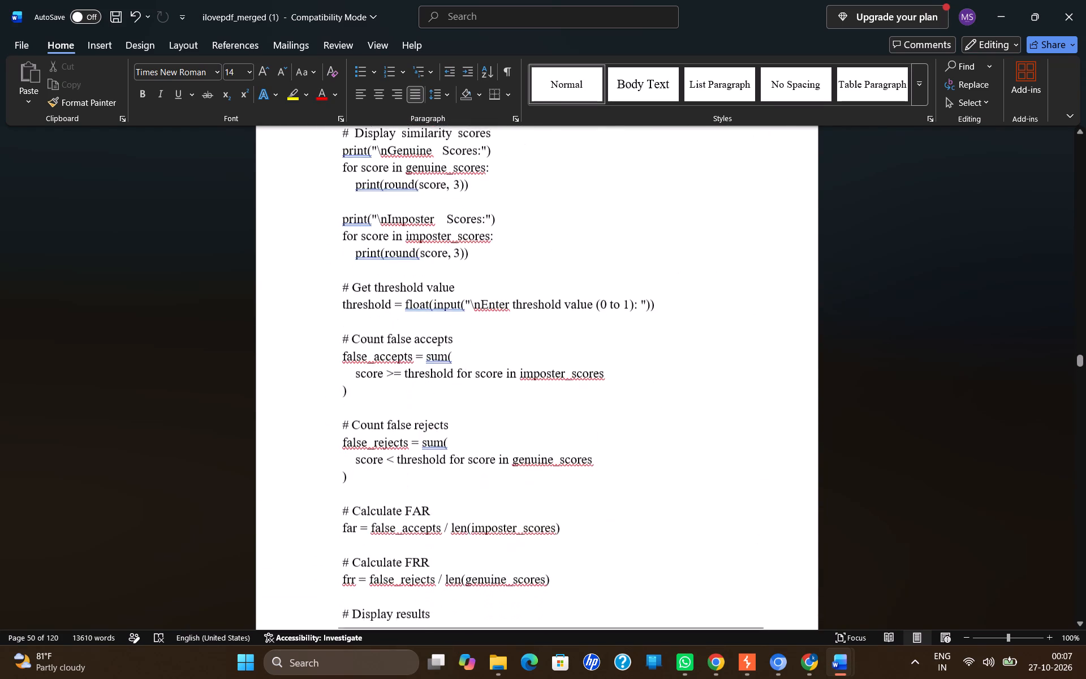
pyautogui.scroll(-4, 694, 409)
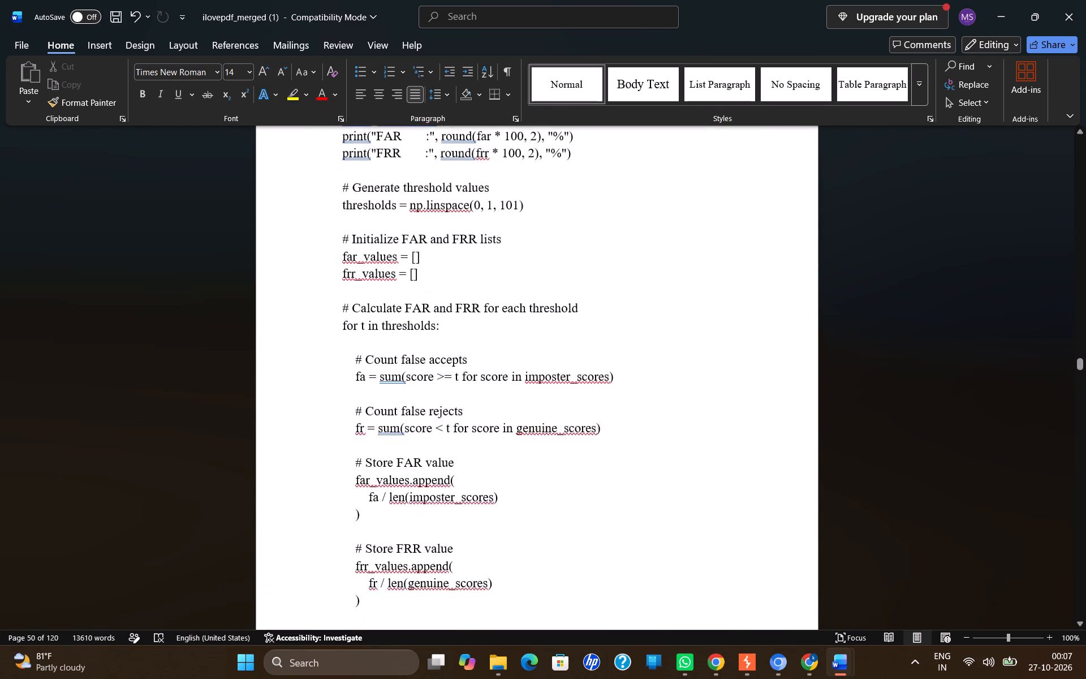
pyautogui.scroll(-5, 694, 409)
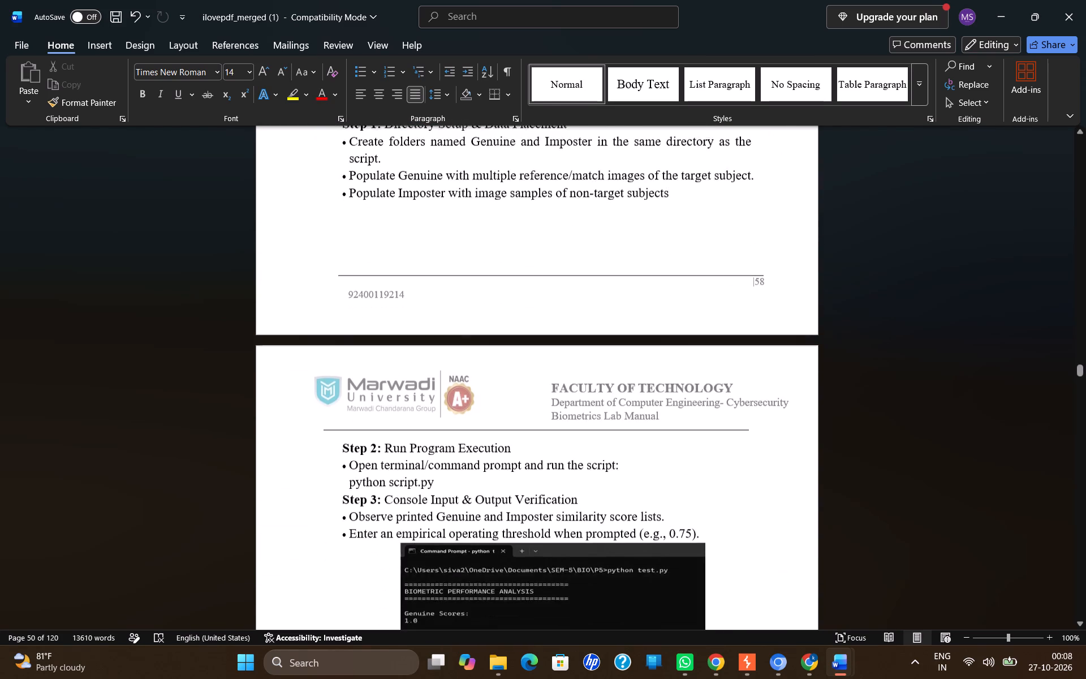
pyautogui.scroll(-6, 694, 409)
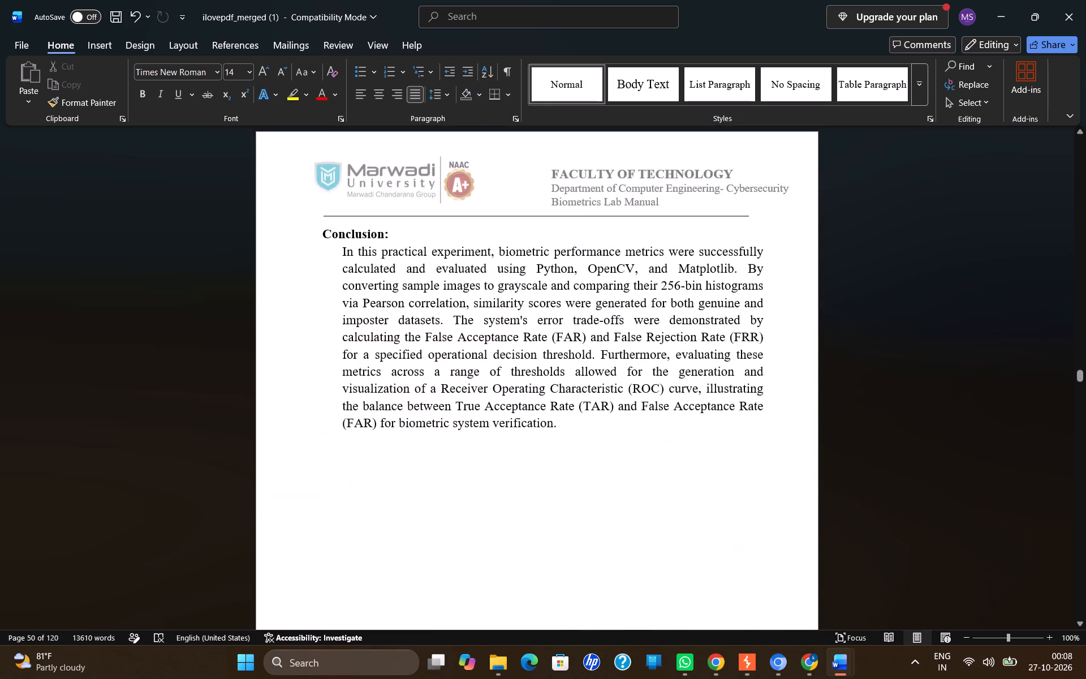
pyautogui.scroll(-4, 694, 409)
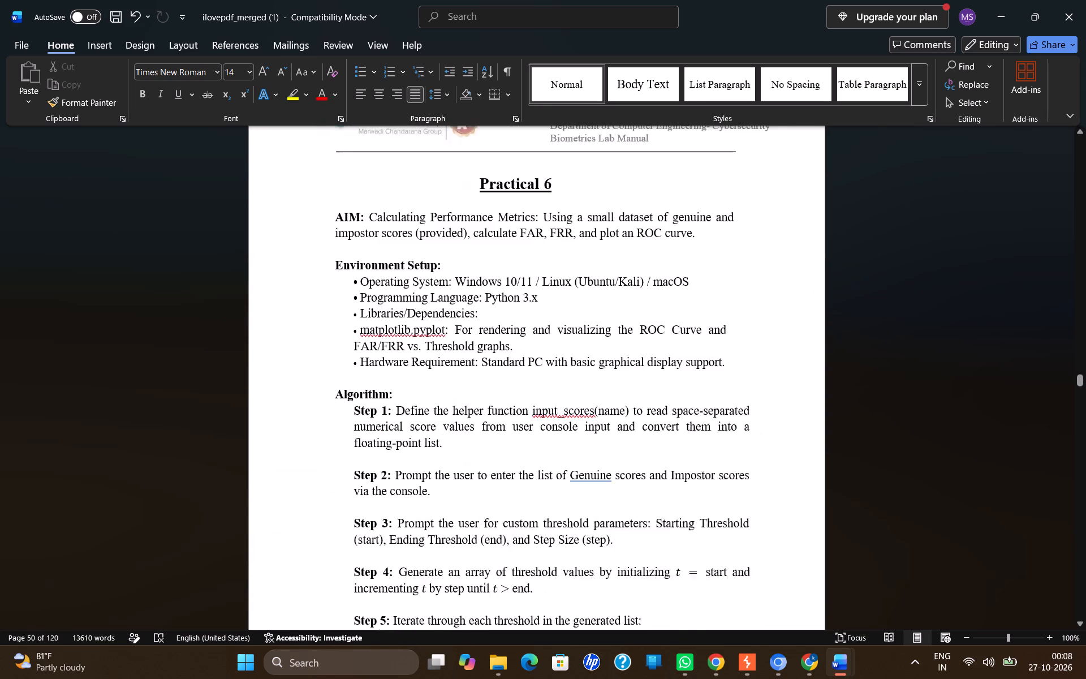
# Set the footer page numbering on Practical 6's first page to start at 61, and return to the body.
pyautogui.scroll(-2, 694, 409)
pyautogui.doubleClick(742, 445)
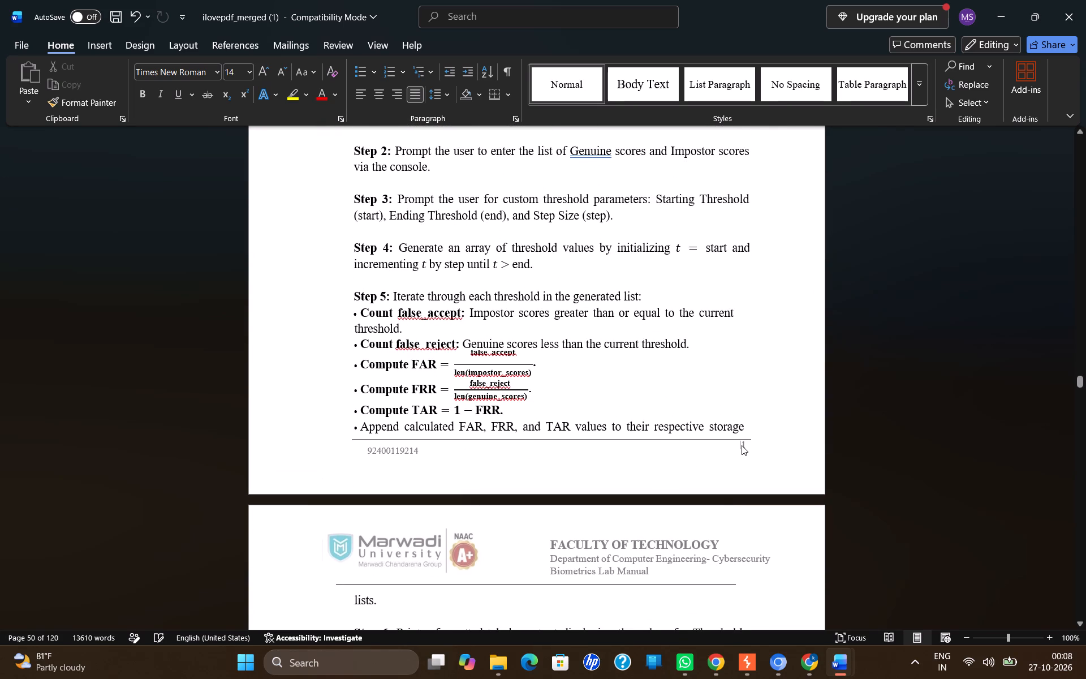
pyautogui.rightClick(742, 445)
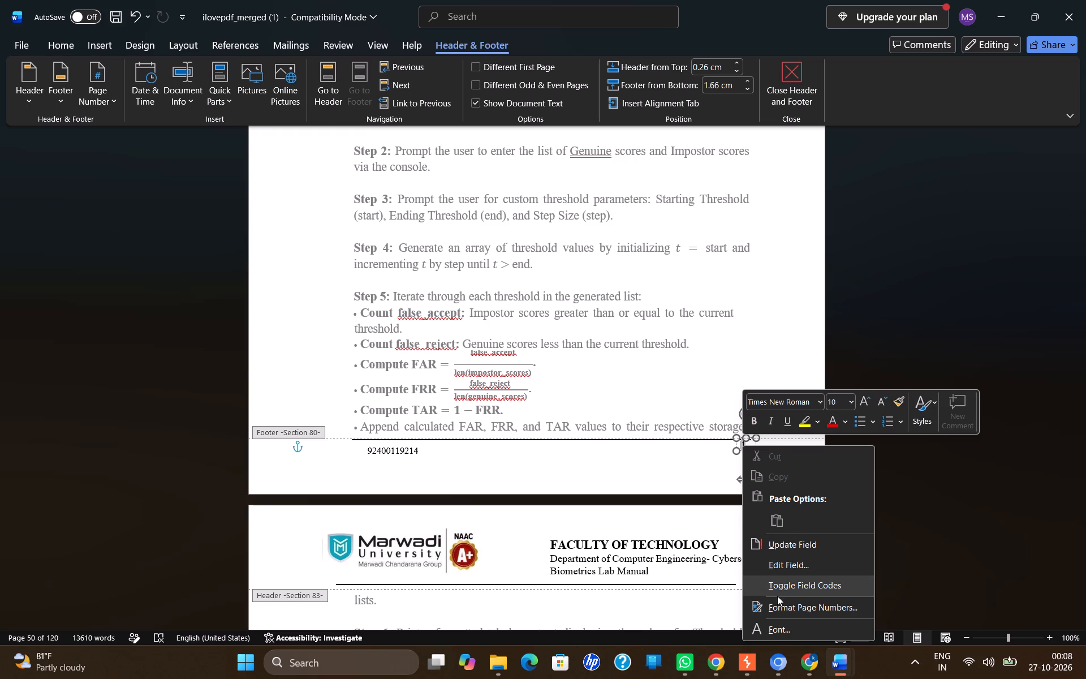
pyautogui.click(868, 601)
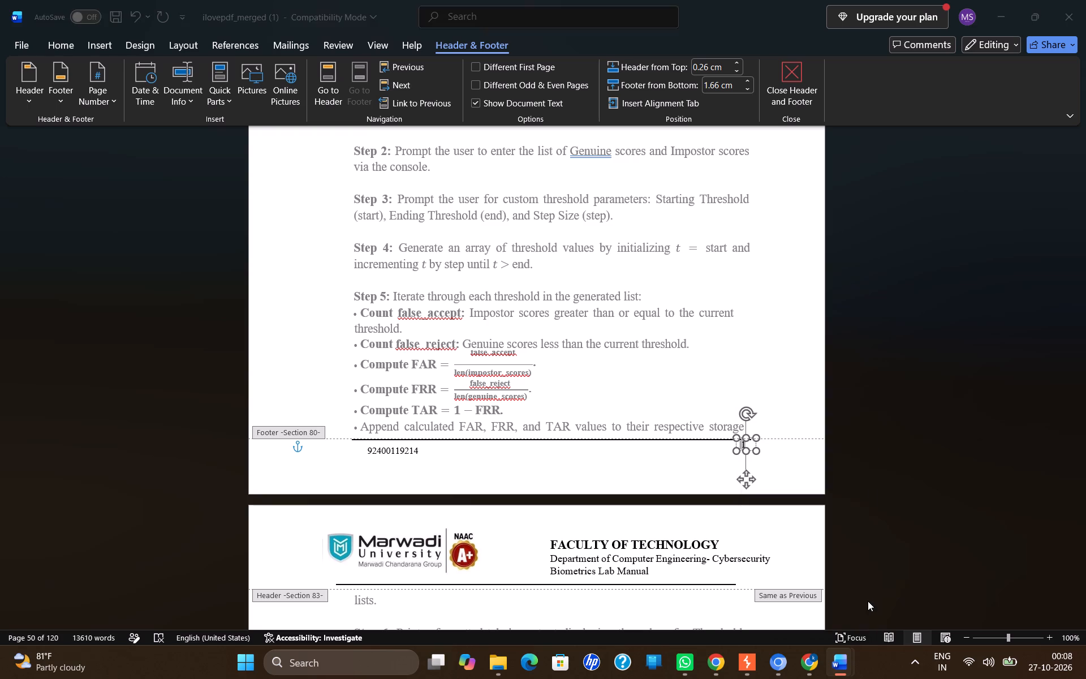
pyautogui.click(546, 373)
pyautogui.press('BackSpace')
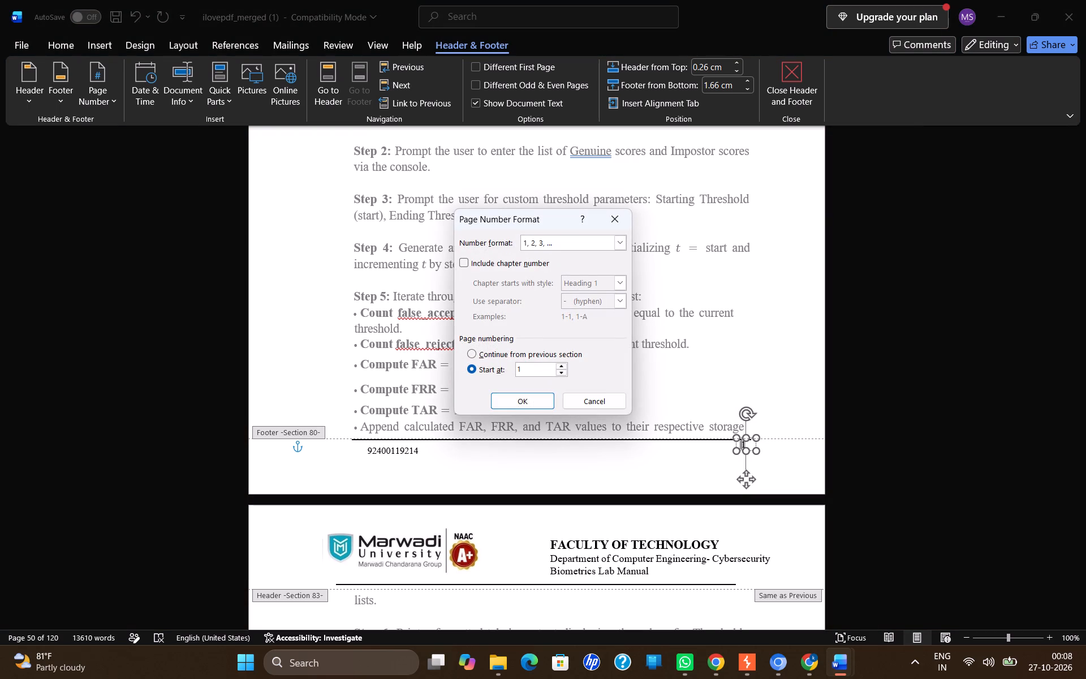
pyautogui.write('61')
pyautogui.press('Return')
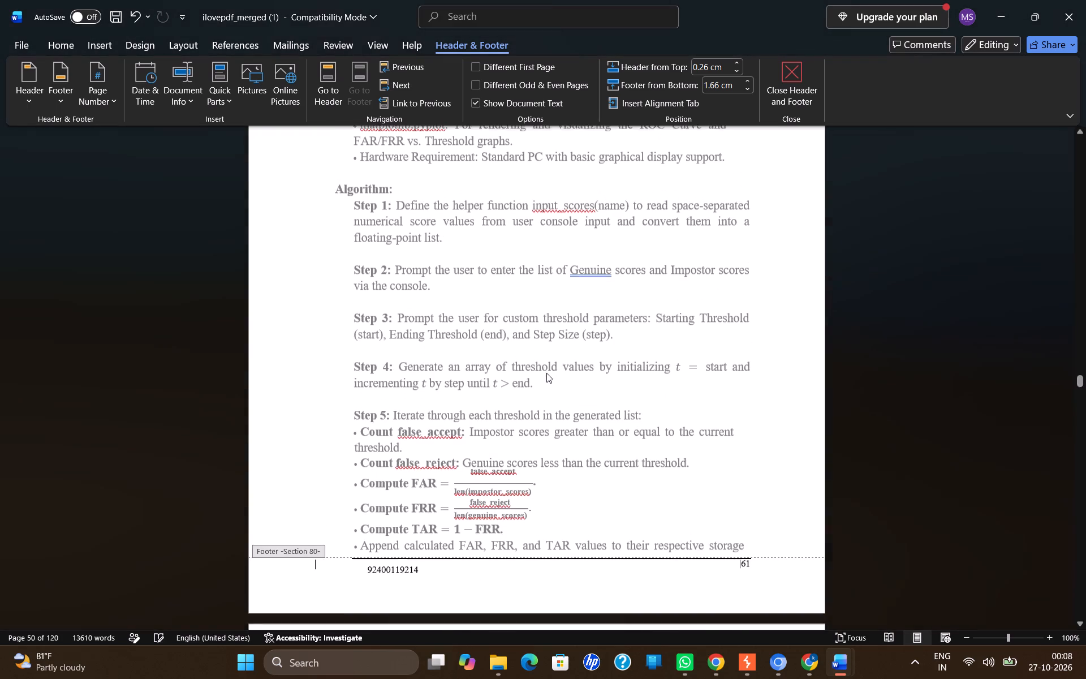
pyautogui.scroll(3, 658, 321)
pyautogui.scroll(-2, 658, 321)
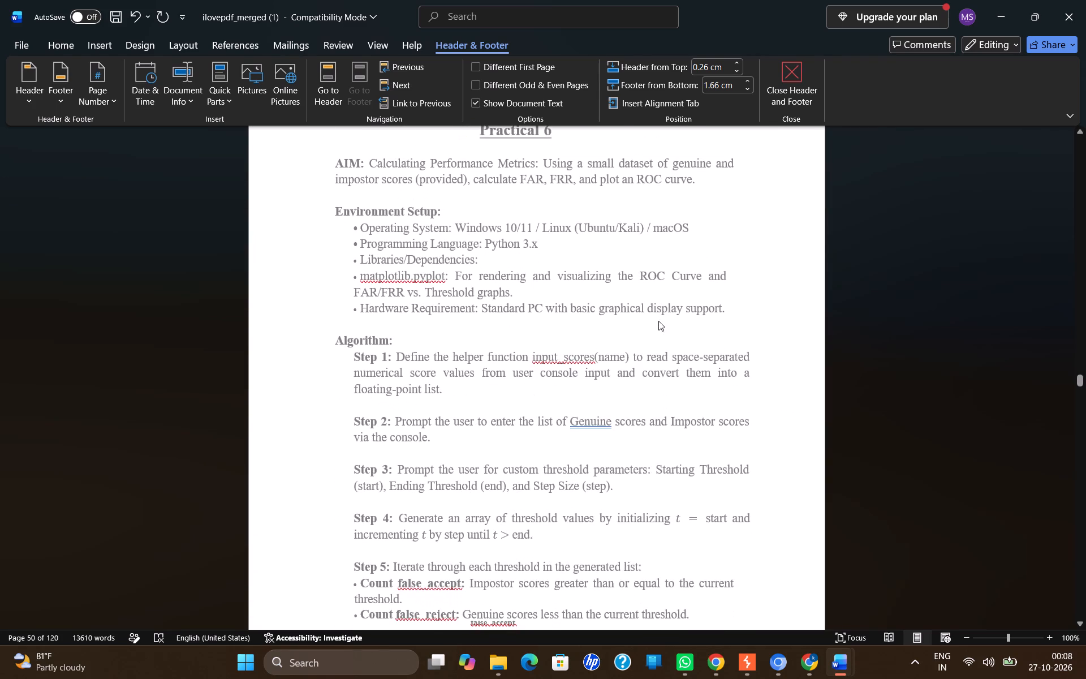
pyautogui.doubleClick(666, 325)
# Check the footer page numbers from the first page of Practical 6 through to the first page of Practical 7.
pyautogui.scroll(-6, 666, 325)
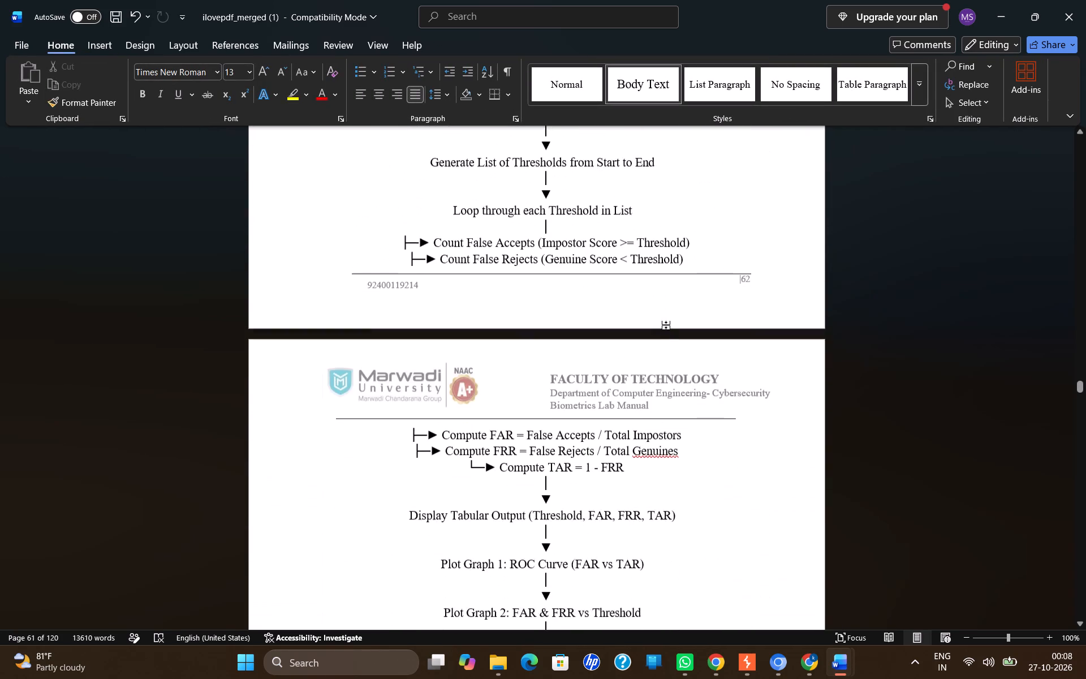
pyautogui.scroll(-5, 666, 325)
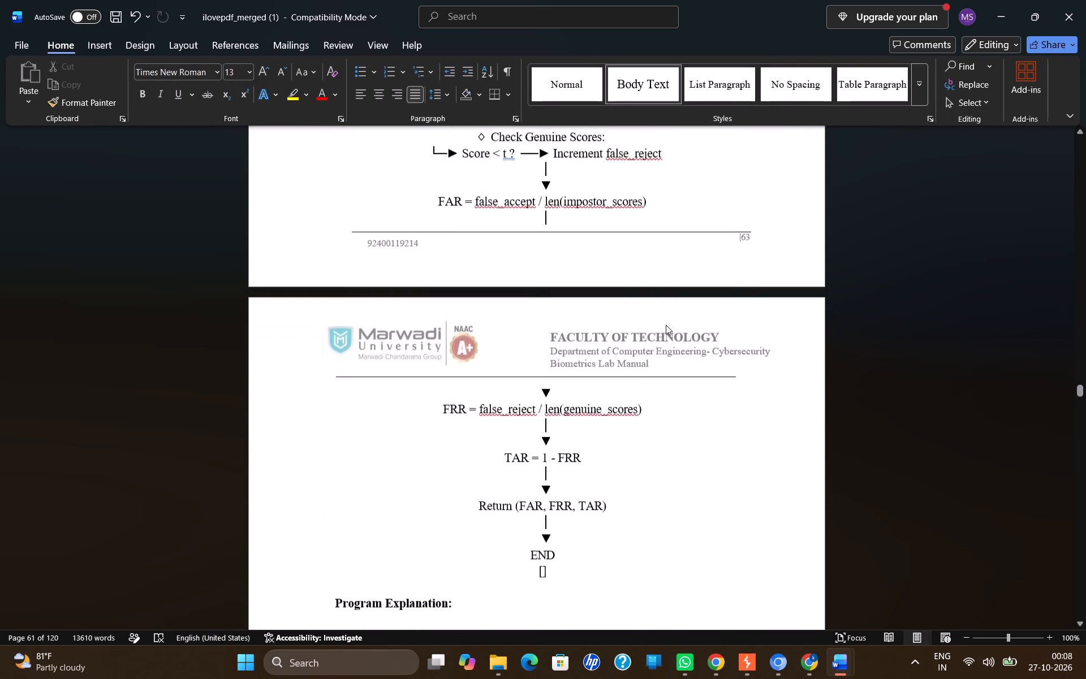
pyautogui.scroll(-5, 666, 325)
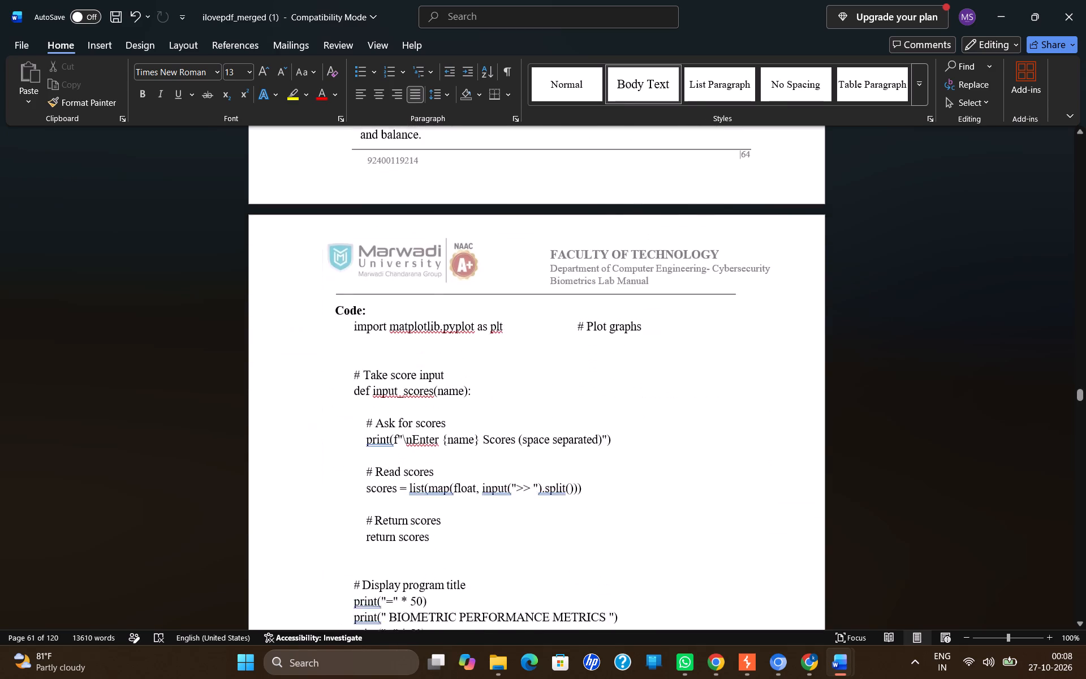
pyautogui.scroll(-5, 666, 325)
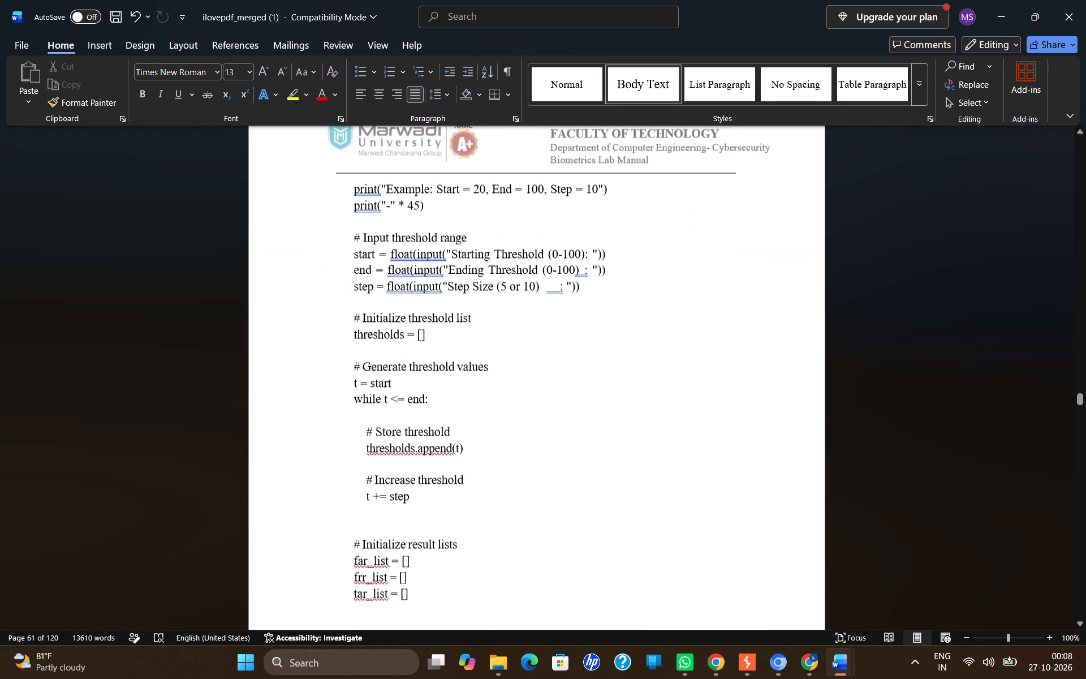
pyautogui.scroll(-5, 666, 325)
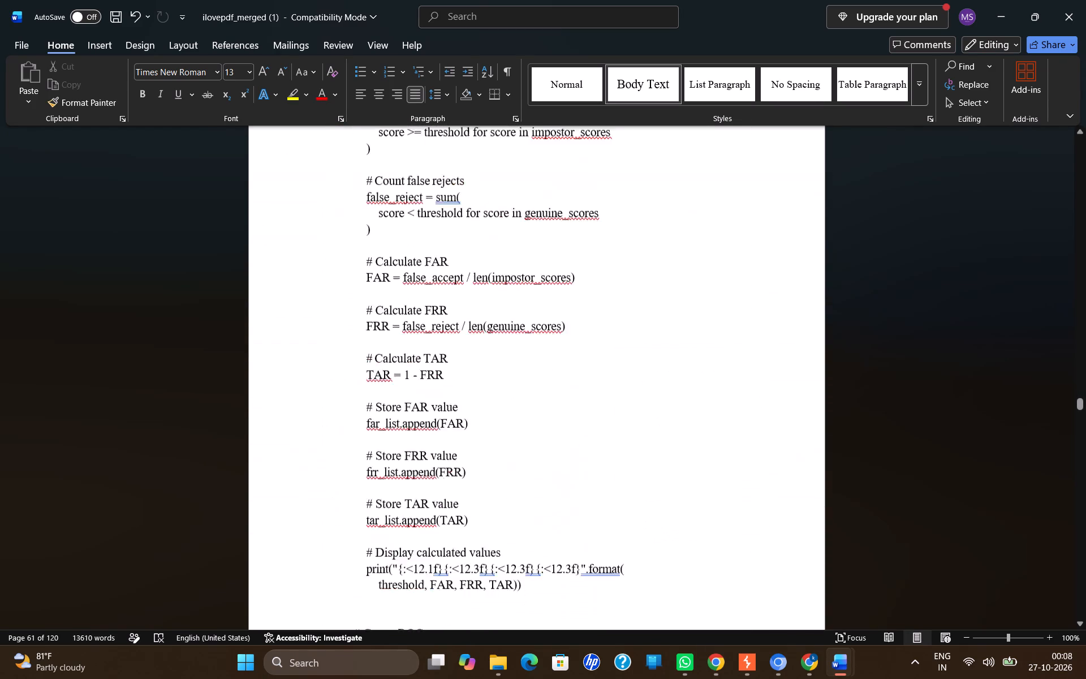
pyautogui.scroll(-5, 666, 325)
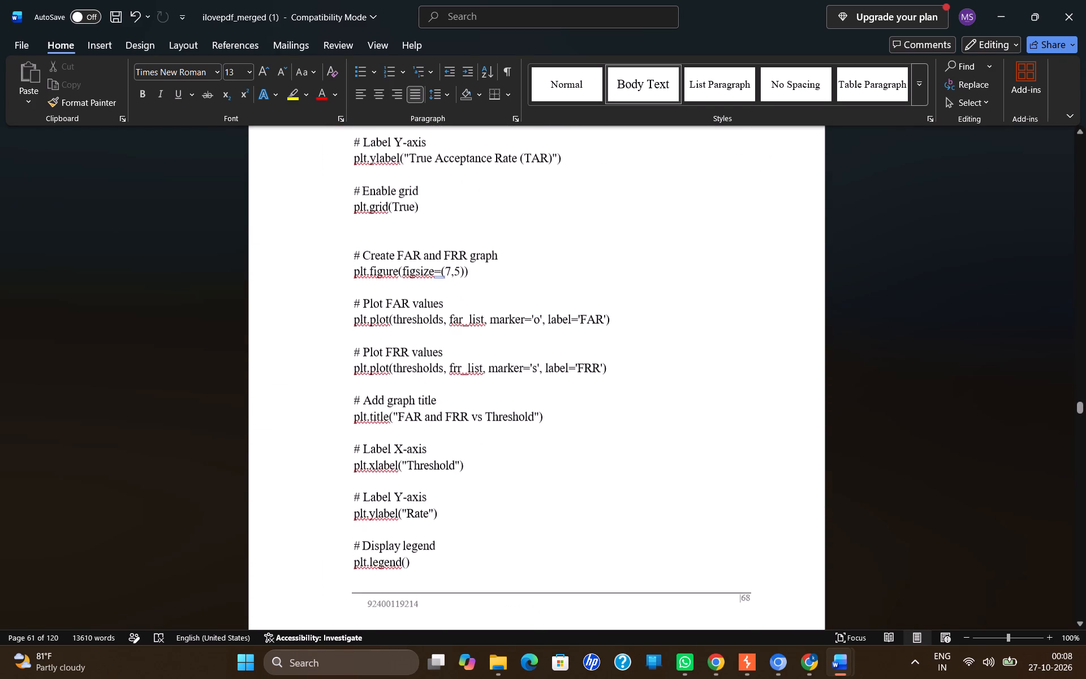
pyautogui.scroll(-5, 666, 325)
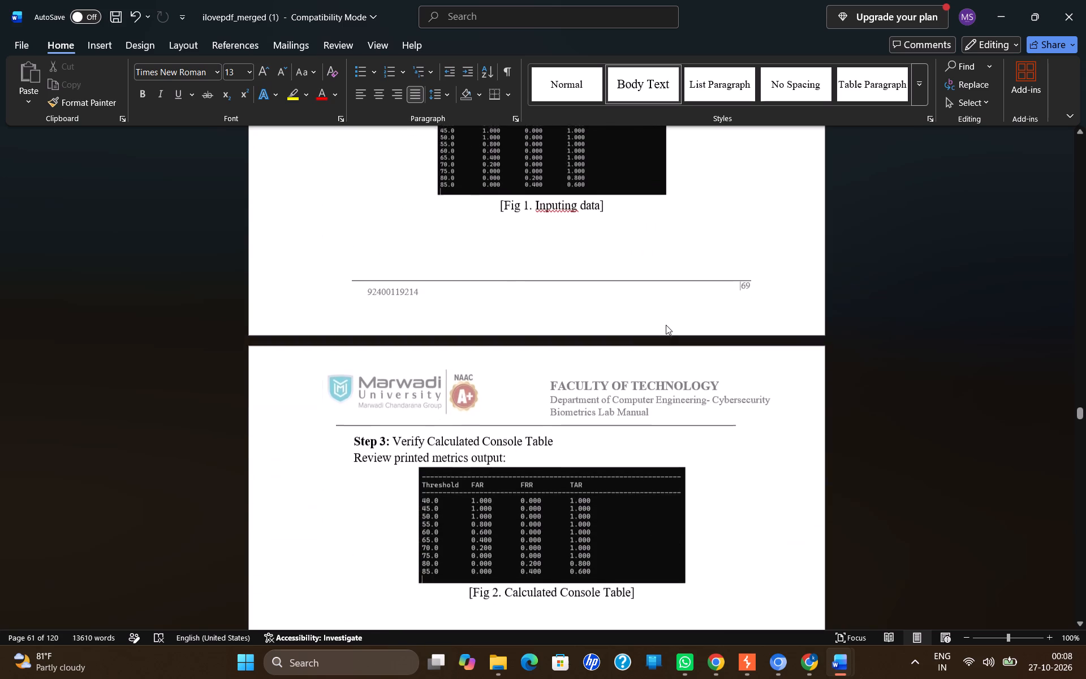
pyautogui.scroll(-5, 666, 325)
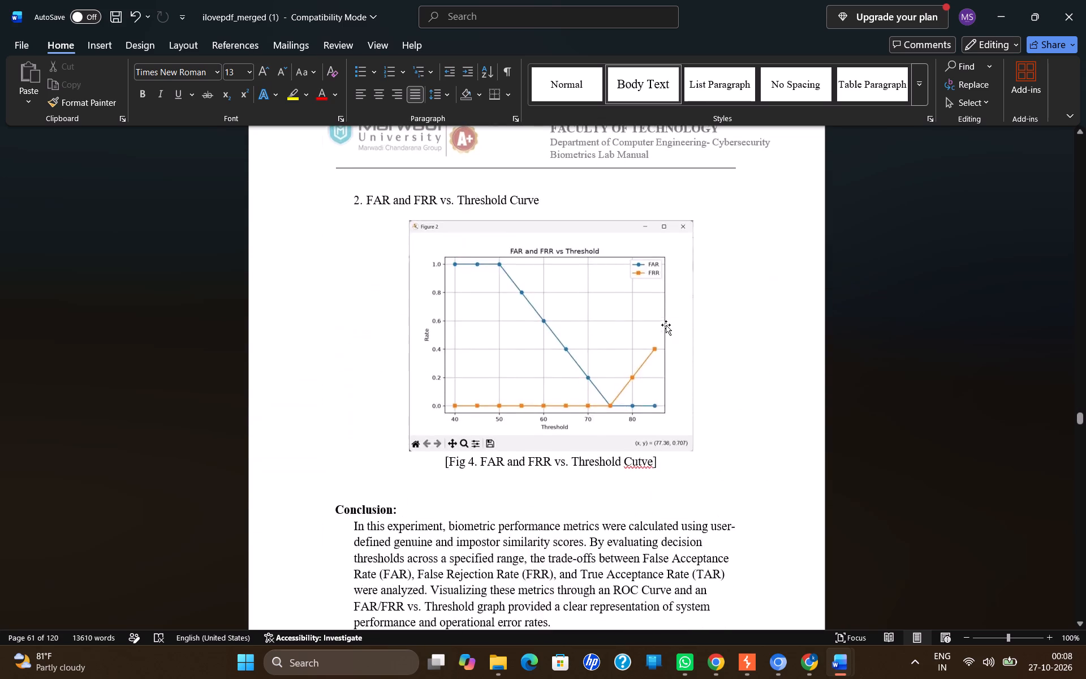
pyautogui.scroll(-5, 666, 325)
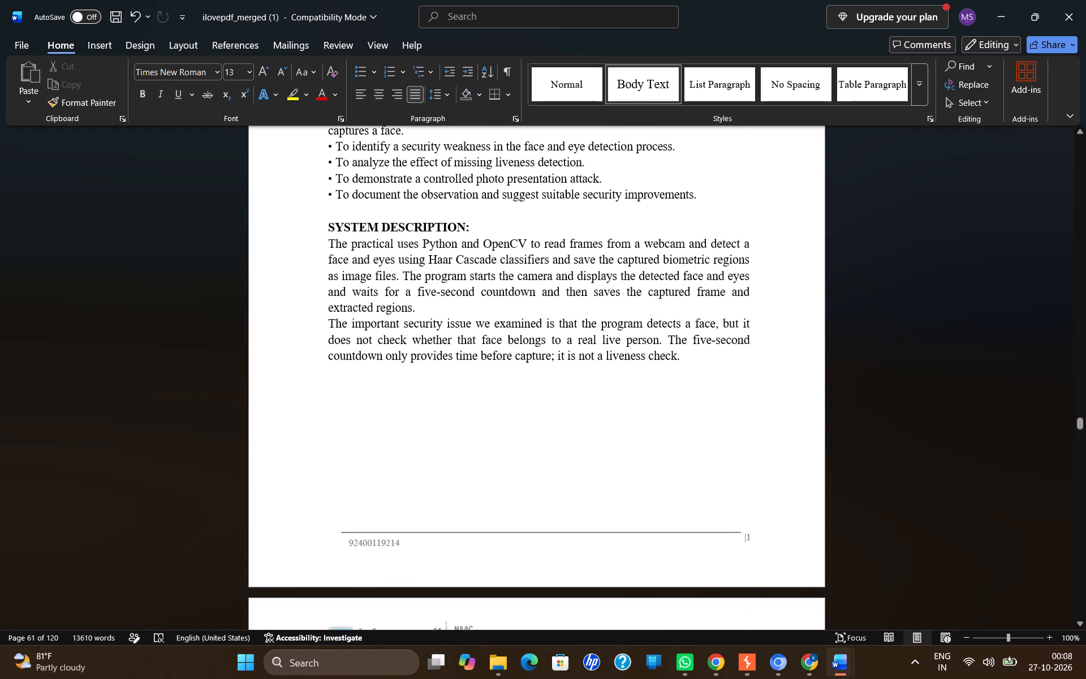
pyautogui.scroll(-2, 666, 325)
pyautogui.scroll(4, 666, 325)
pyautogui.scroll(-1, 666, 325)
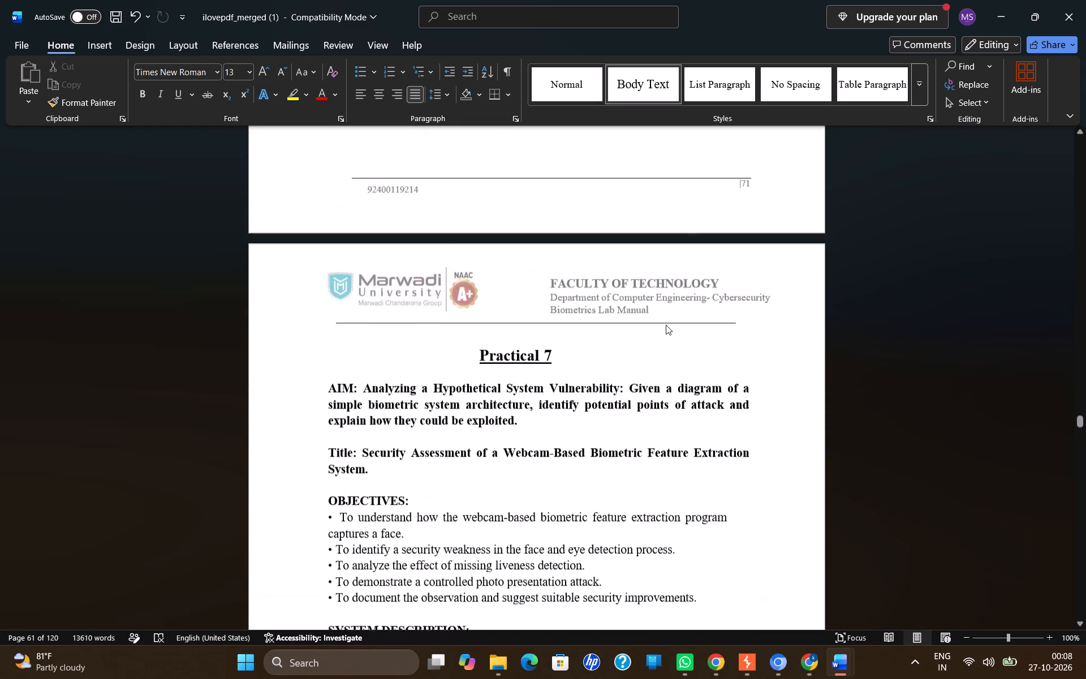
pyautogui.scroll(-1, 666, 325)
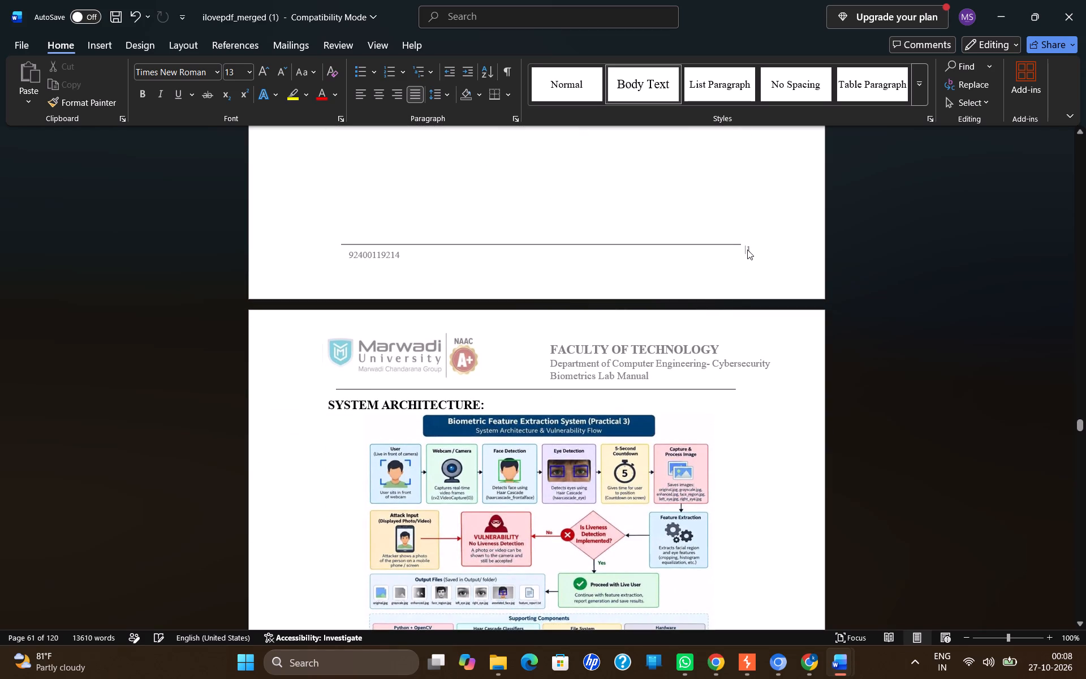
# Set the footer page numbering on Practical 7's first page to start at 72, and return to the body.
pyautogui.doubleClick(747, 250)
pyautogui.rightClick(747, 250)
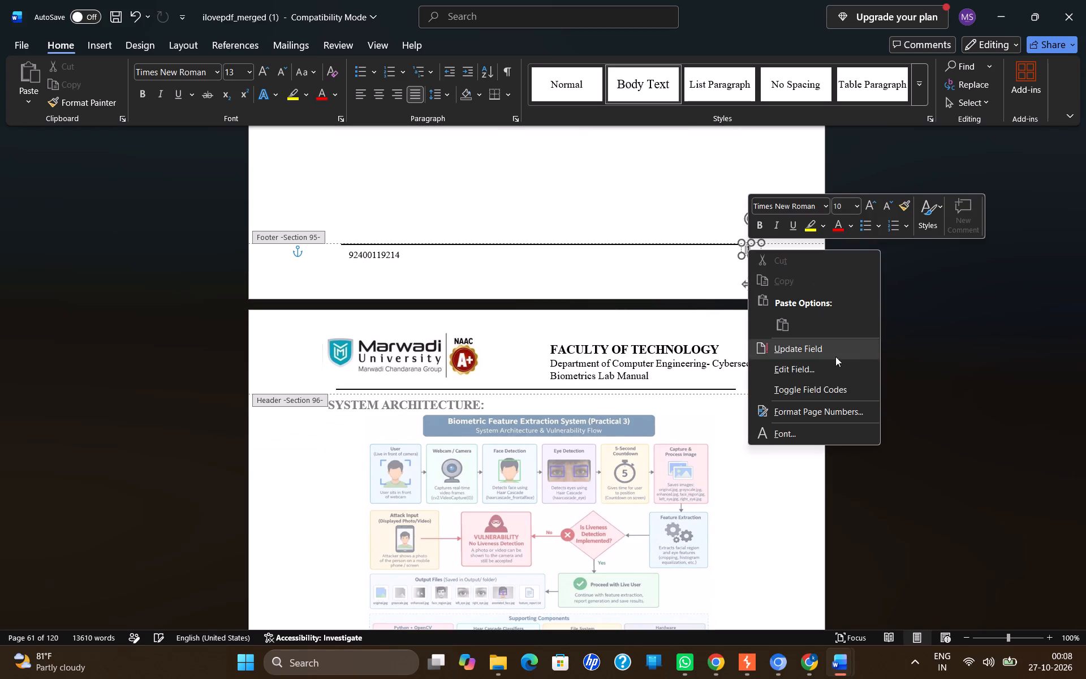
pyautogui.click(860, 404)
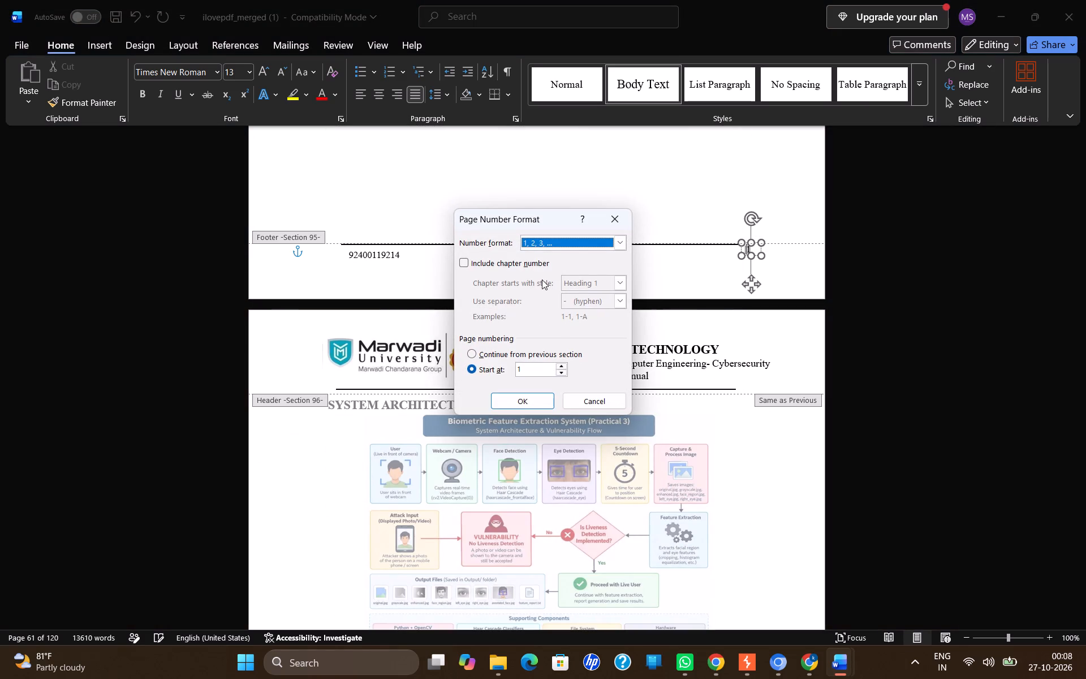
pyautogui.click(539, 367)
pyautogui.press('BackSpace')
pyautogui.write('72')
pyautogui.press('Return')
pyautogui.scroll(3, 575, 364)
pyautogui.scroll(-3, 575, 364)
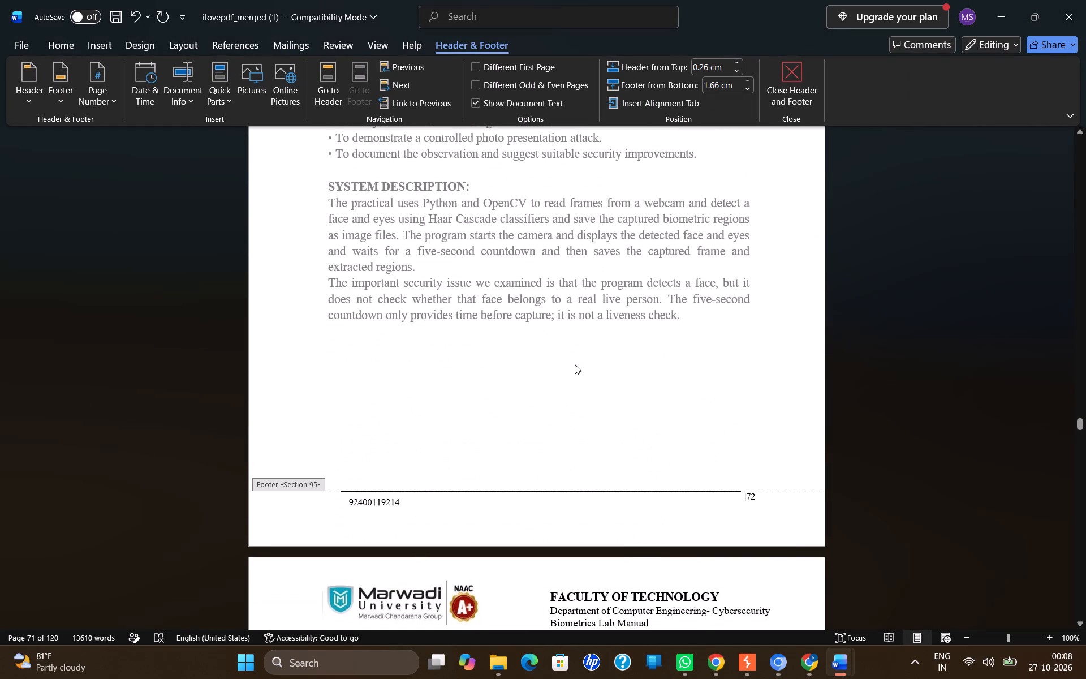
pyautogui.doubleClick(592, 386)
# Check the footer page numbers from Practical 7's first page through to the first page of the following liveness detection practical.
pyautogui.scroll(-1, 592, 386)
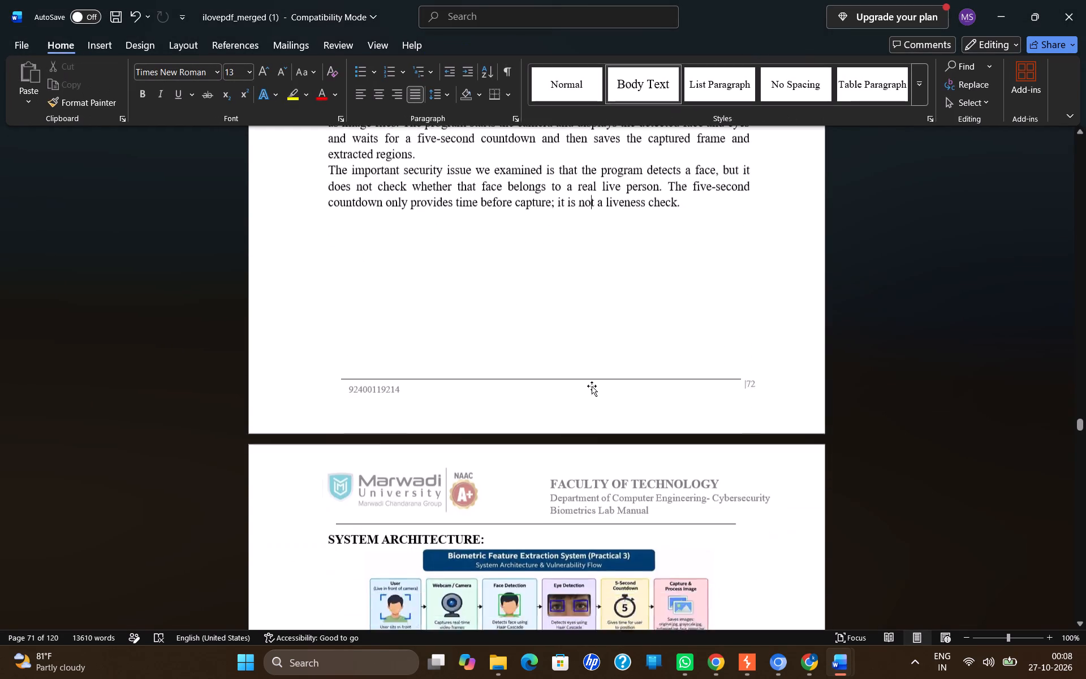
pyautogui.scroll(-5, 592, 386)
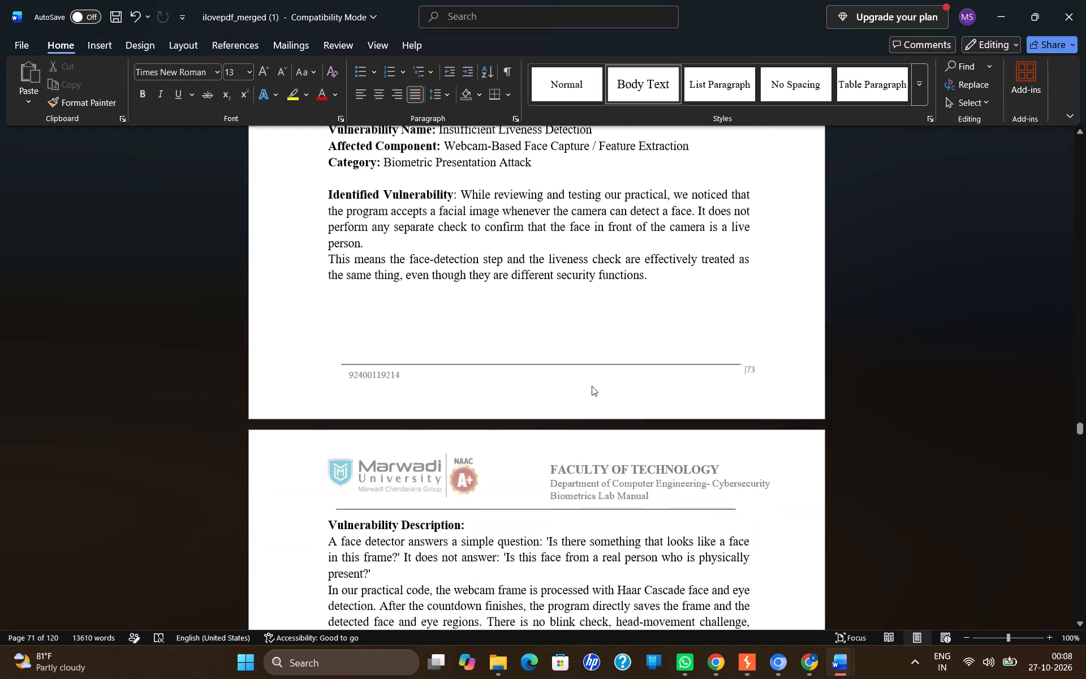
pyautogui.scroll(-5, 592, 386)
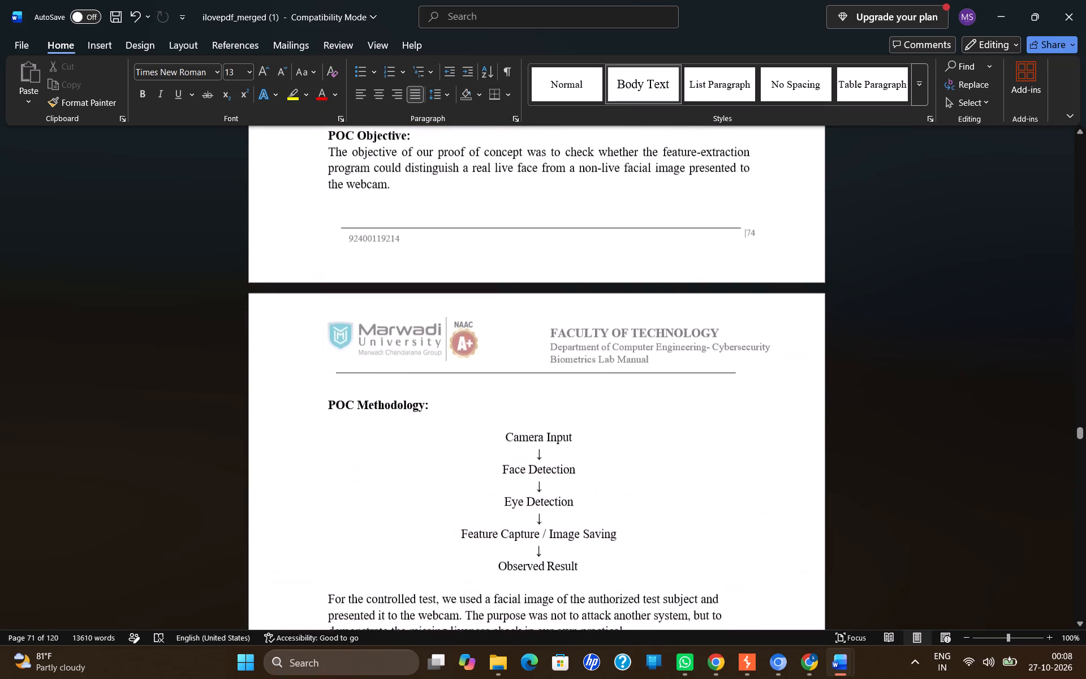
pyautogui.scroll(-5, 592, 386)
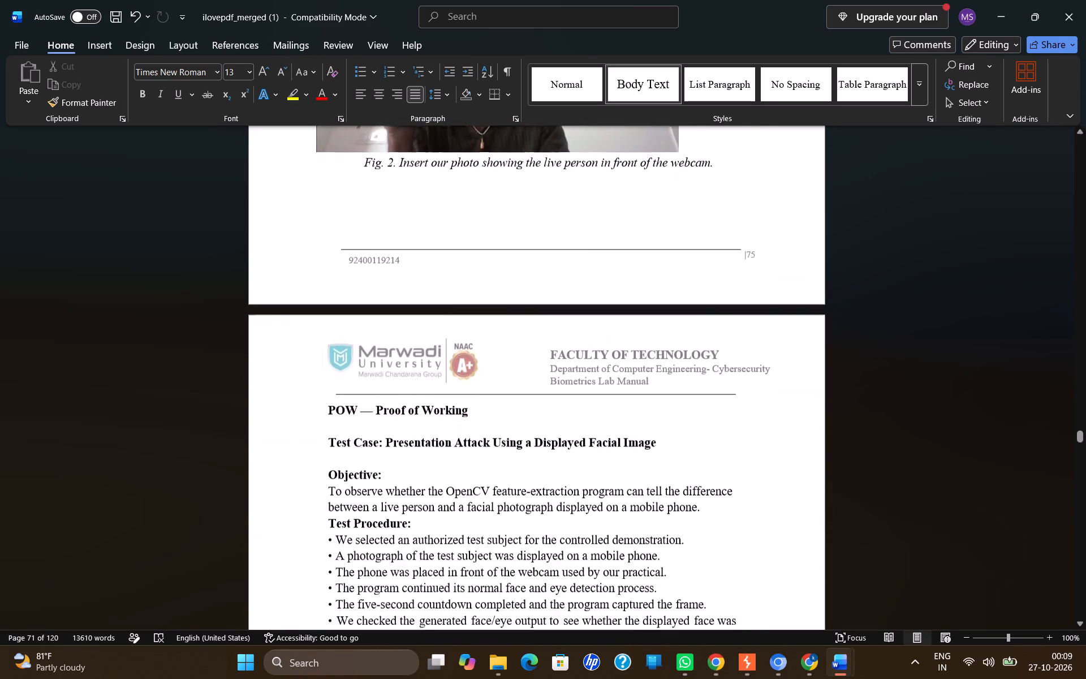
pyautogui.scroll(-5, 592, 386)
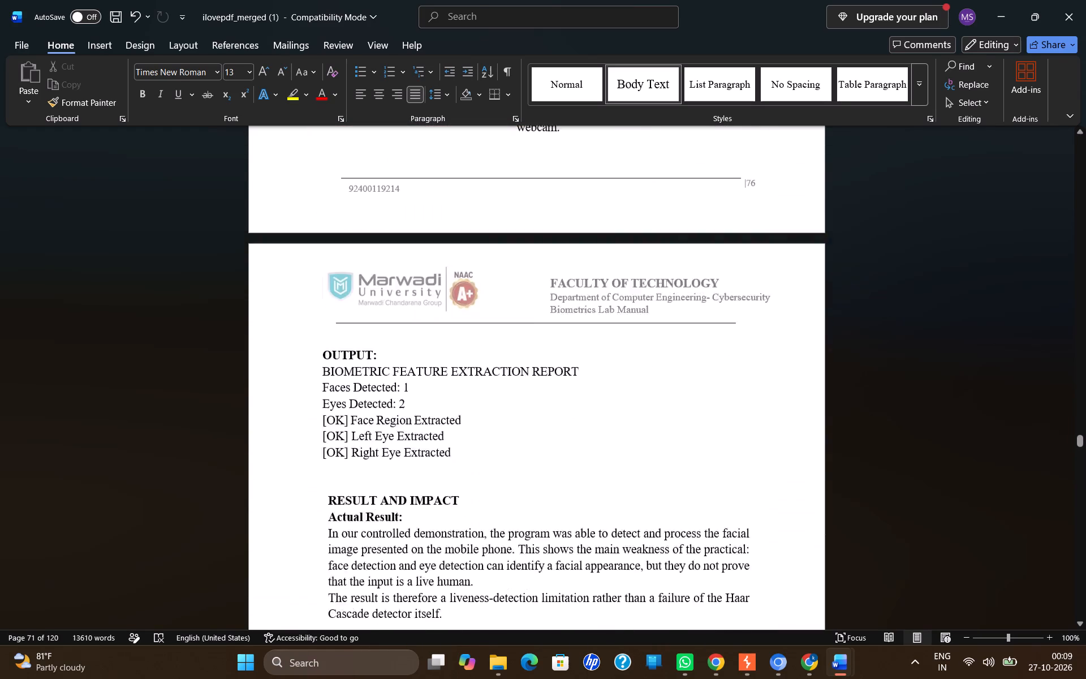
pyautogui.scroll(-5, 592, 386)
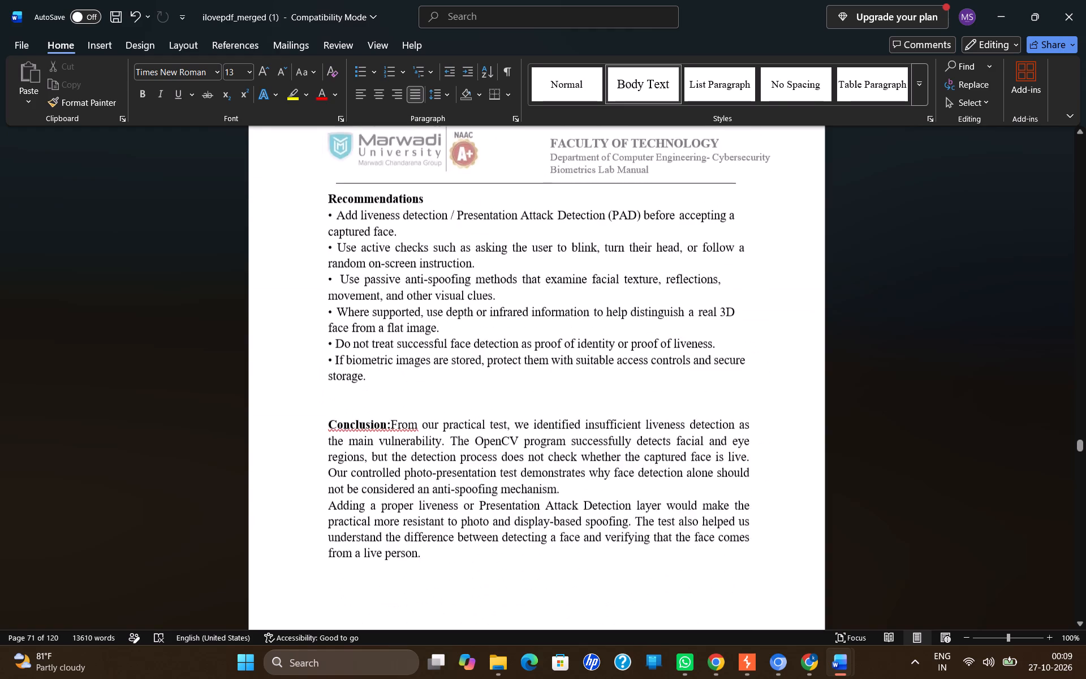
pyautogui.scroll(-4, 592, 386)
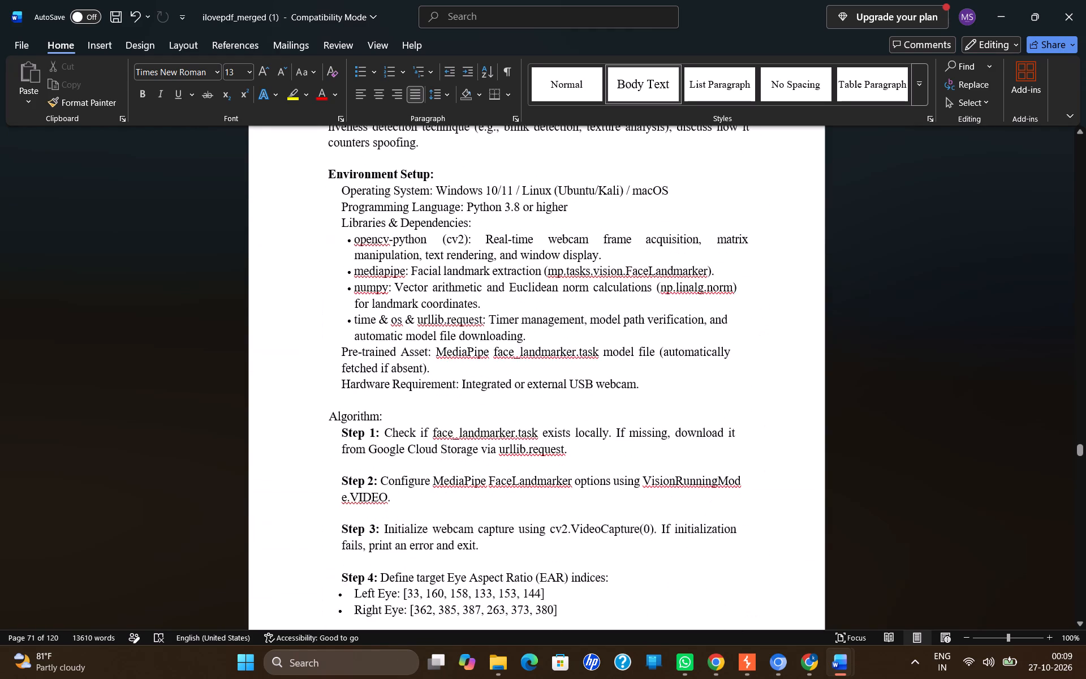
pyautogui.scroll(-2, 592, 386)
pyautogui.scroll(1, 592, 386)
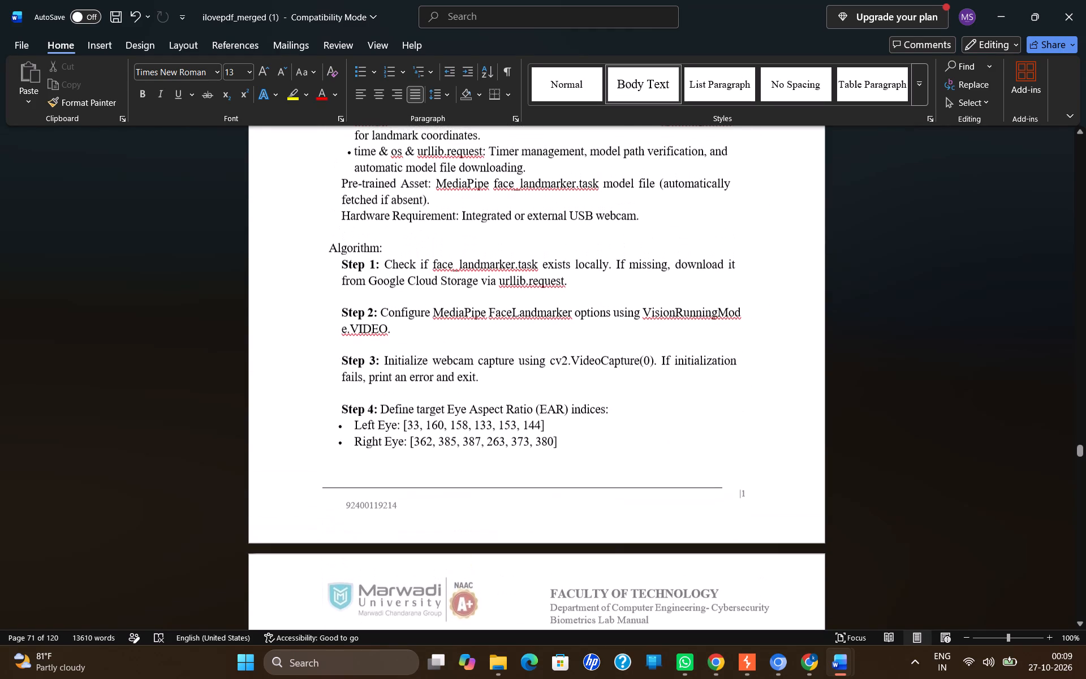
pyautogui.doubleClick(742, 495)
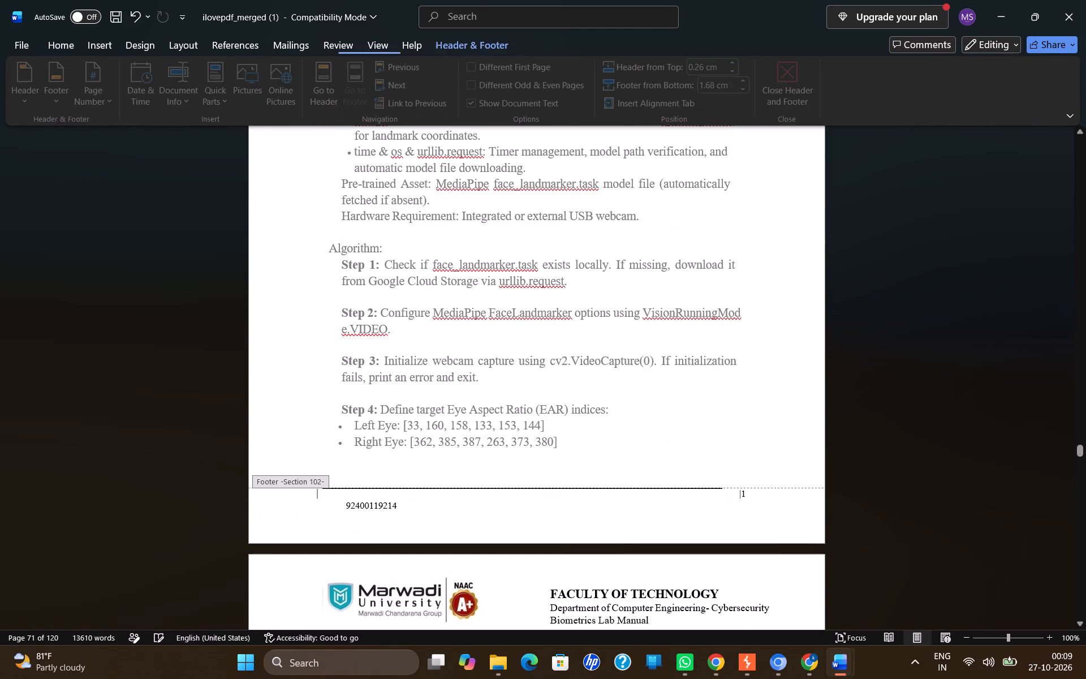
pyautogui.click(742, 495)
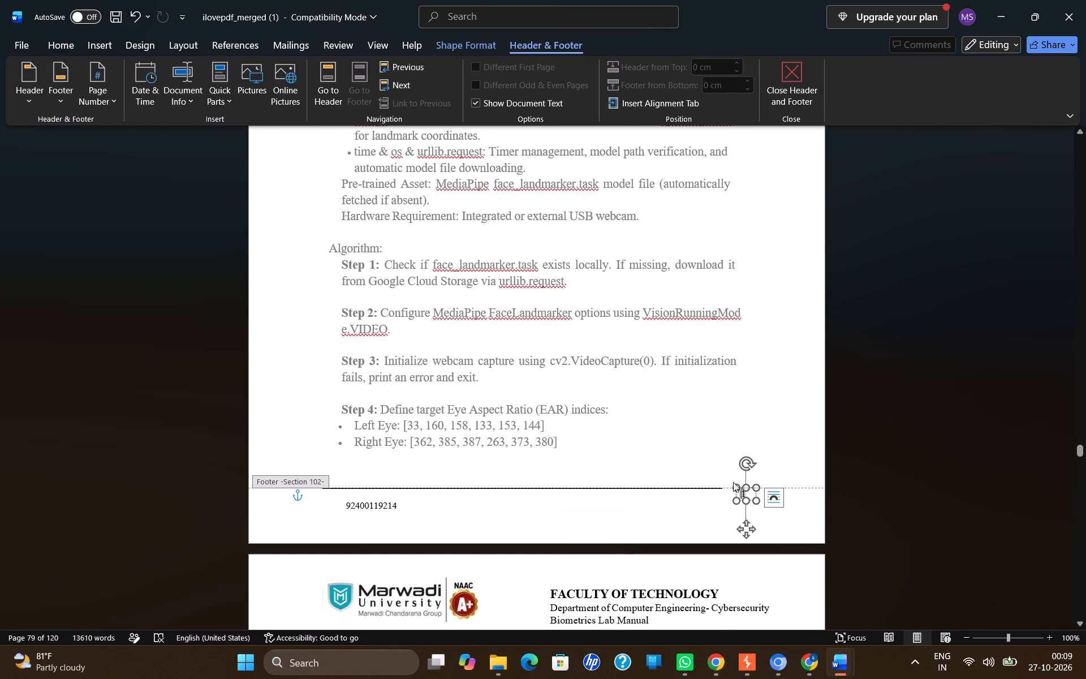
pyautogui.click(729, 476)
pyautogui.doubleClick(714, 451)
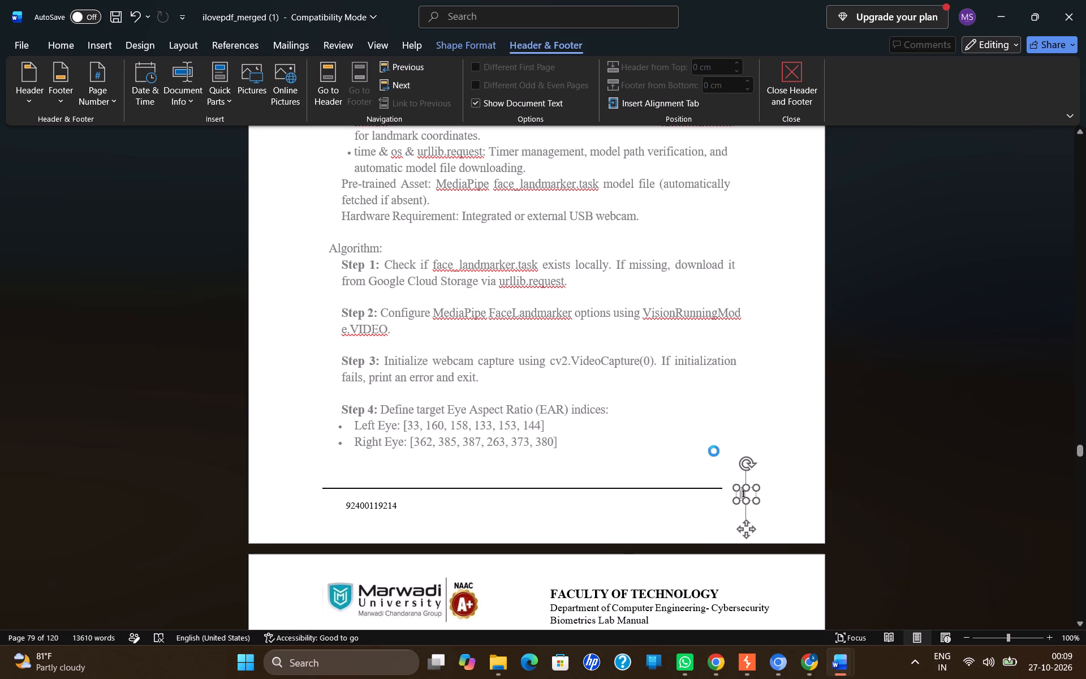
# Set the footer page numbering on the liveness detection practical's first page to start at 79, and return to the body.
pyautogui.doubleClick(745, 491)
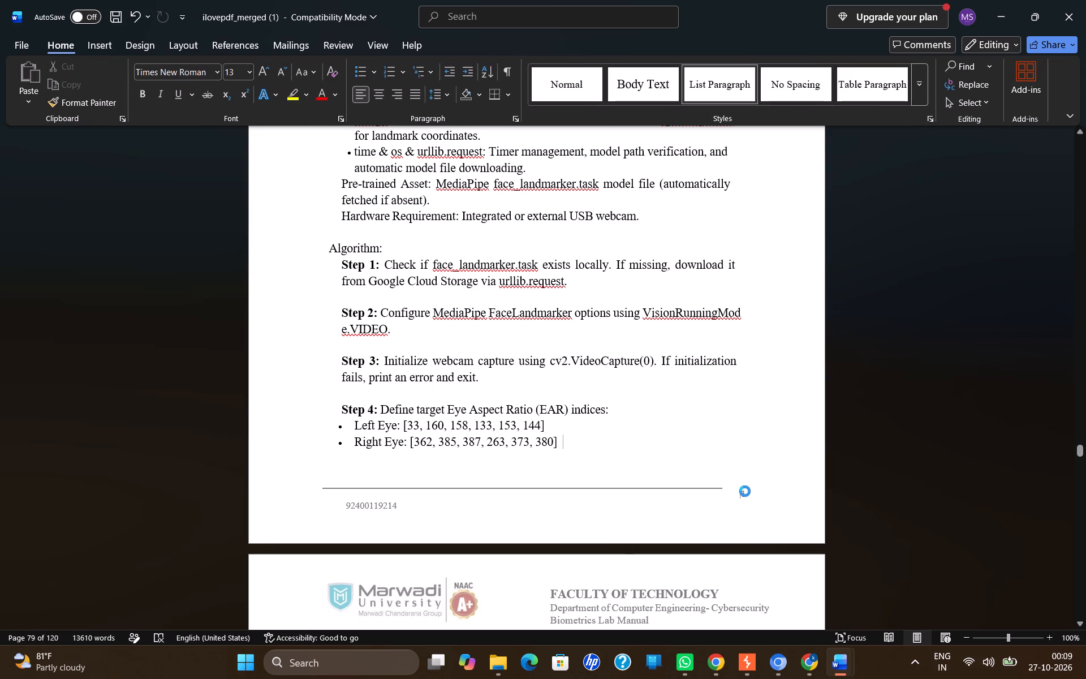
pyautogui.rightClick(745, 491)
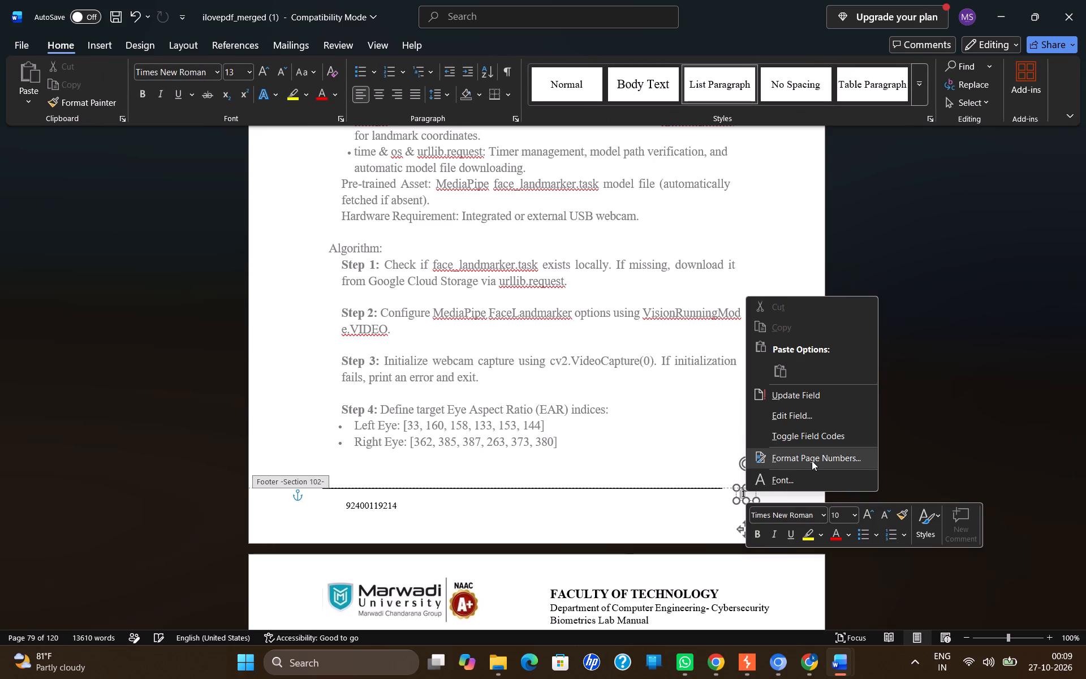
pyautogui.click(812, 461)
pyautogui.click(540, 374)
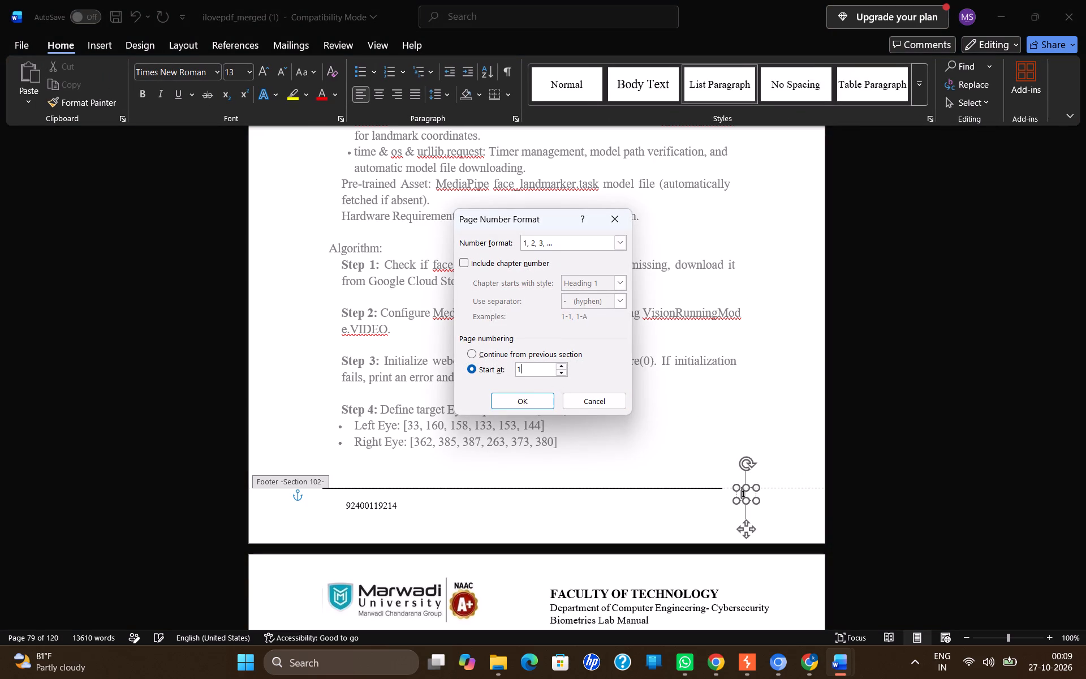
pyautogui.press('BackSpace')
pyautogui.write('79')
pyautogui.press('Return')
pyautogui.doubleClick(657, 353)
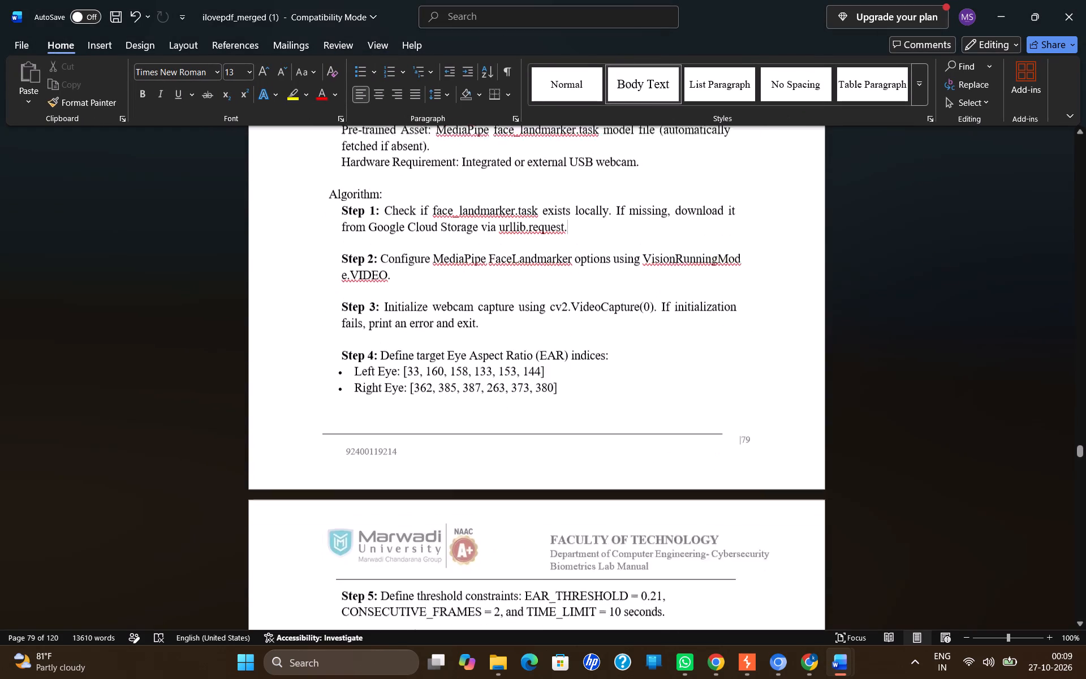
# Check the footer page numbers from the liveness detection practical's first page through to the first page of Practical 9.
pyautogui.scroll(-5, 657, 353)
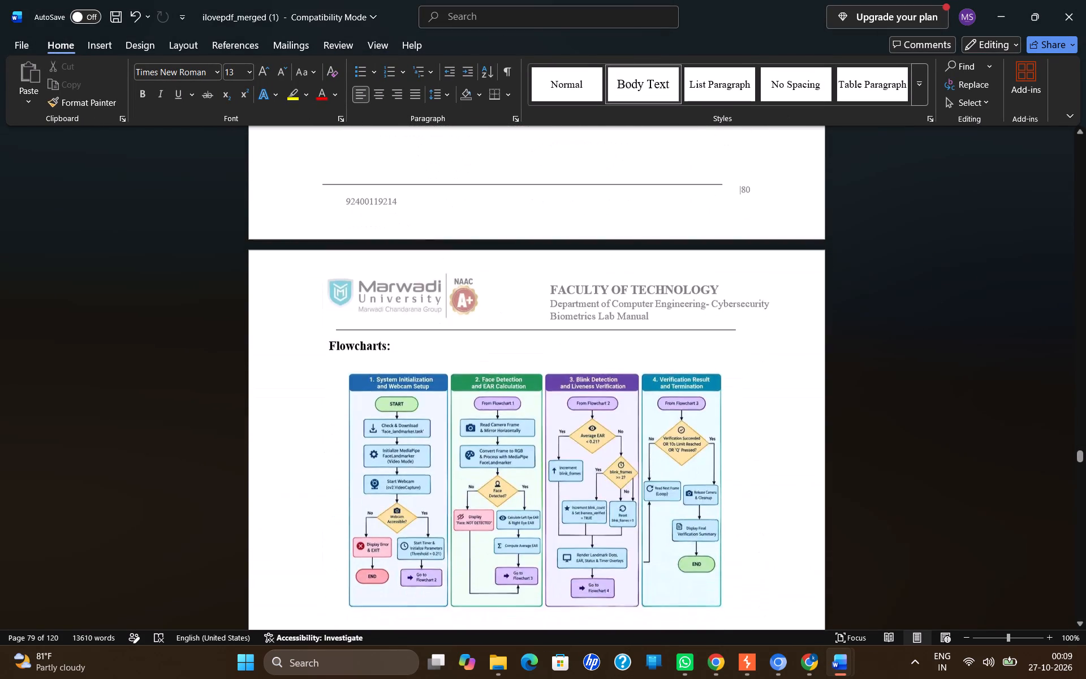
pyautogui.scroll(-5, 657, 353)
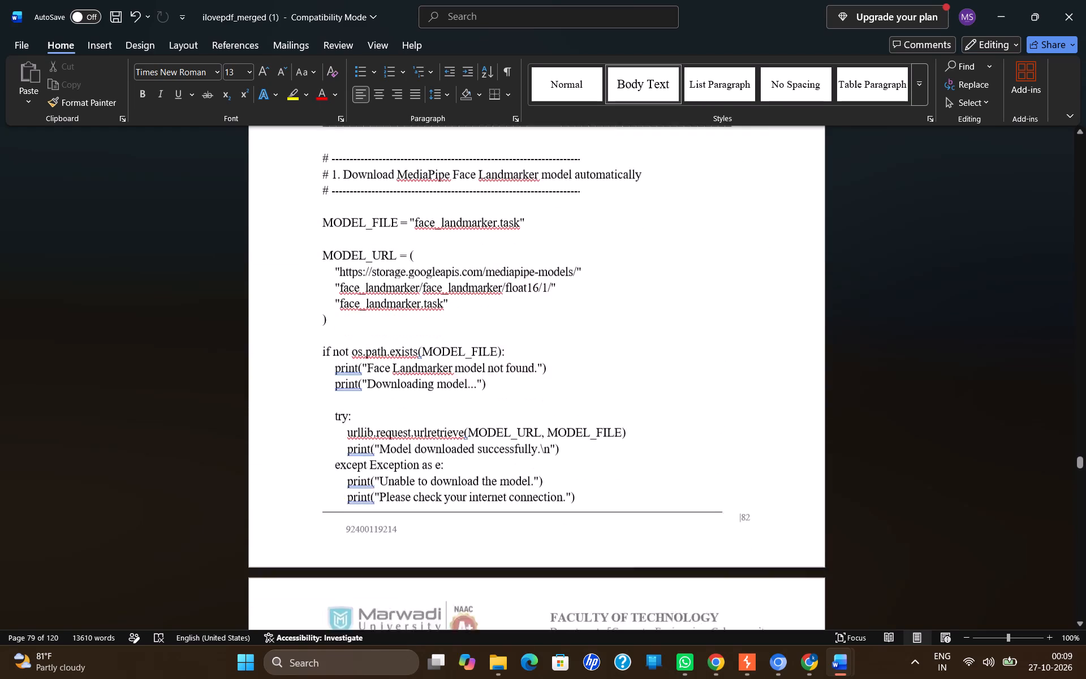
pyautogui.scroll(-5, 657, 353)
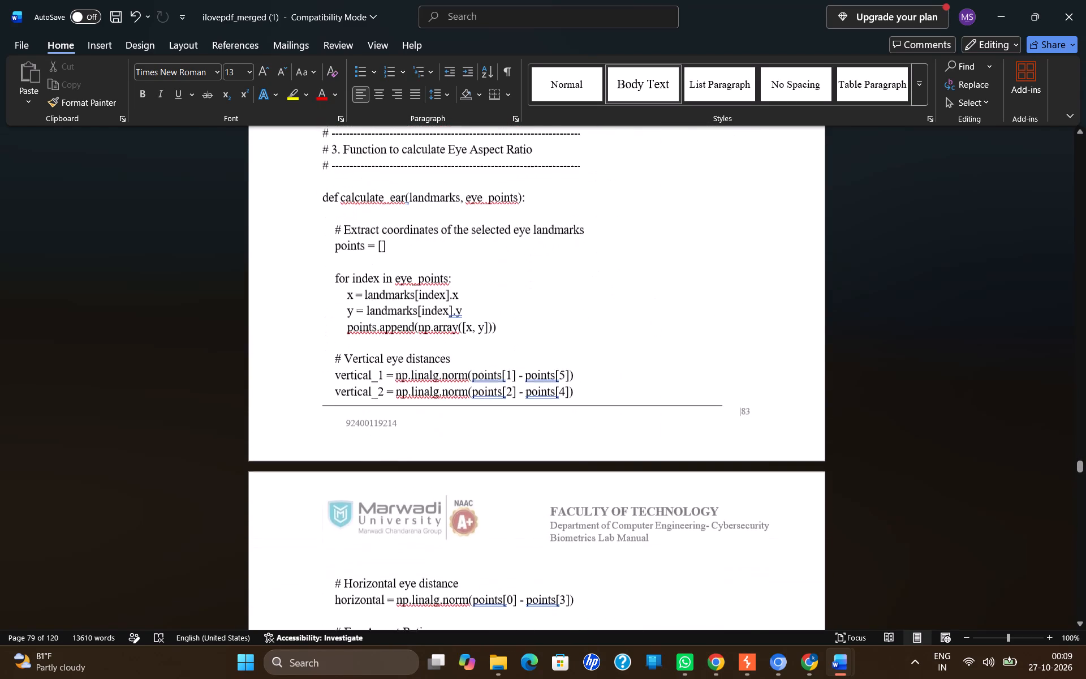
pyautogui.scroll(-5, 657, 353)
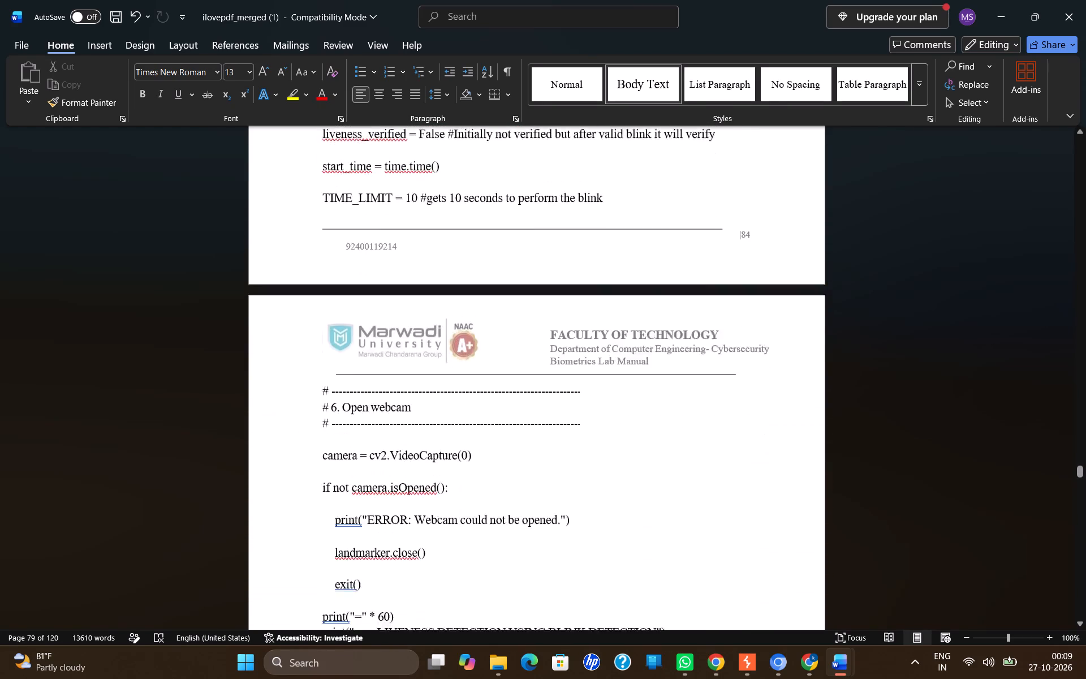
pyautogui.scroll(-5, 657, 353)
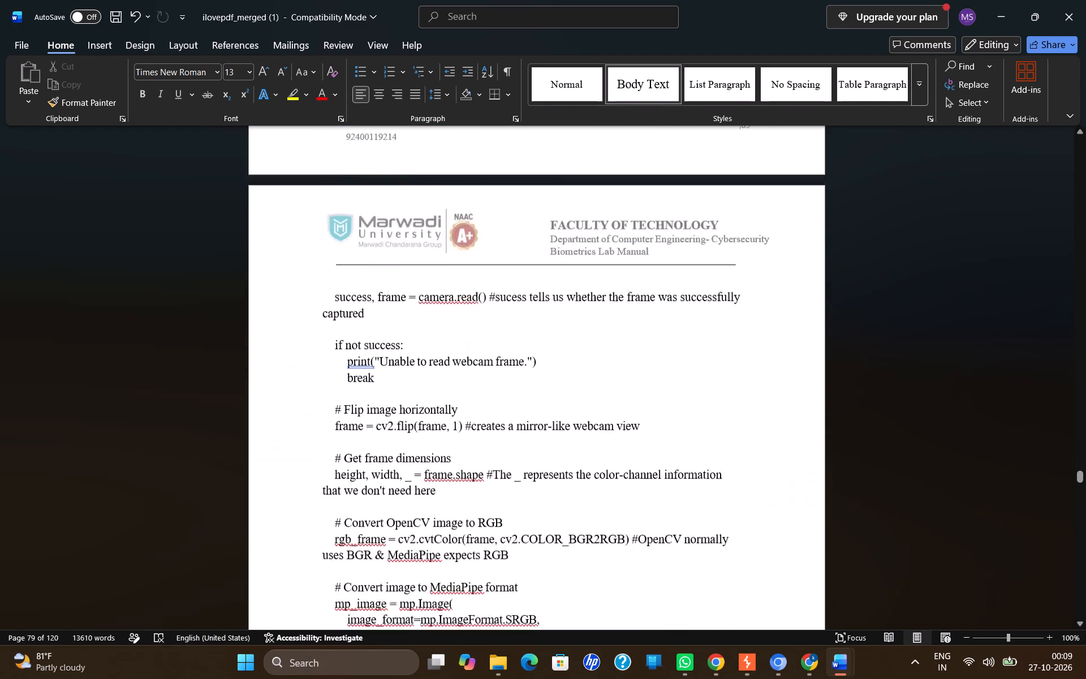
pyautogui.scroll(-5, 657, 353)
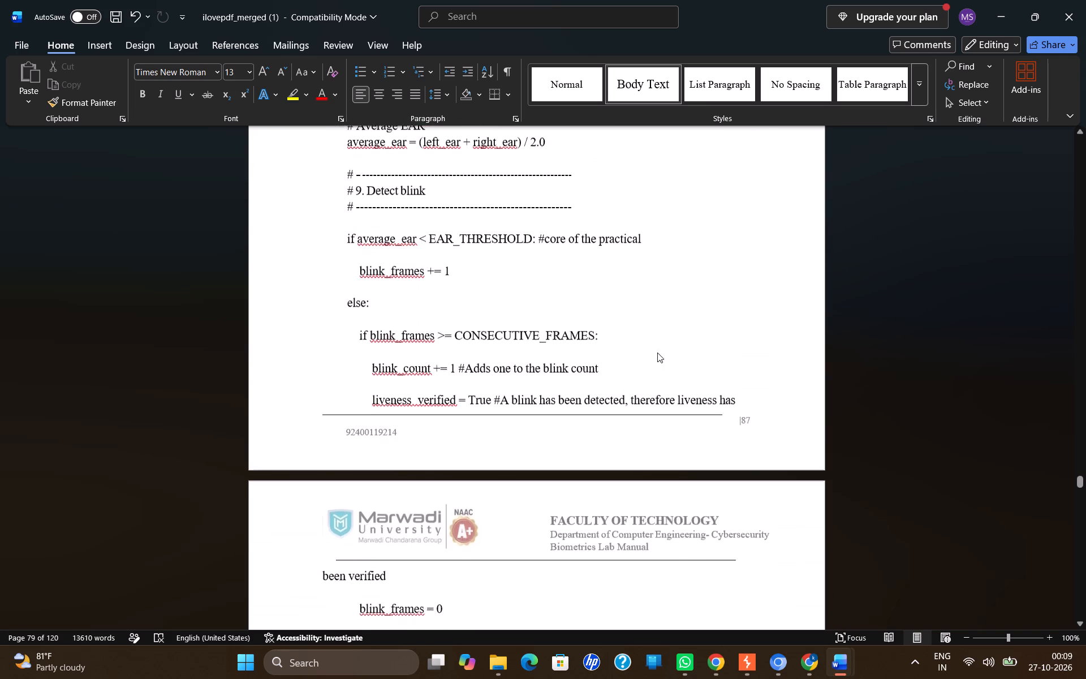
pyautogui.scroll(-5, 657, 353)
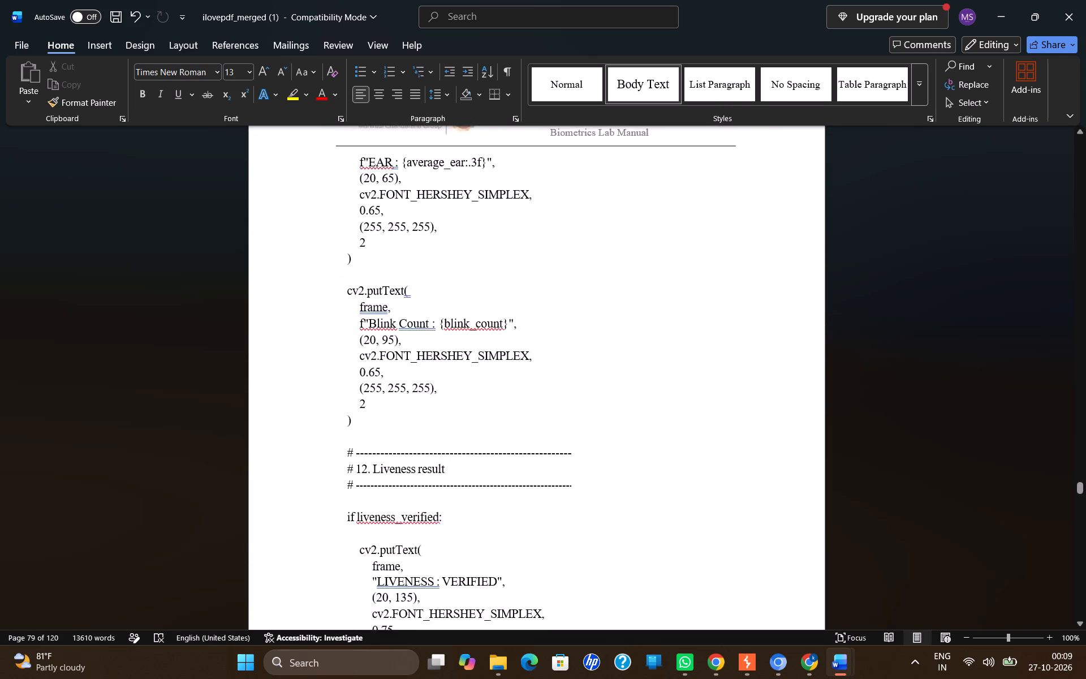
pyautogui.scroll(-5, 657, 353)
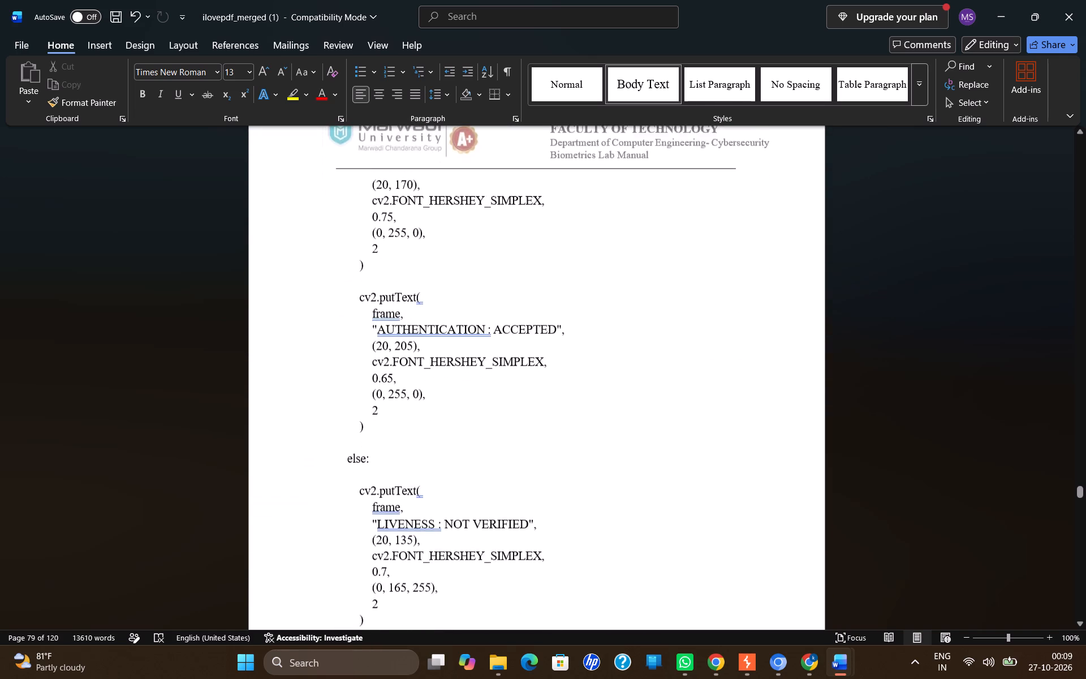
pyautogui.scroll(-5, 657, 353)
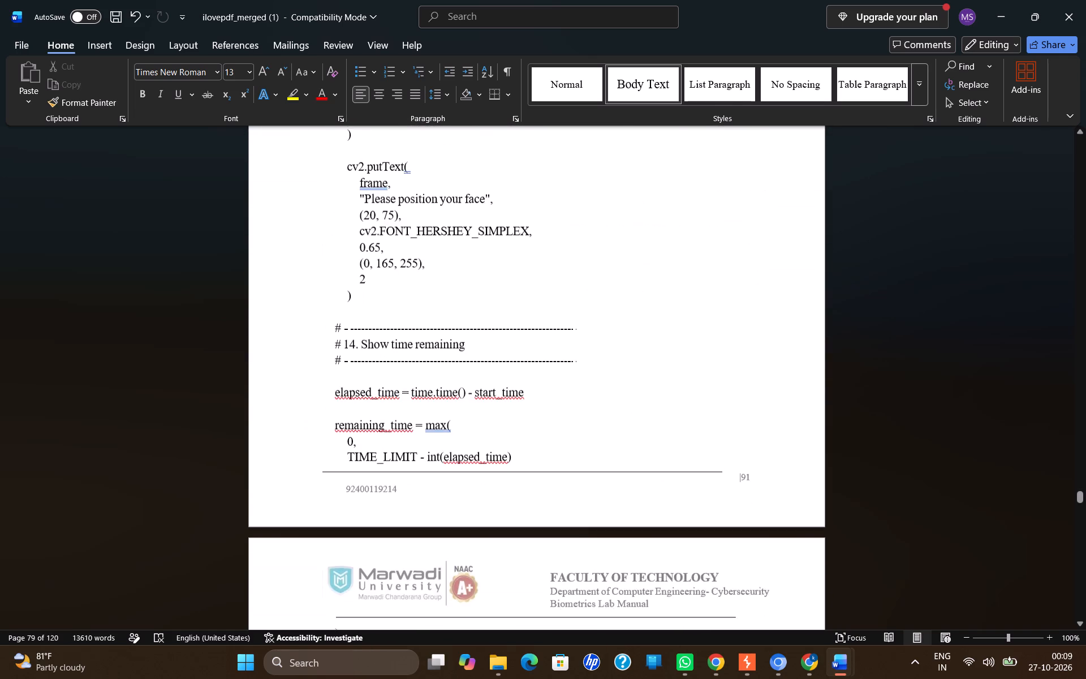
pyautogui.scroll(-5, 657, 353)
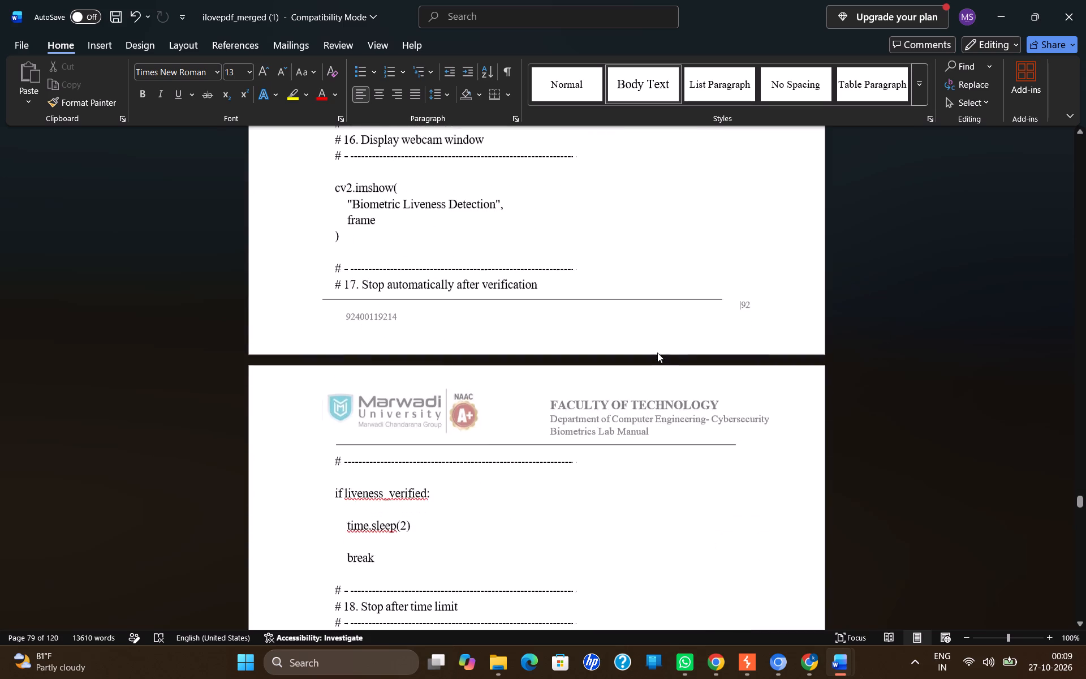
pyautogui.scroll(-5, 657, 353)
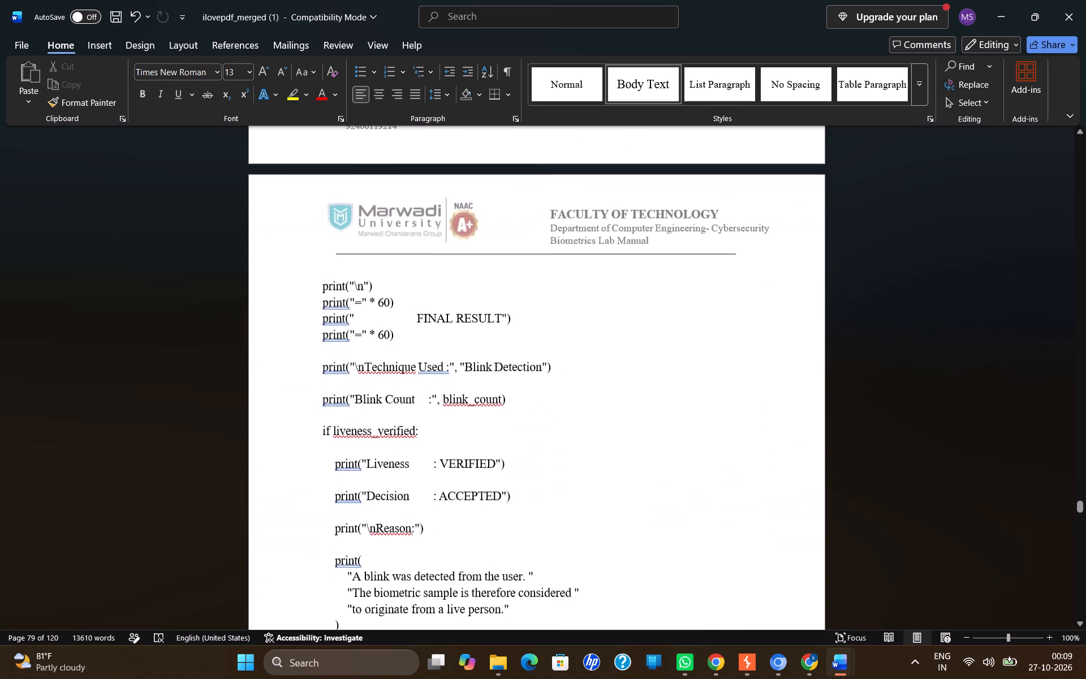
pyautogui.scroll(-5, 657, 353)
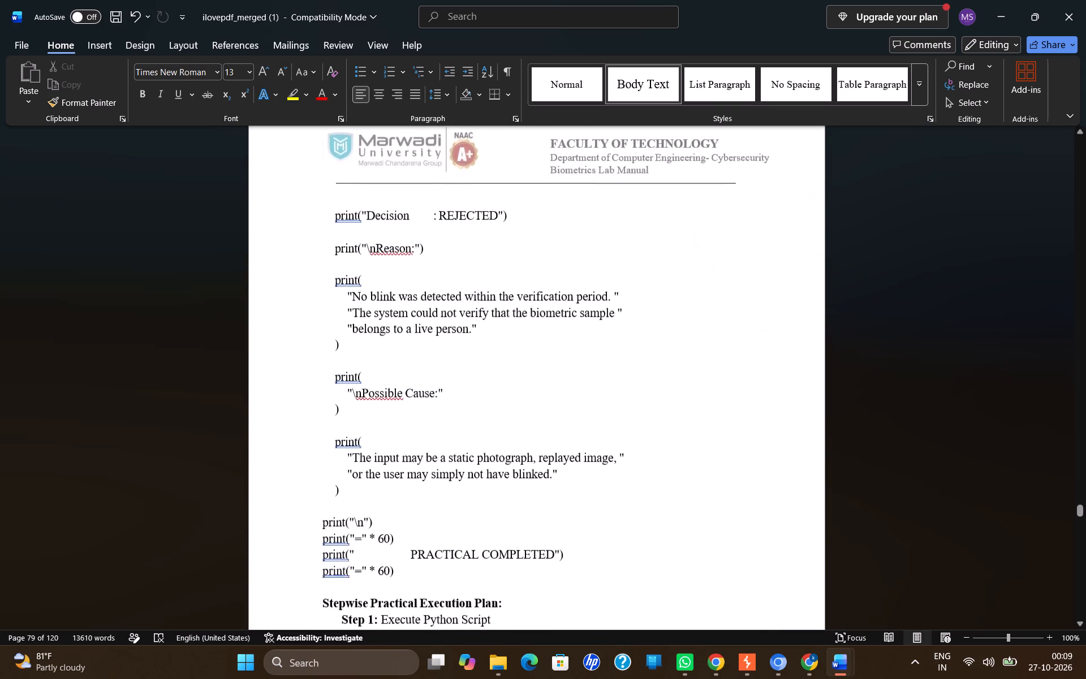
pyautogui.scroll(-5, 657, 353)
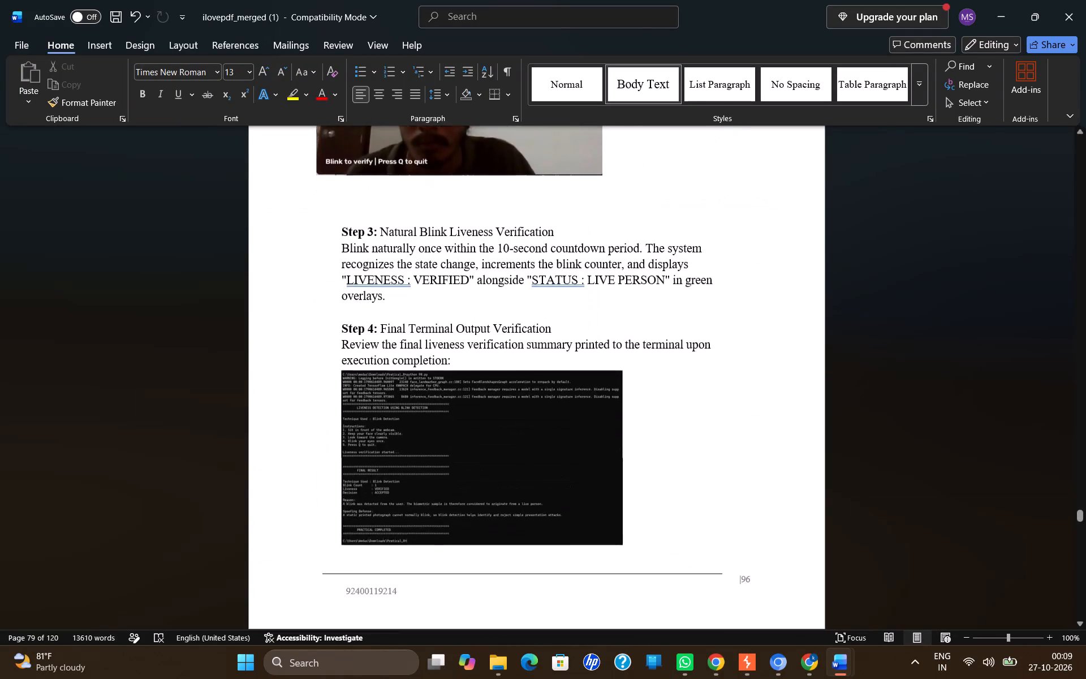
pyautogui.scroll(-4, 657, 353)
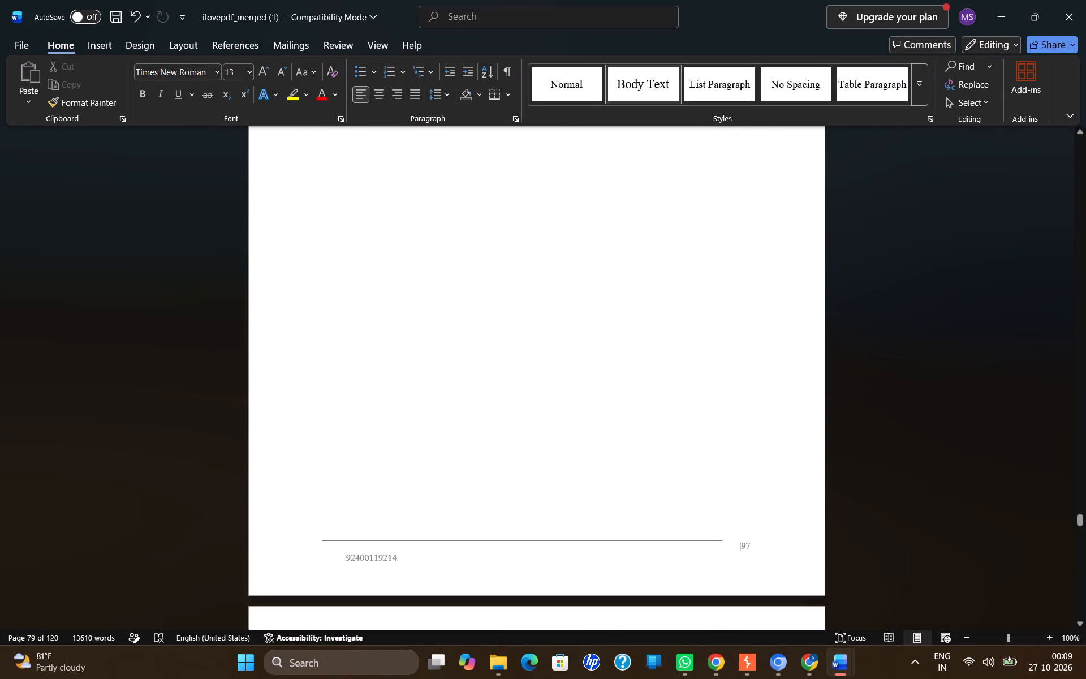
pyautogui.scroll(-4, 657, 353)
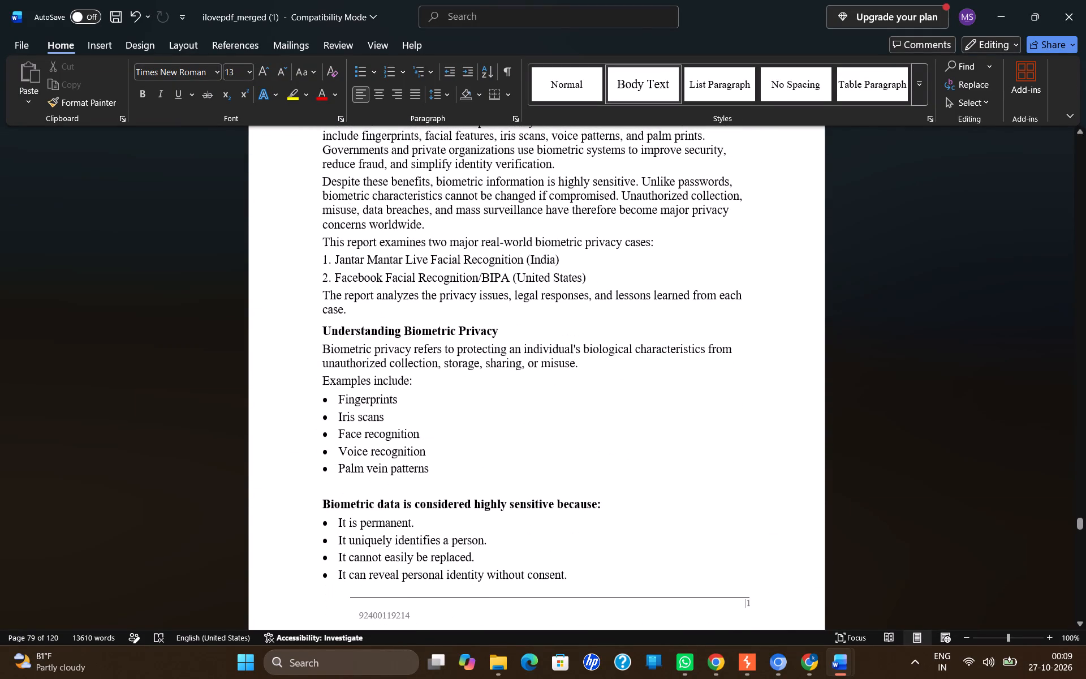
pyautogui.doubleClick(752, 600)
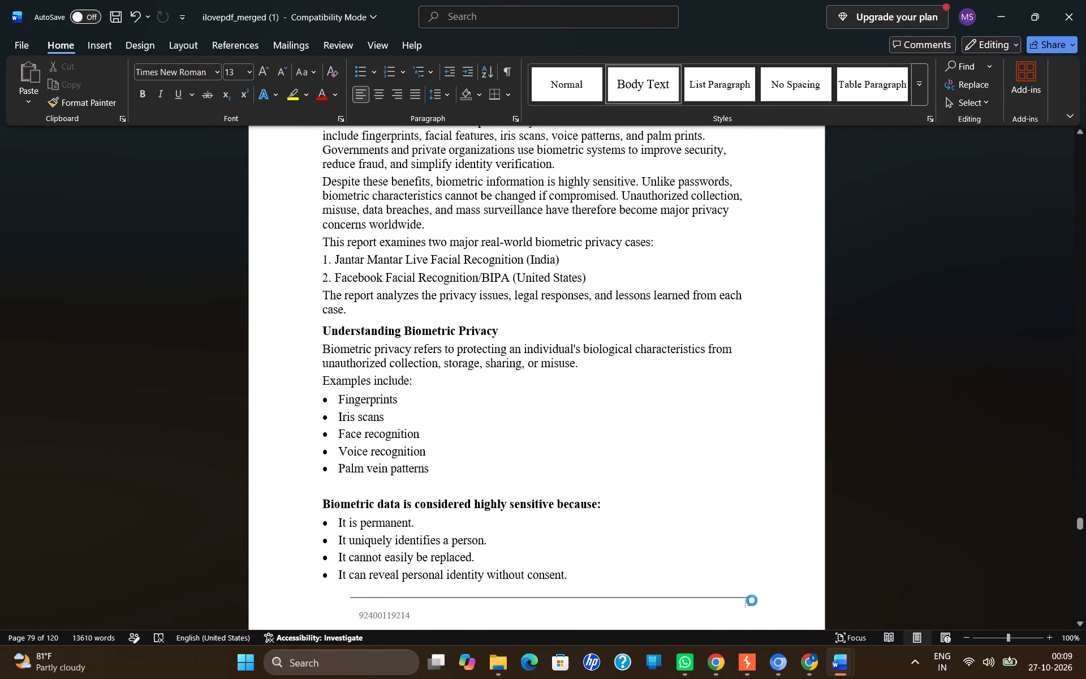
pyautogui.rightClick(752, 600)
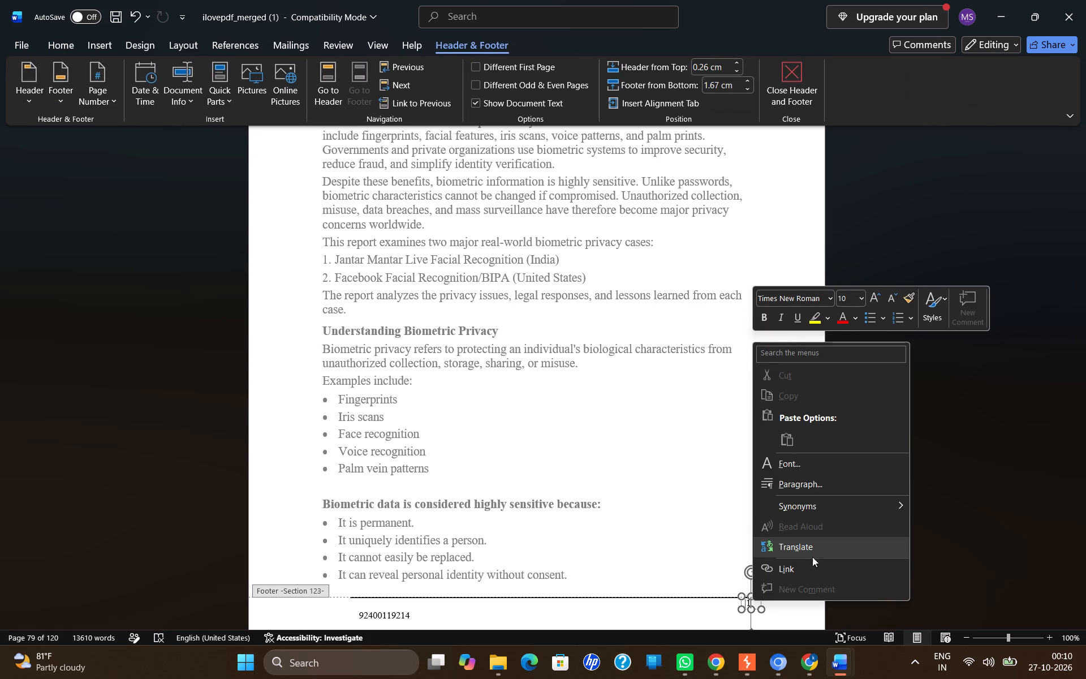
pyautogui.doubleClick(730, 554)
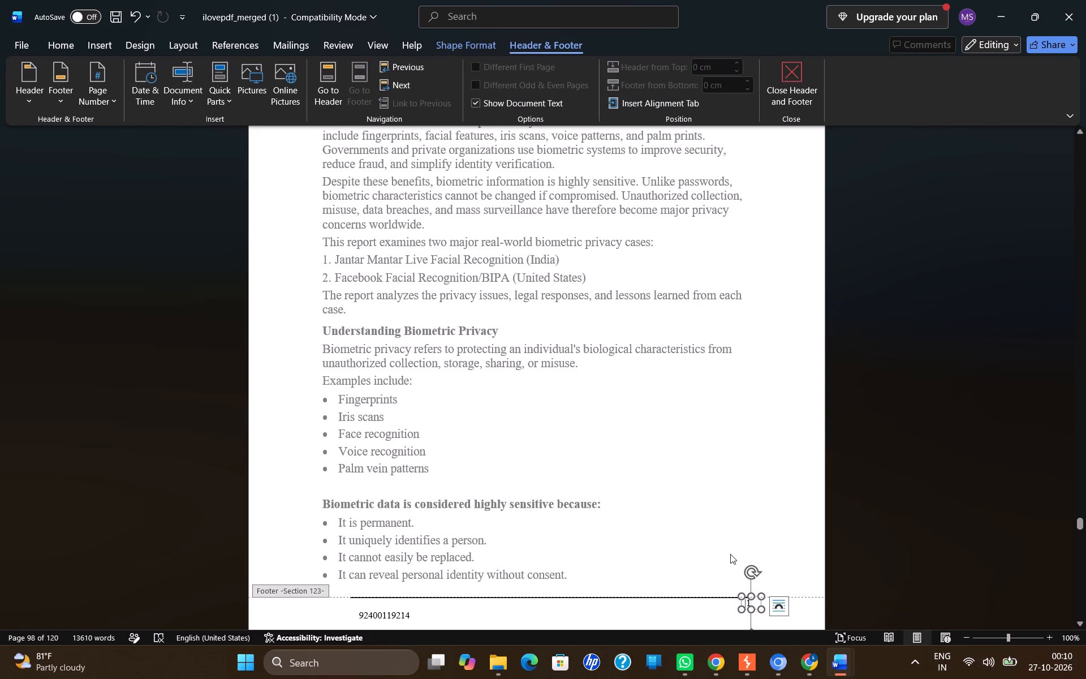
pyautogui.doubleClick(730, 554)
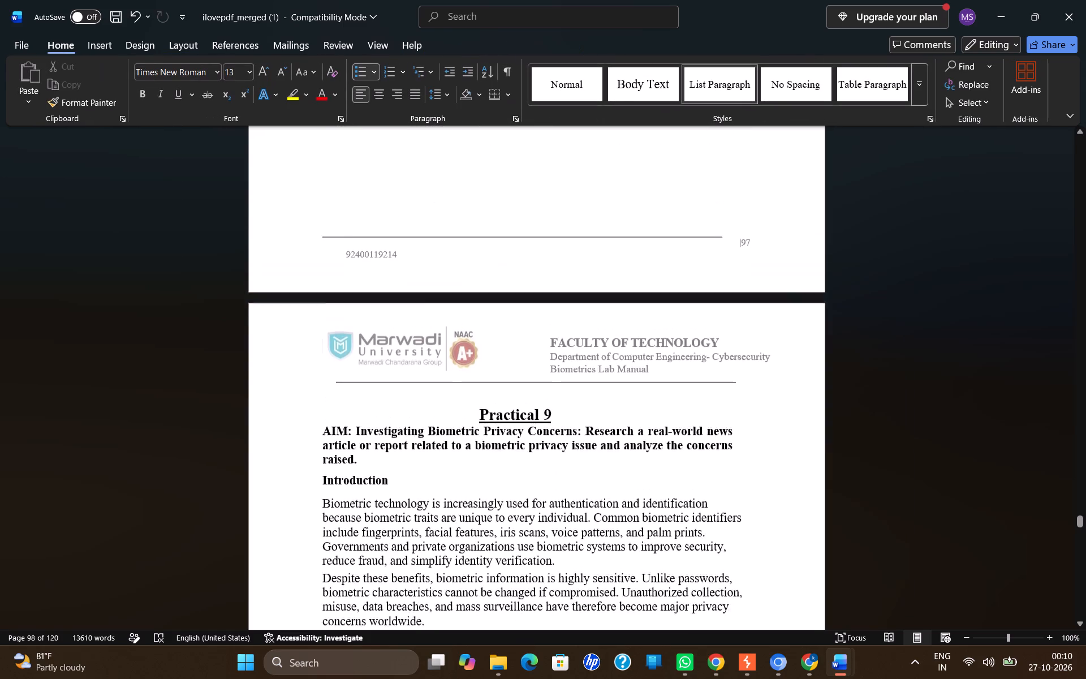
# Set the footer page numbering on Practical 9's first page to start at 98, and return to the body.
pyautogui.doubleClick(747, 528)
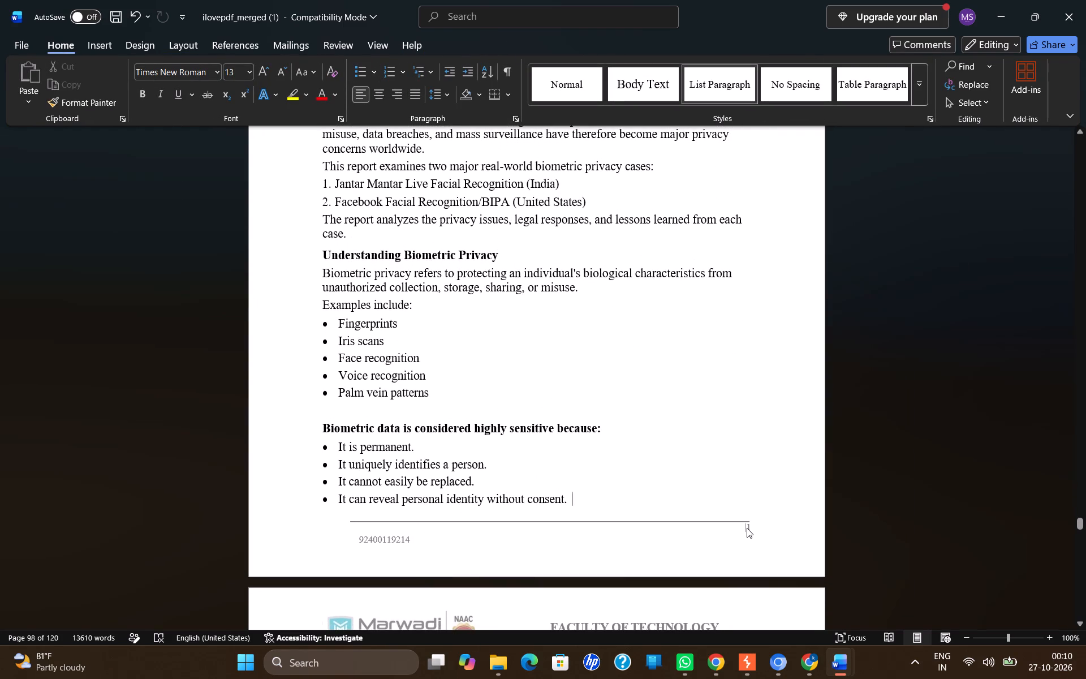
pyautogui.rightClick(747, 528)
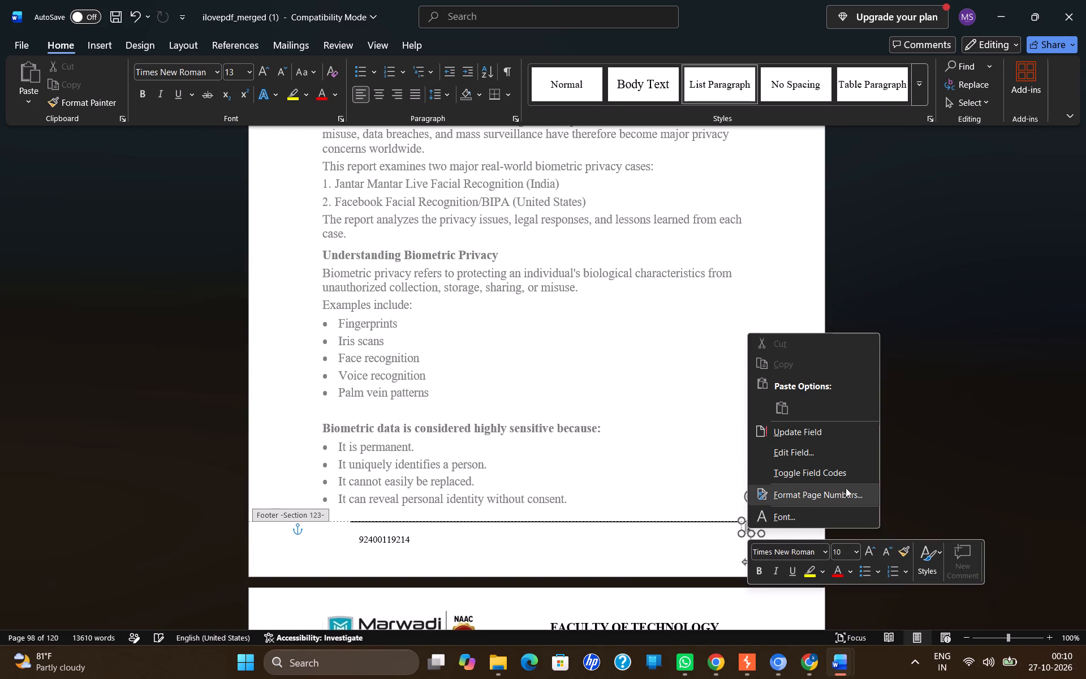
pyautogui.click(853, 494)
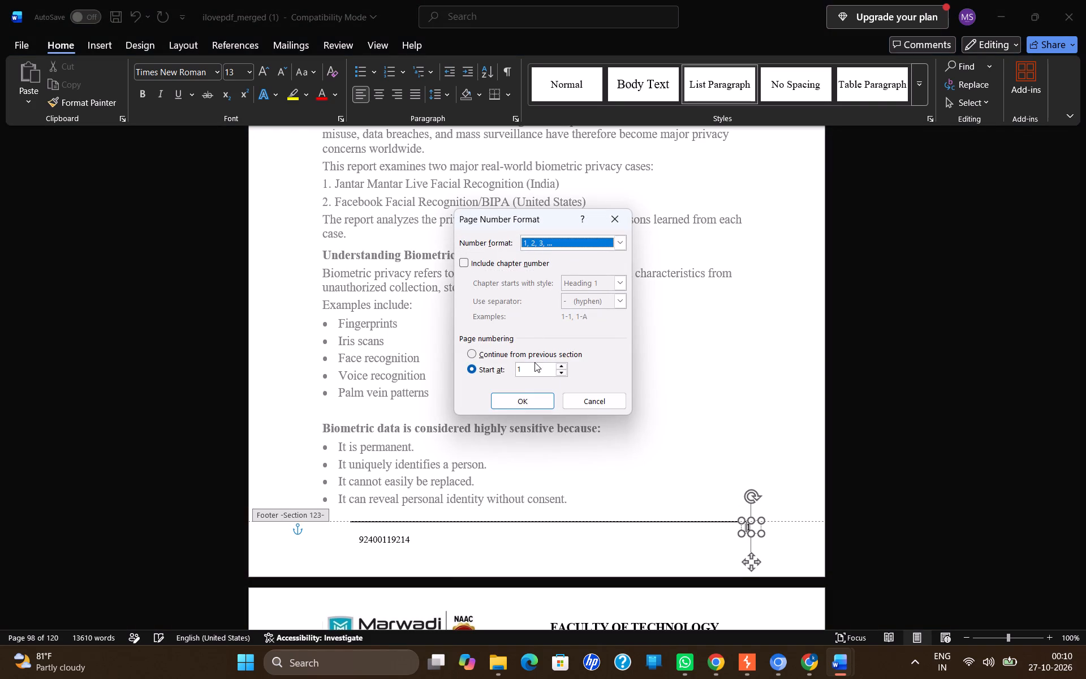
pyautogui.click(535, 366)
pyautogui.press('BackSpace')
pyautogui.write('98')
pyautogui.press('Return')
pyautogui.doubleClick(646, 407)
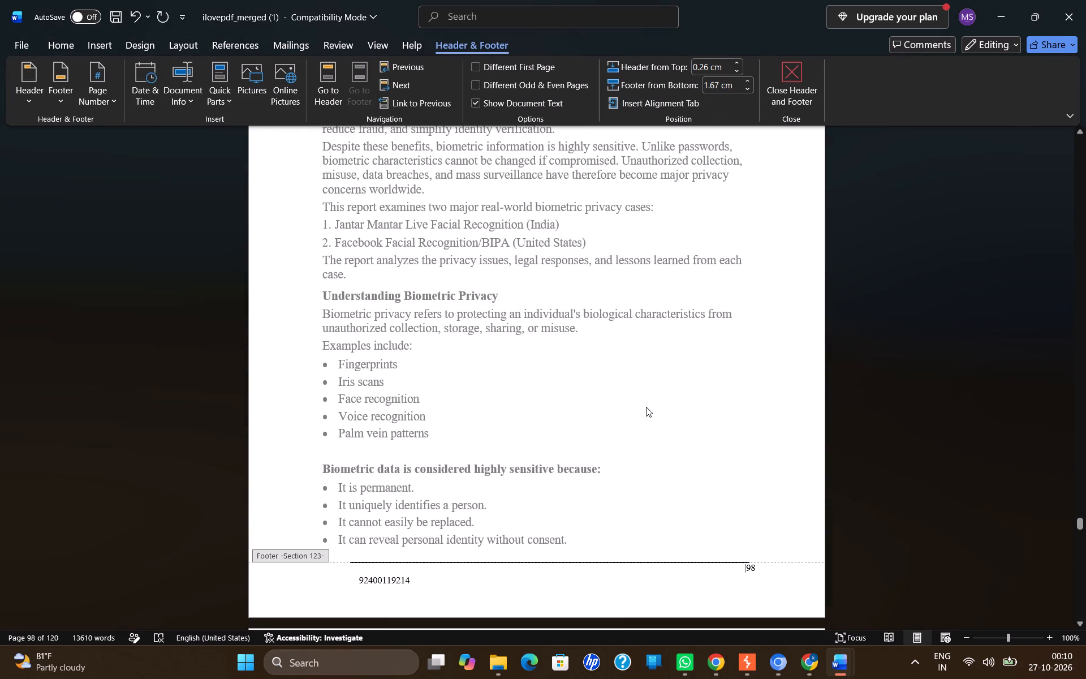
# Check the footer page numbers from Practical 9's first page through to the first page of the following template protection practical.
pyautogui.scroll(-4, 646, 407)
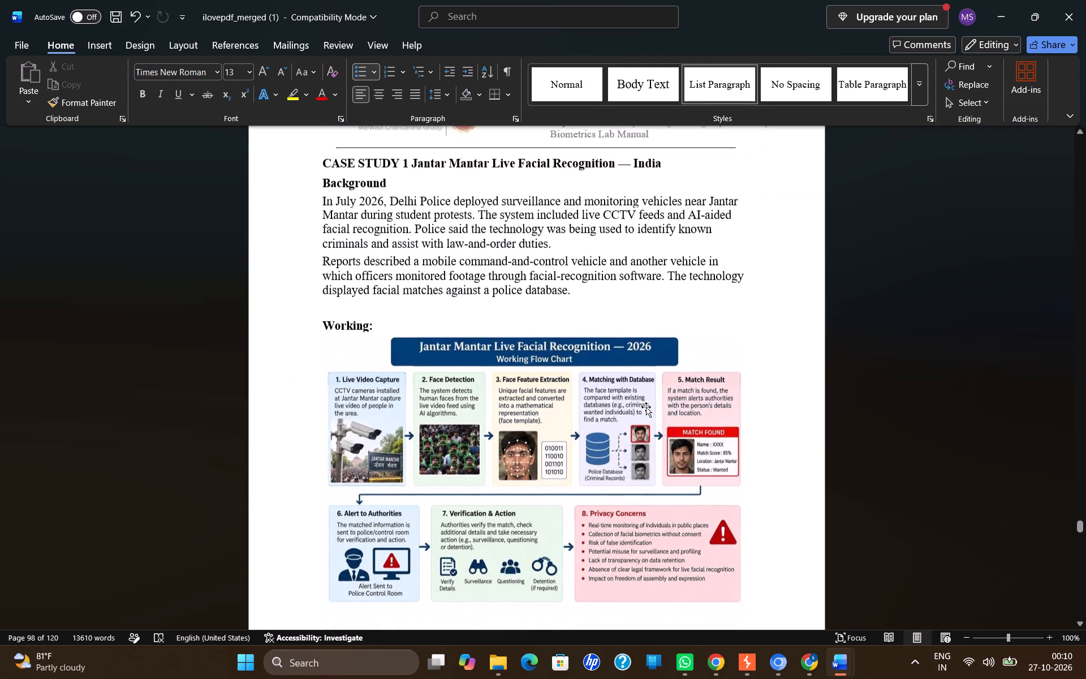
pyautogui.scroll(-3, 646, 407)
pyautogui.scroll(10, 646, 407)
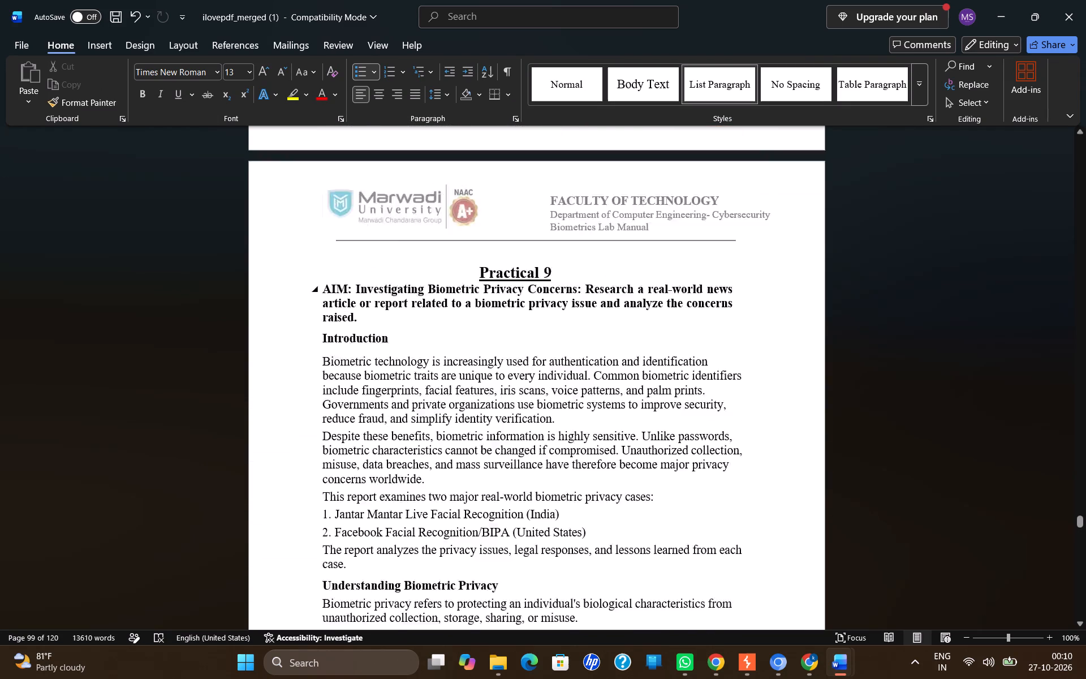
pyautogui.scroll(1, 646, 407)
pyautogui.scroll(-8, 646, 407)
pyautogui.scroll(2, 646, 407)
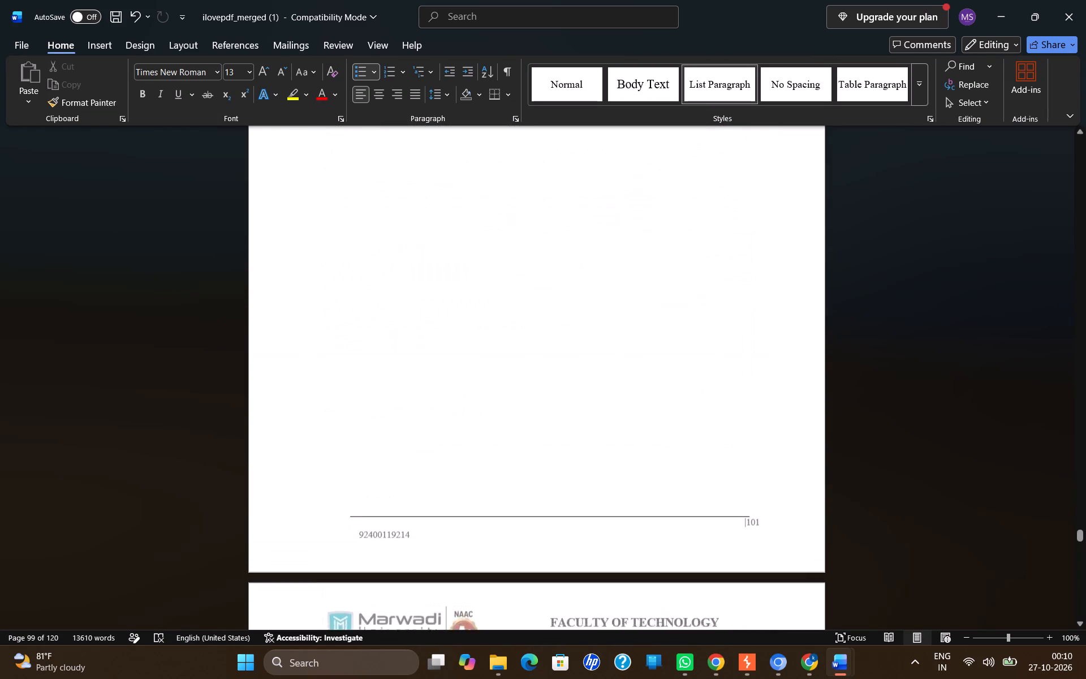
pyautogui.scroll(6, 646, 407)
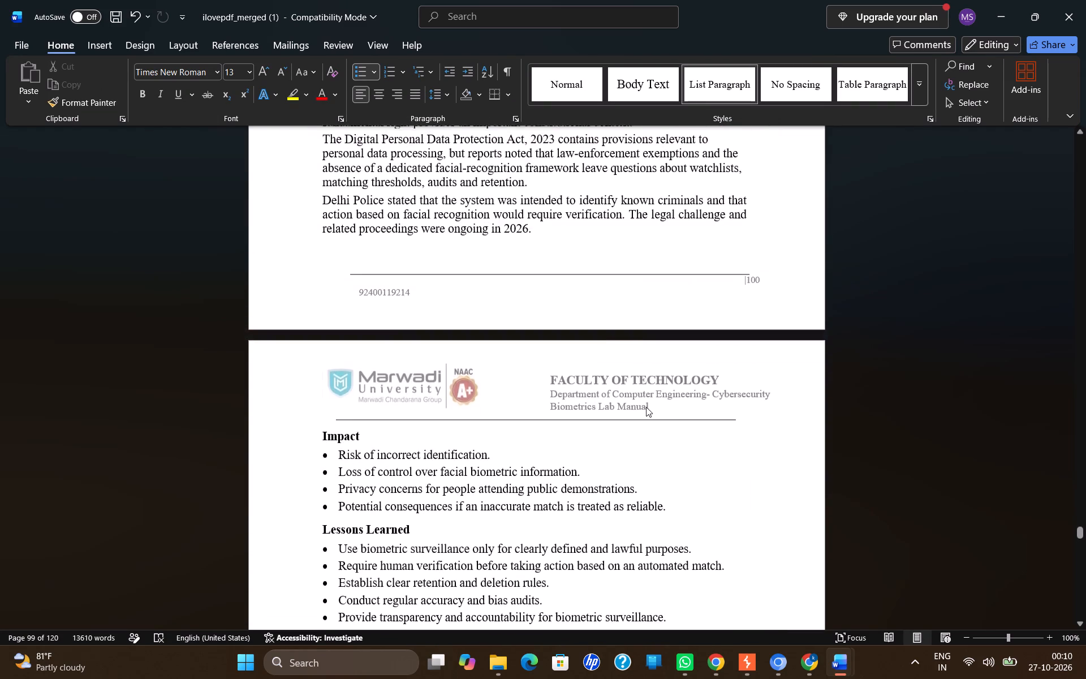
pyautogui.scroll(4, 646, 407)
pyautogui.scroll(-2, 646, 407)
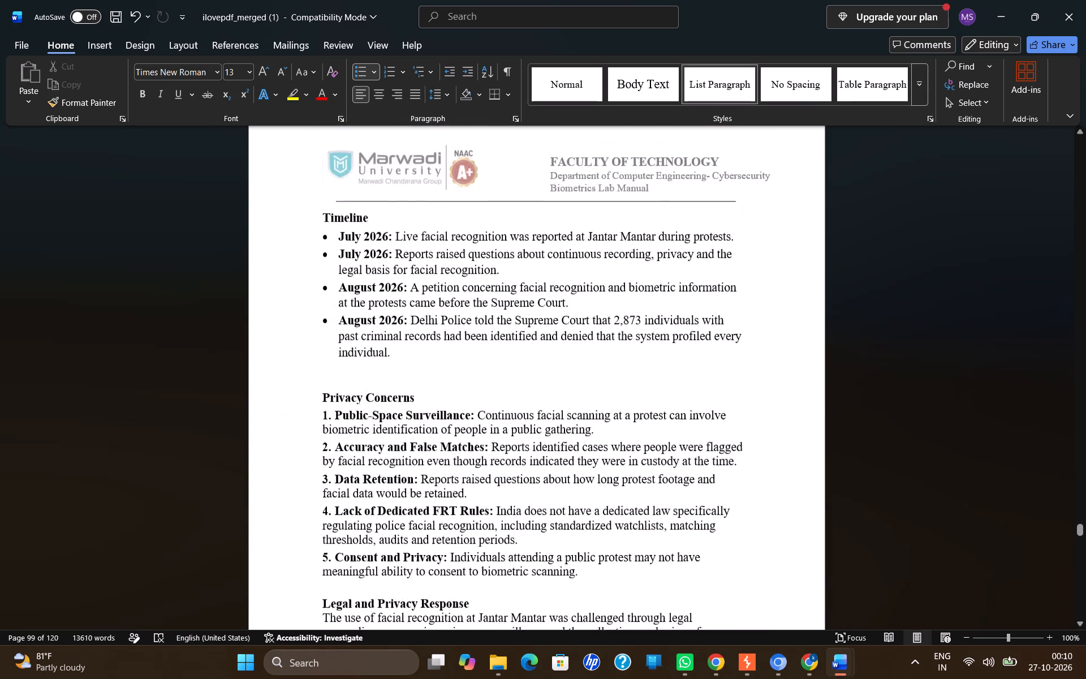
pyautogui.scroll(-4, 646, 407)
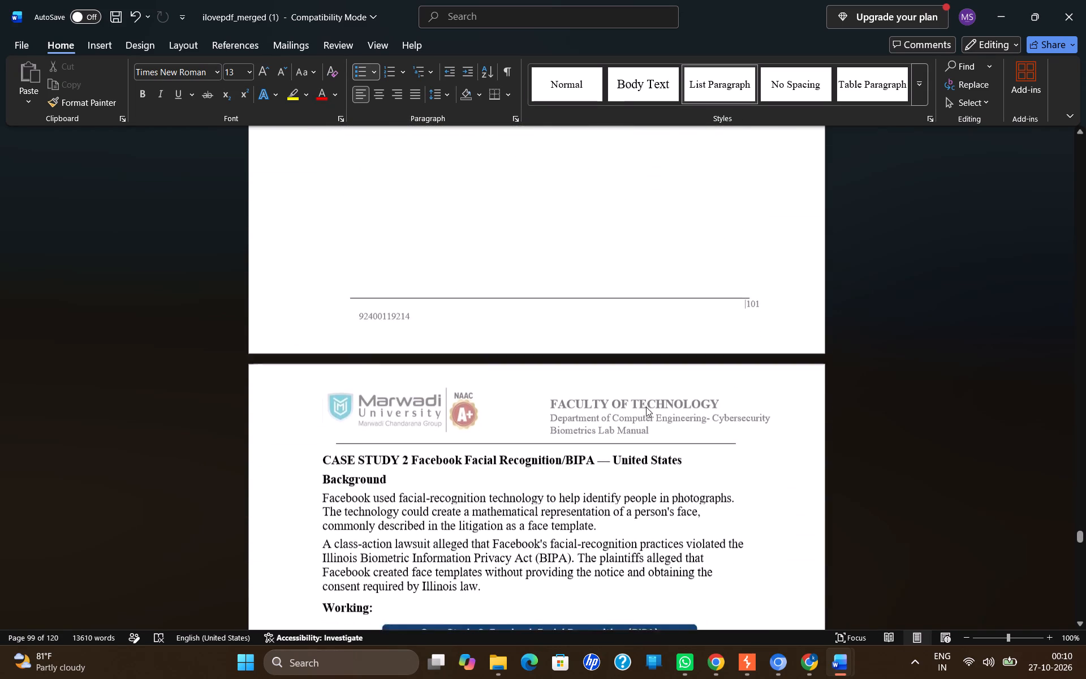
pyautogui.scroll(-5, 646, 407)
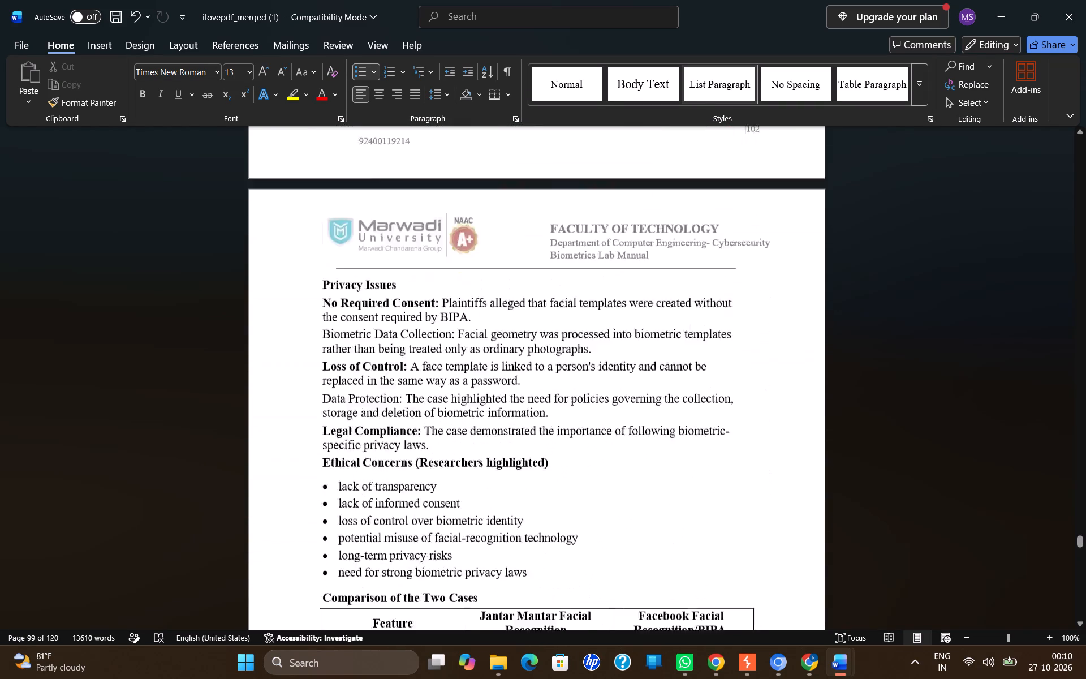
pyautogui.scroll(-3, 646, 407)
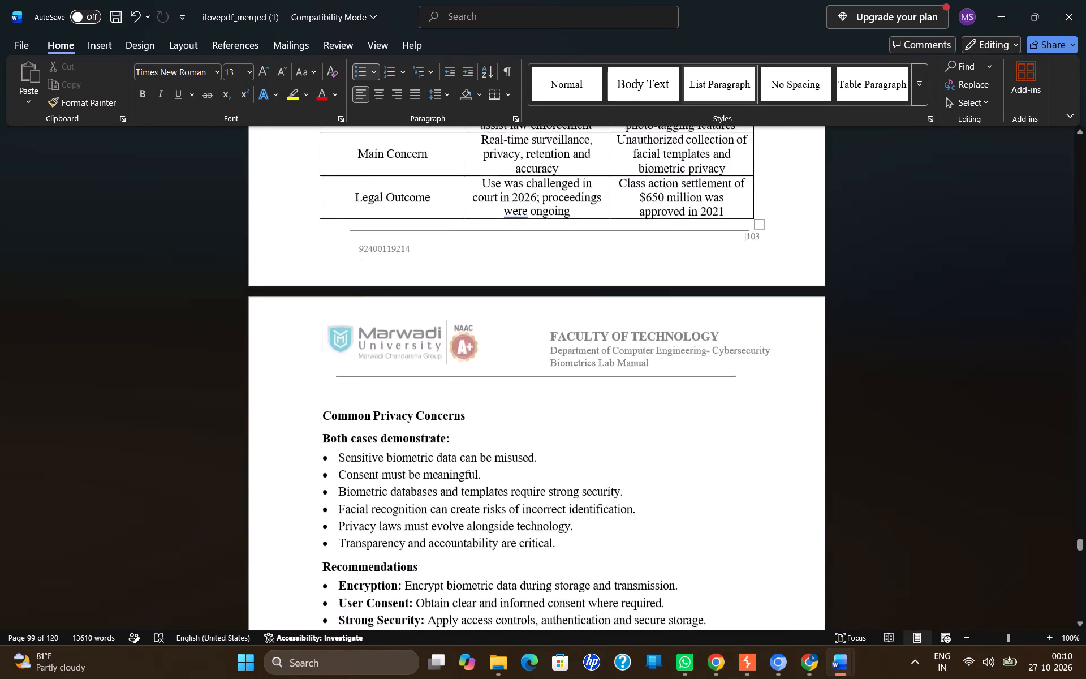
pyautogui.scroll(-5, 646, 407)
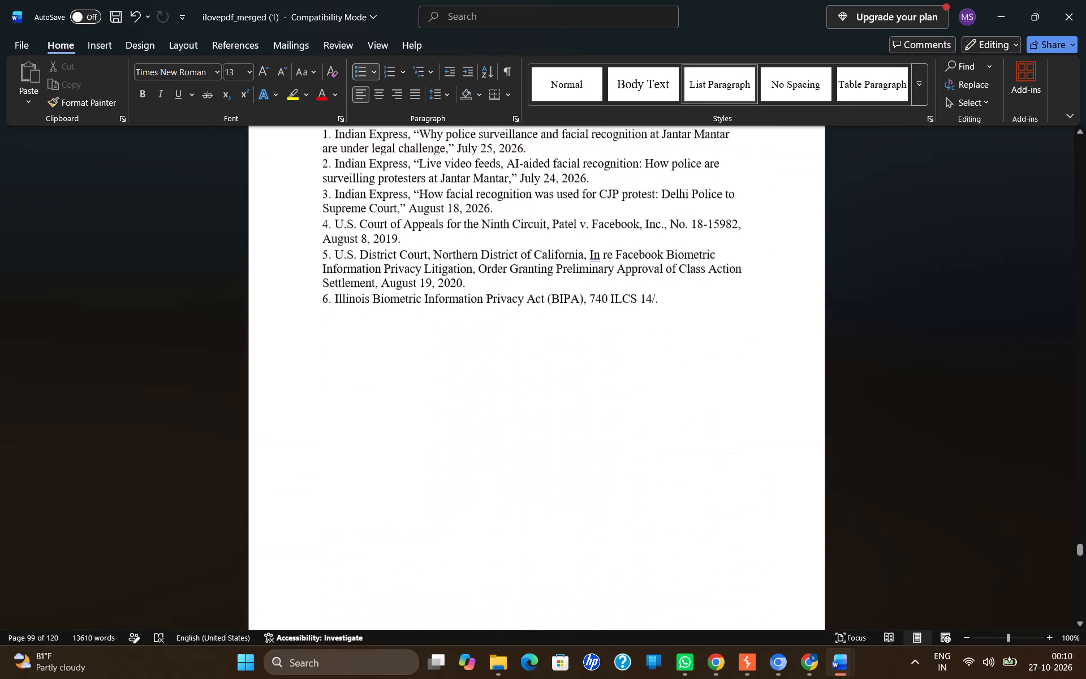
pyautogui.scroll(-3, 646, 407)
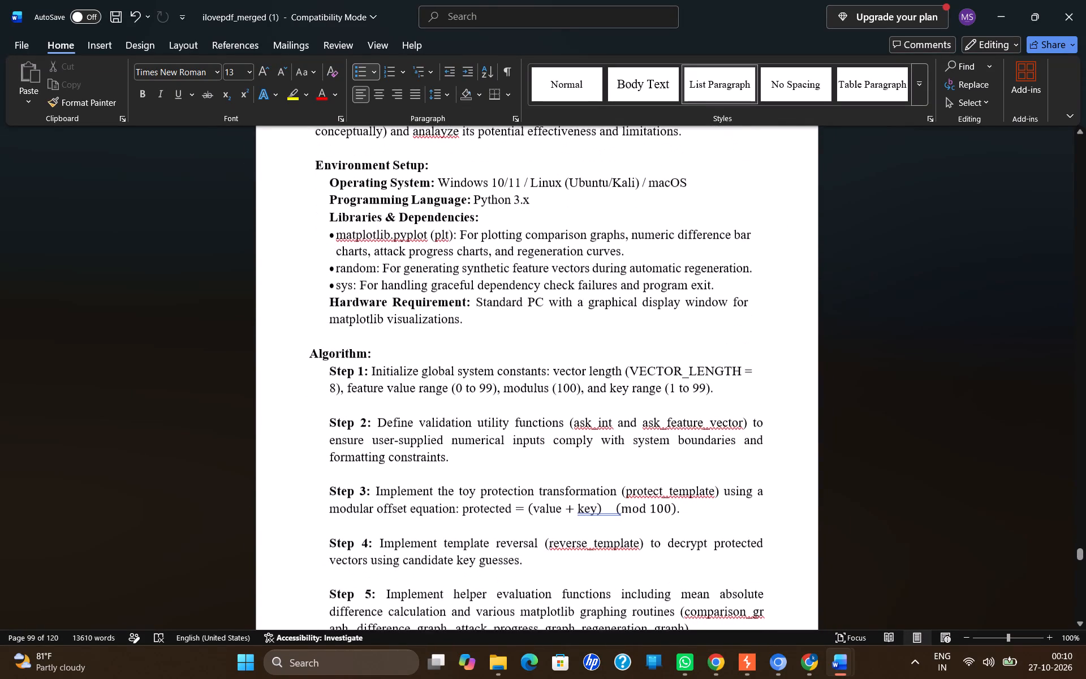
pyautogui.scroll(-1, 674, 439)
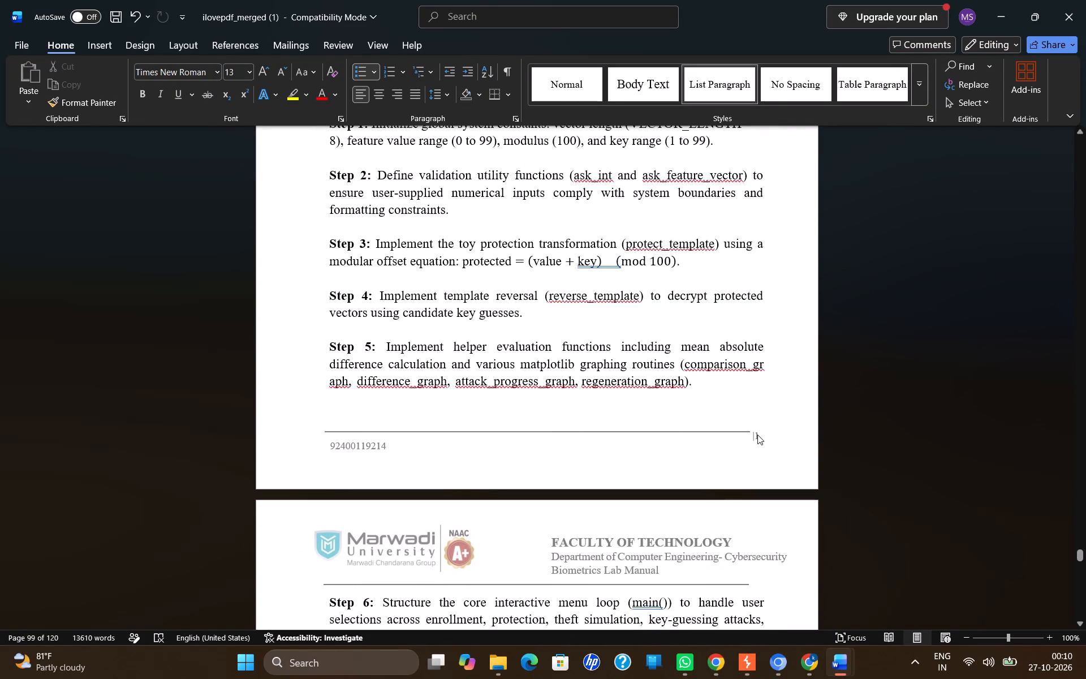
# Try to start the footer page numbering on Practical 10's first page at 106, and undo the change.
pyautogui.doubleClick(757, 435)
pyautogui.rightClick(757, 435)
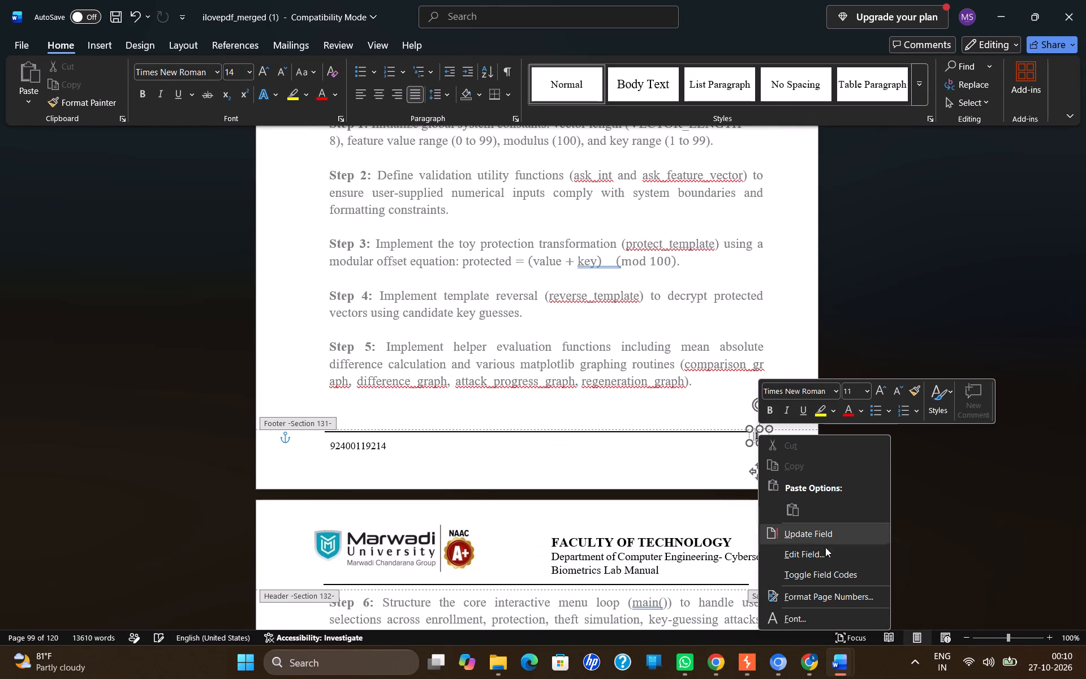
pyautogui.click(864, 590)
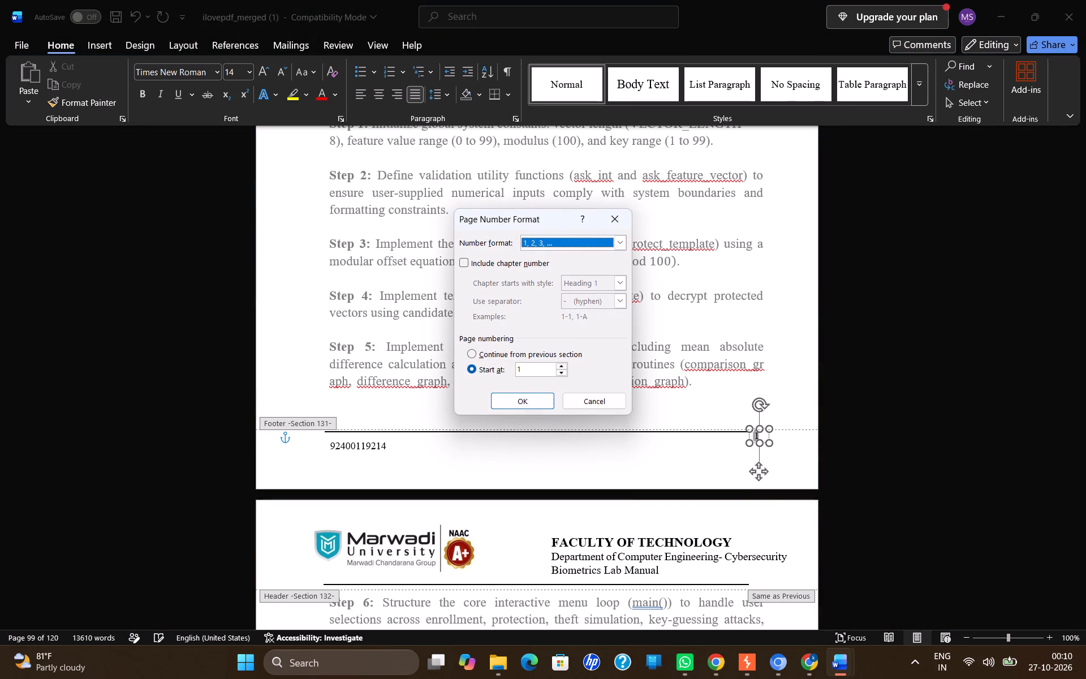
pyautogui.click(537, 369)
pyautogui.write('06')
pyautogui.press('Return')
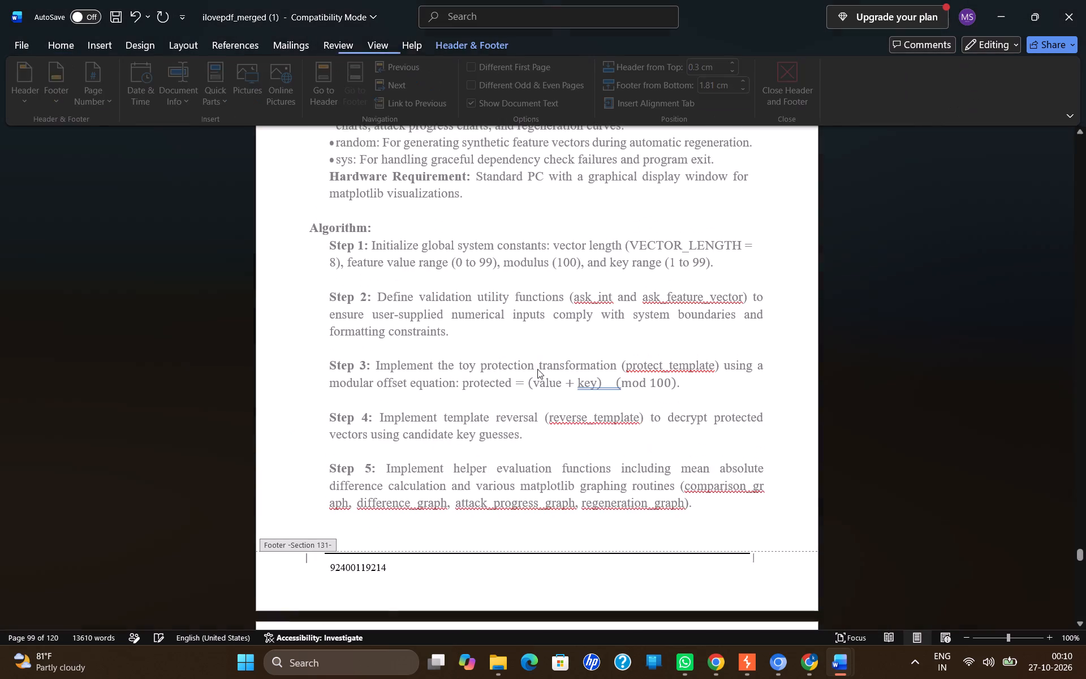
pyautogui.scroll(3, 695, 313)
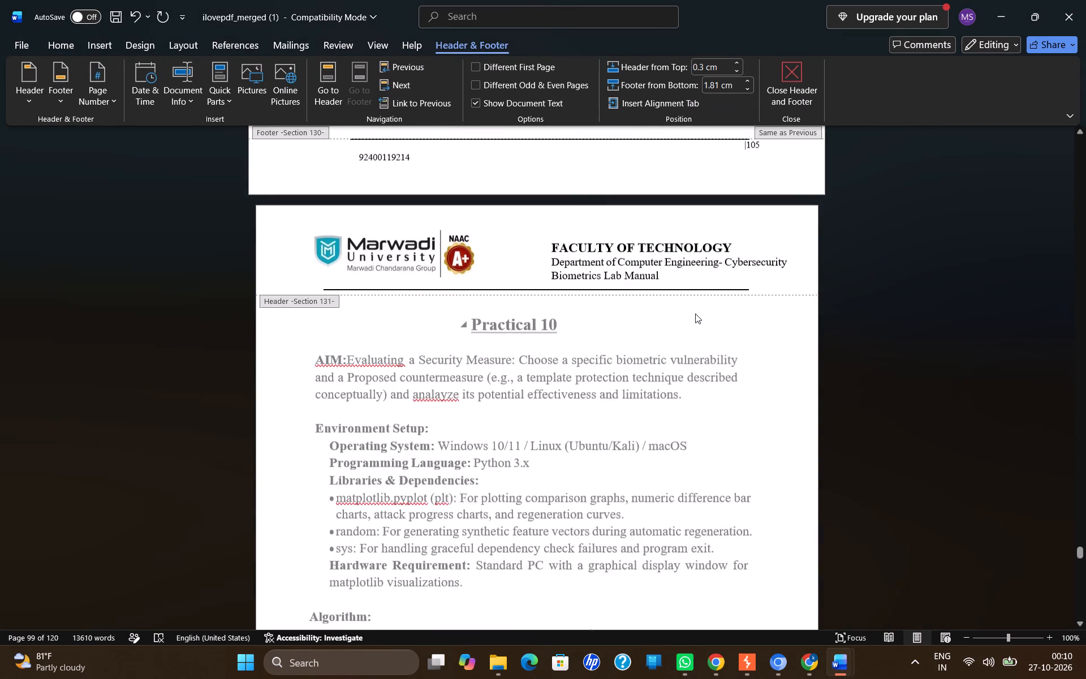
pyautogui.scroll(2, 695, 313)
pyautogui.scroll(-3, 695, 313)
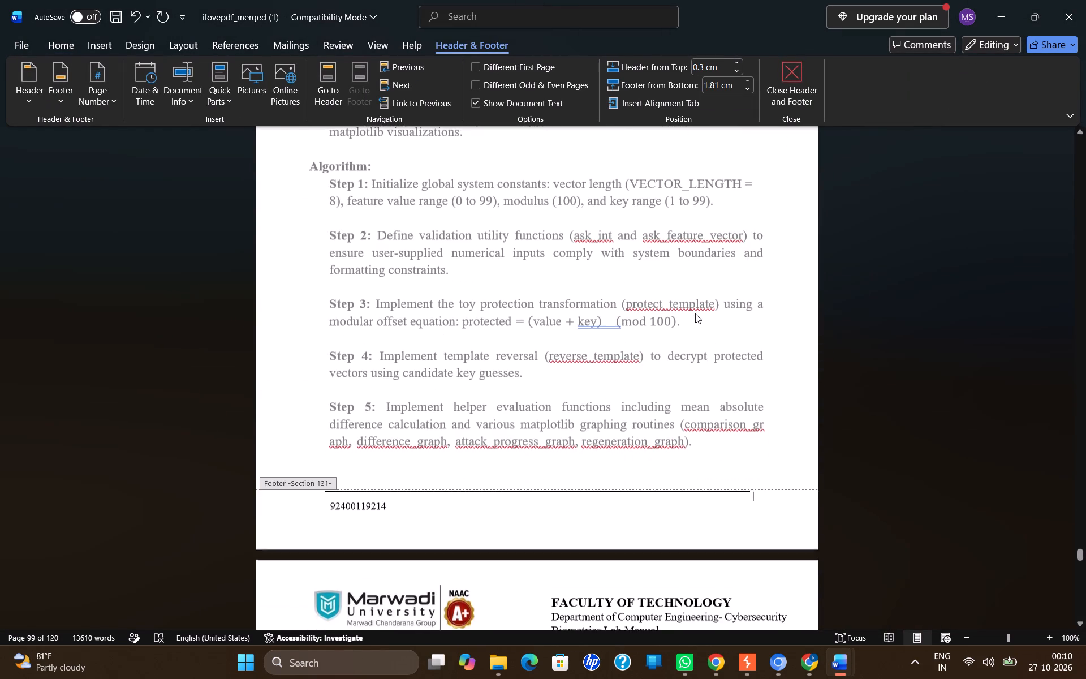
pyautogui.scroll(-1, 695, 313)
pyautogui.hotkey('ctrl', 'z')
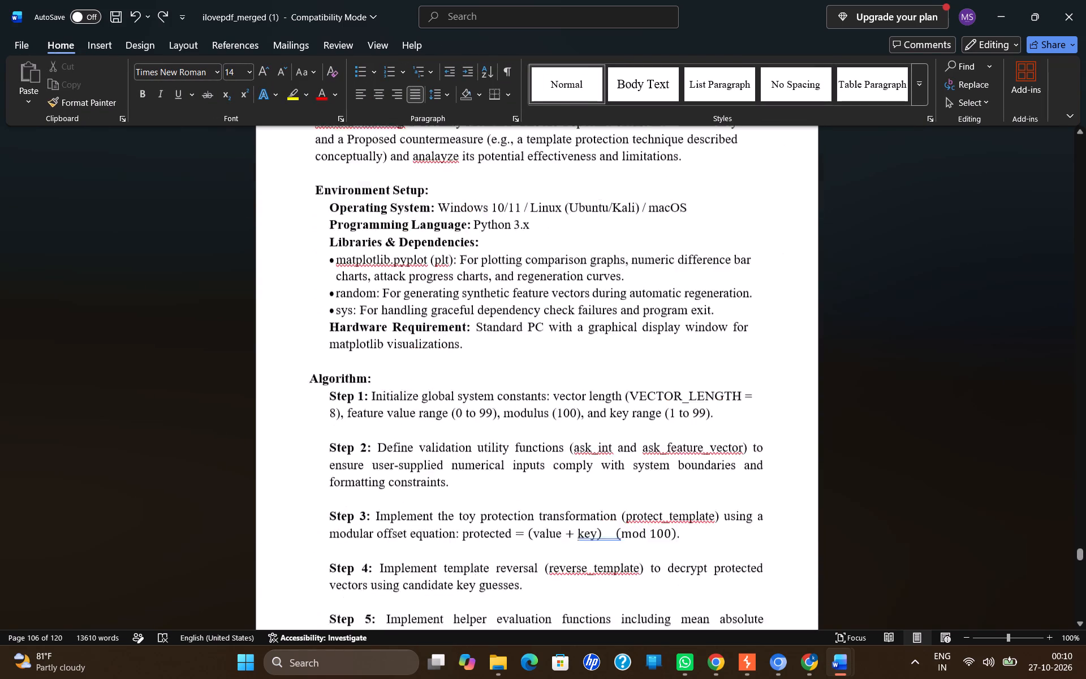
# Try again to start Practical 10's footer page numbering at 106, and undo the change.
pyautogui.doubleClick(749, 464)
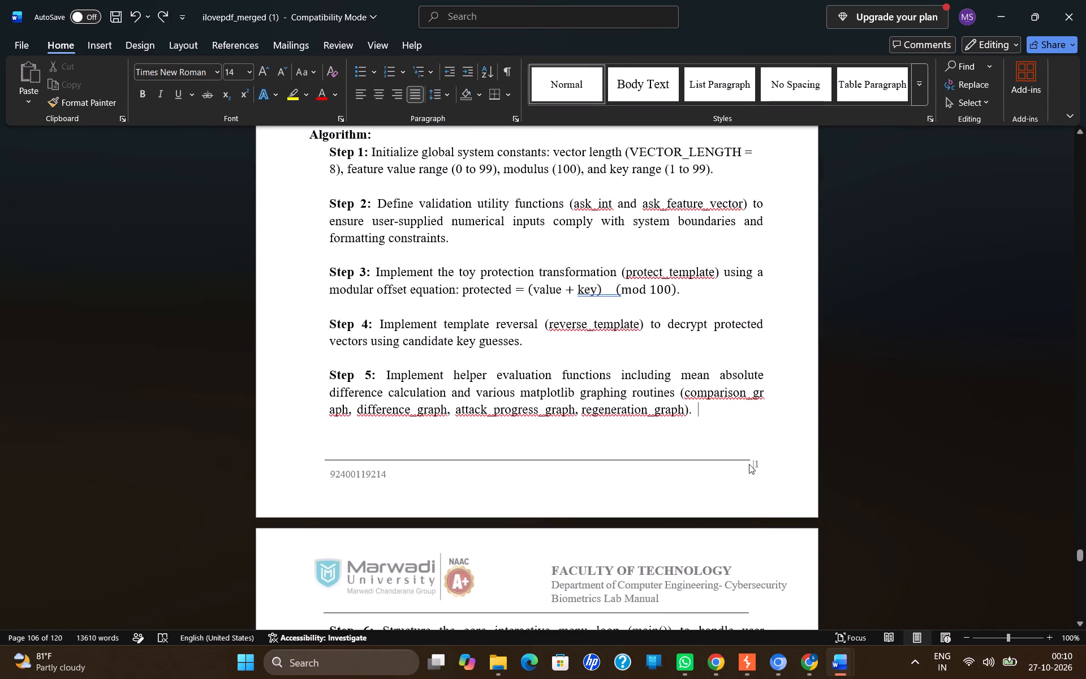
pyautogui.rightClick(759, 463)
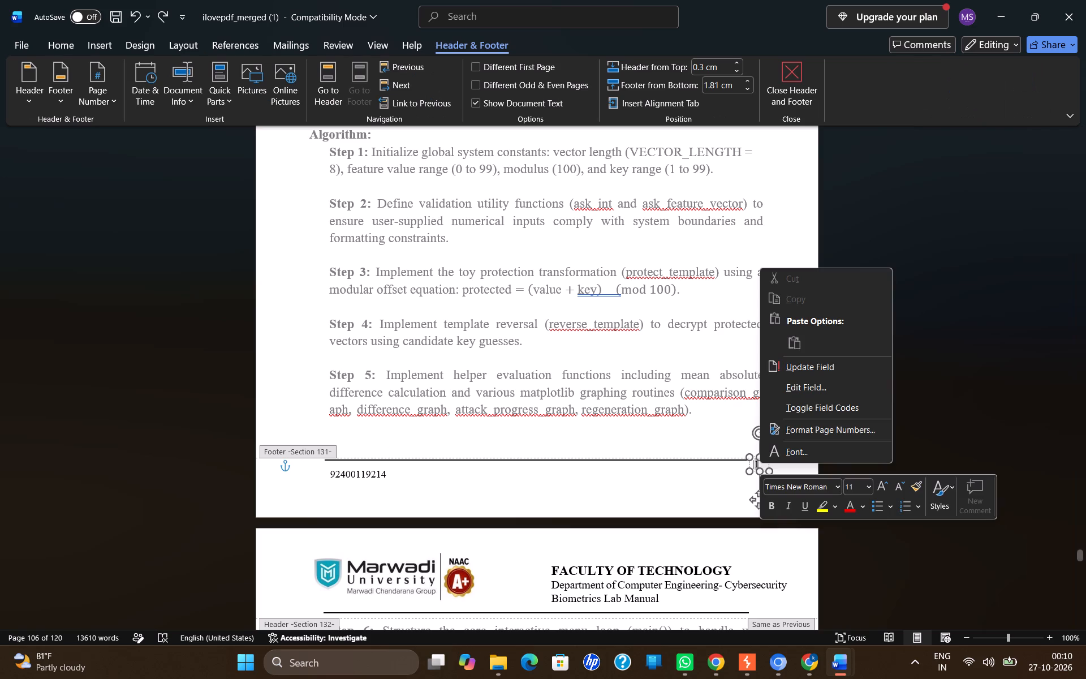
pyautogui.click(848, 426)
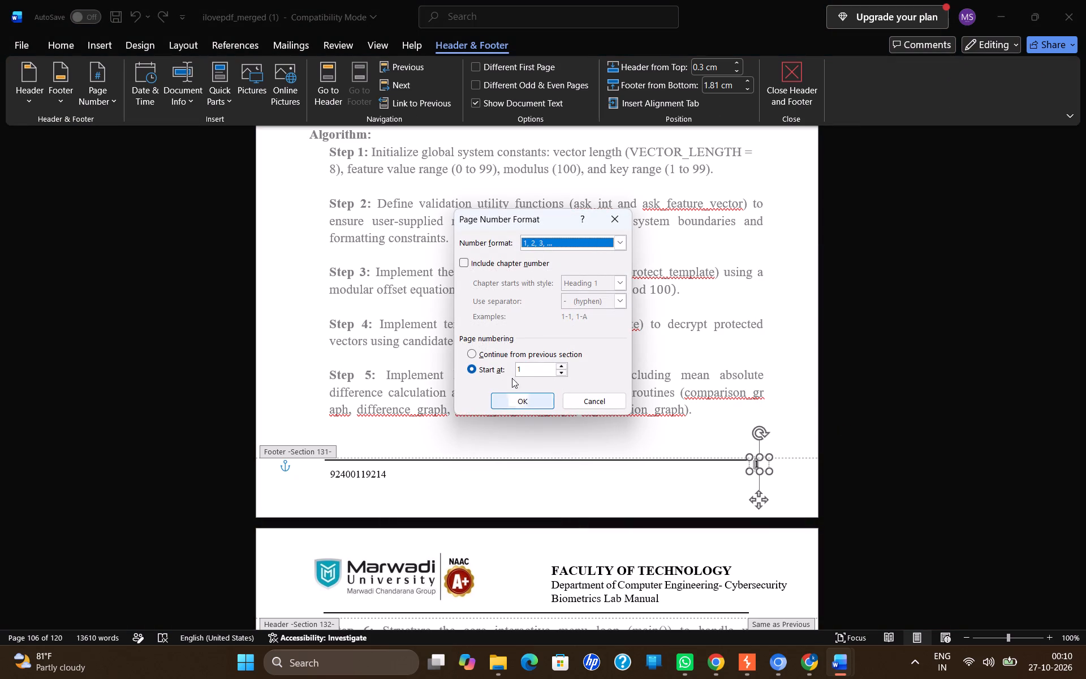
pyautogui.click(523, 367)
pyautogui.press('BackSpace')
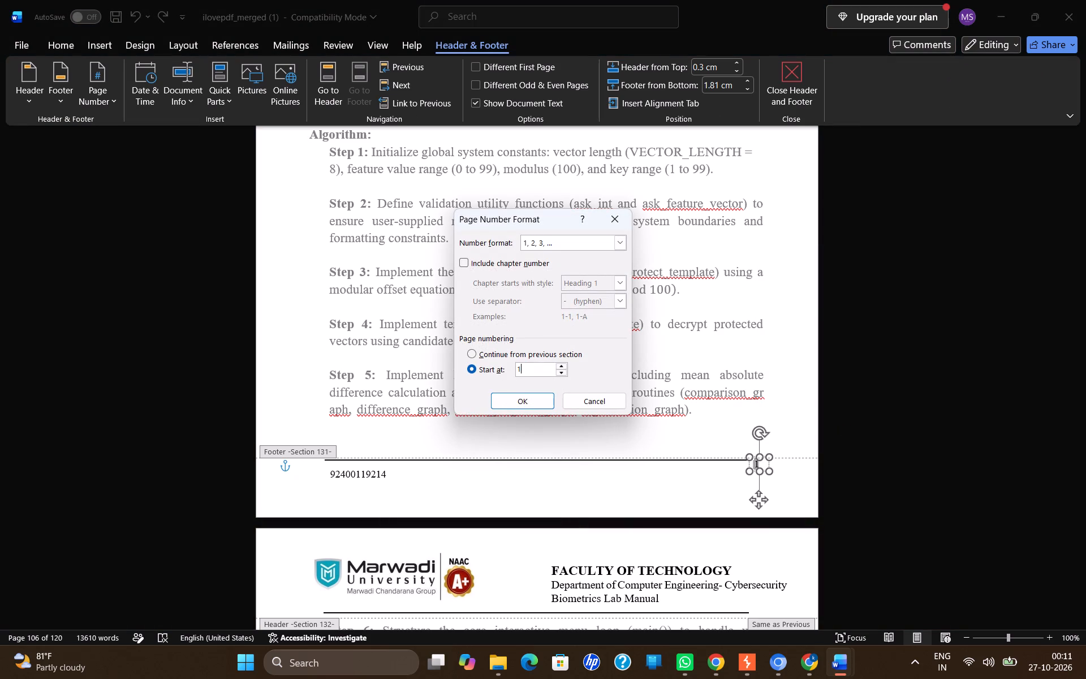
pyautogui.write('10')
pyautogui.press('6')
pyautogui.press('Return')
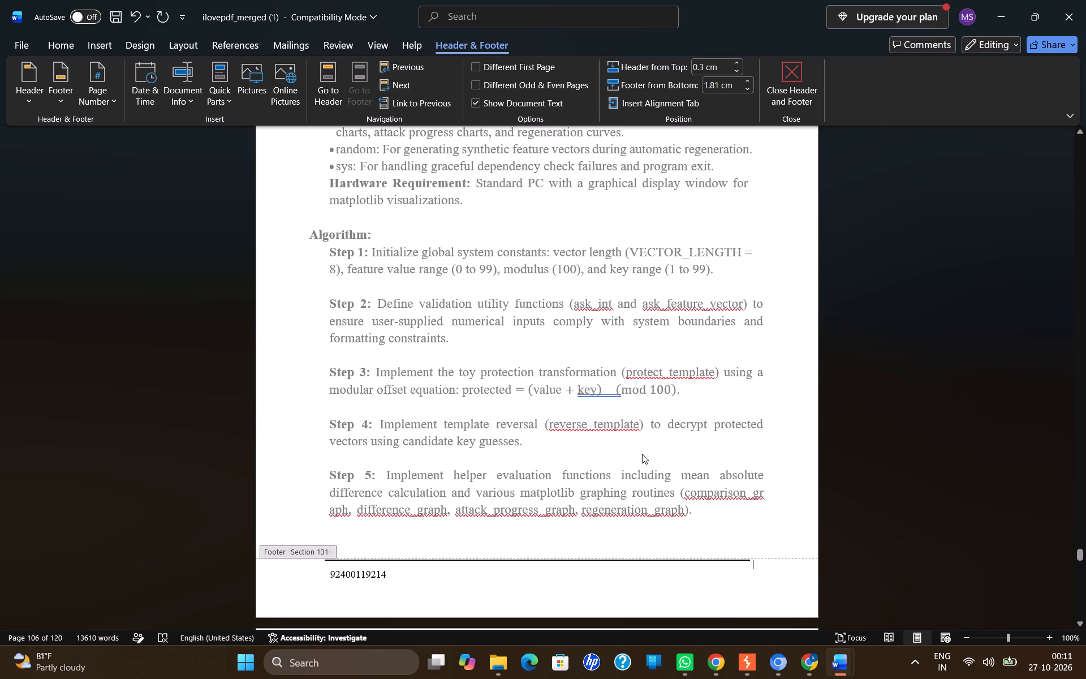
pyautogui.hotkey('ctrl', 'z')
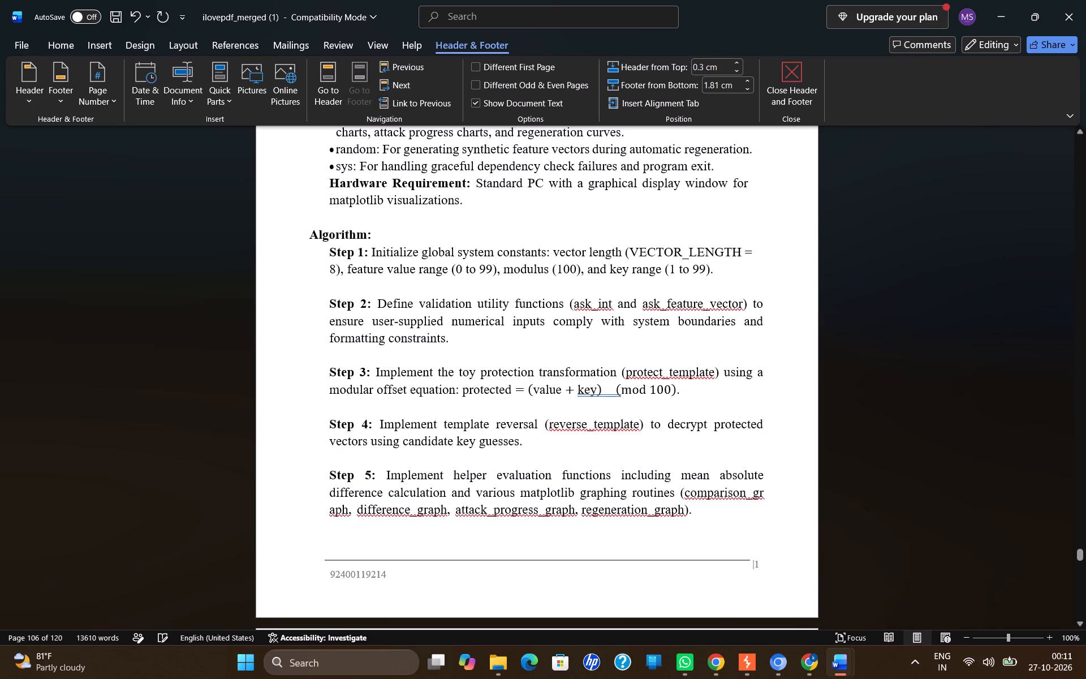
# Widen the page number text box in the footer of Practical 10's first page so it fits three digits.
pyautogui.doubleClick(752, 560)
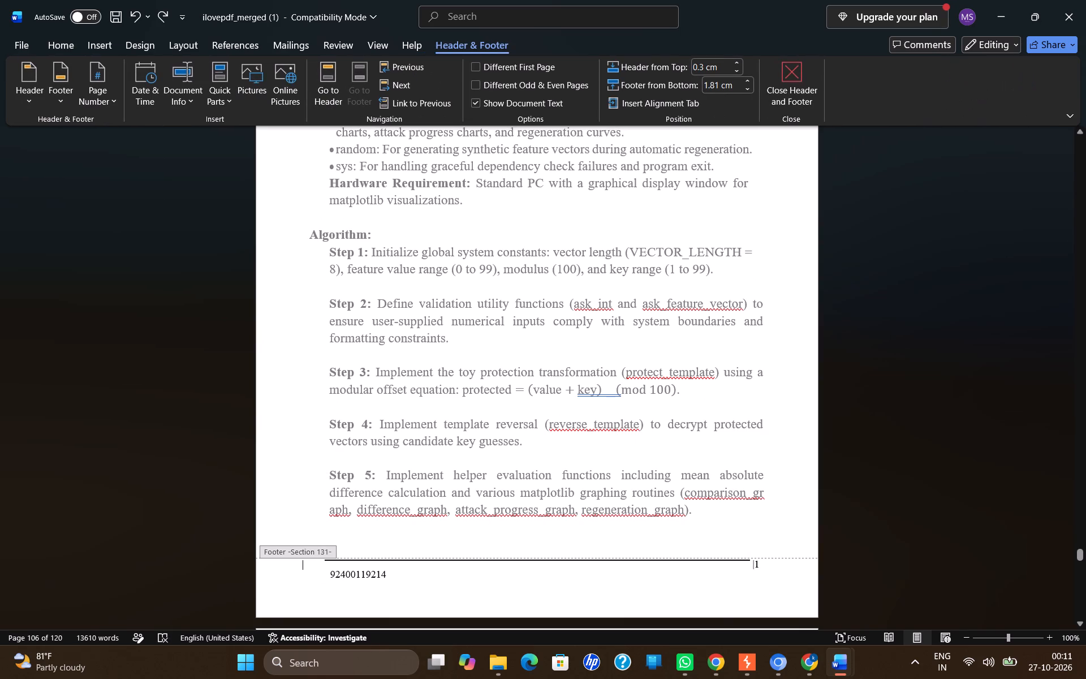
pyautogui.click(759, 561)
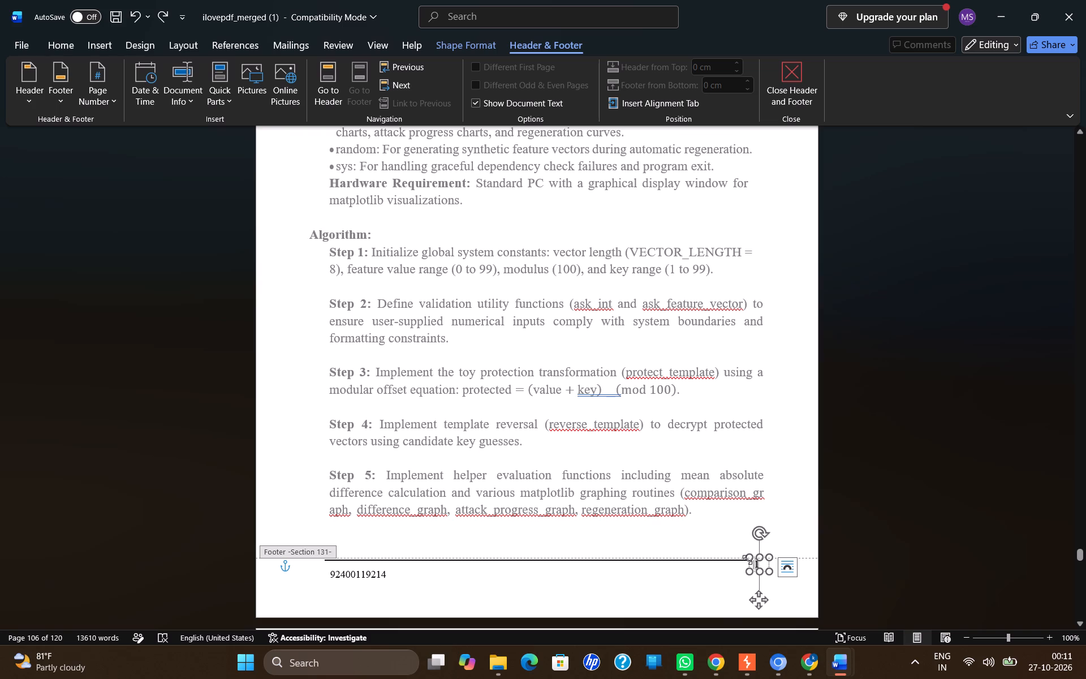
pyautogui.moveTo(751, 573); pyautogui.dragTo(744, 573)
pyautogui.moveTo(744, 573); pyautogui.dragTo(738, 574)
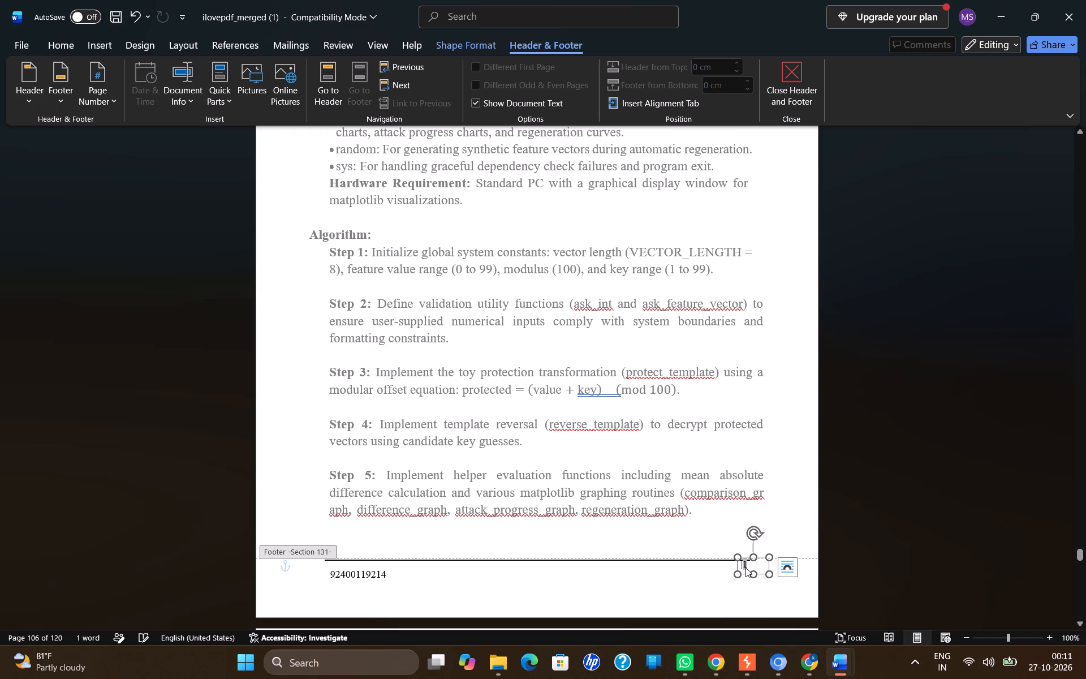
# Set the footer page numbering on Practical 10's first page to start at 106.
pyautogui.rightClick(746, 566)
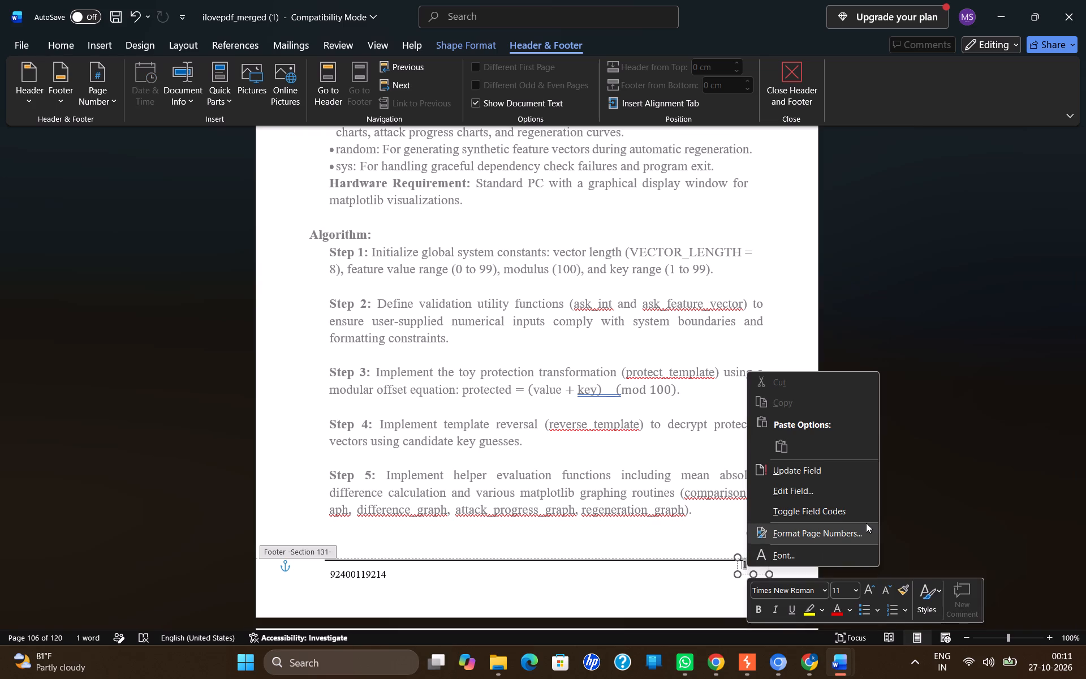
pyautogui.click(866, 523)
pyautogui.click(852, 526)
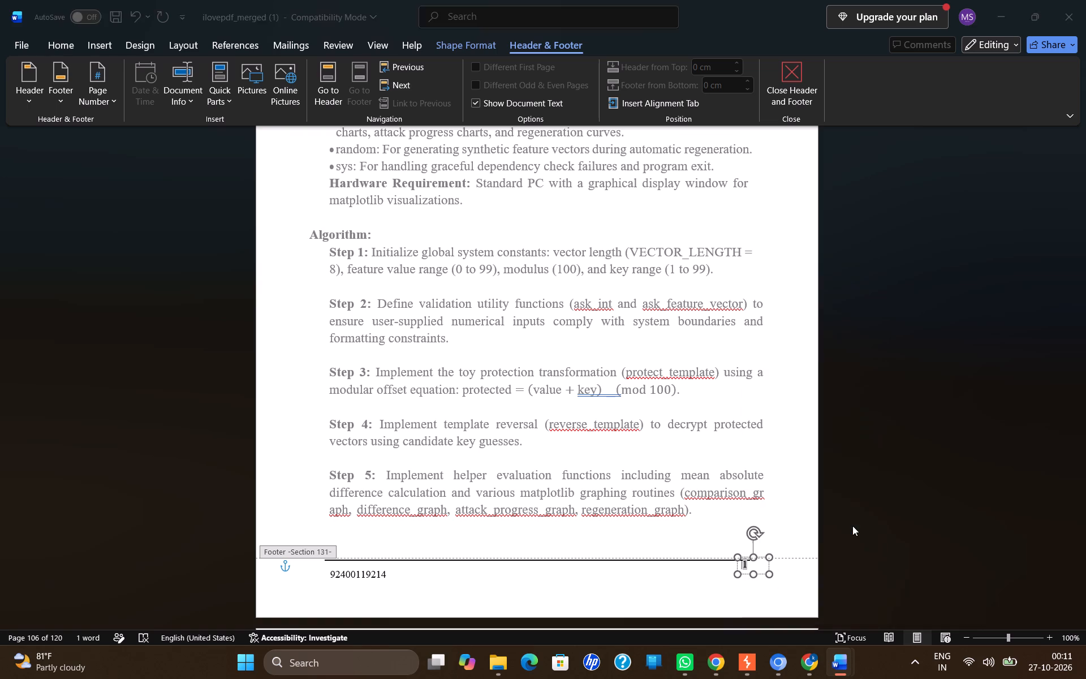
pyautogui.click(533, 364)
pyautogui.write('06')
pyautogui.press('Return')
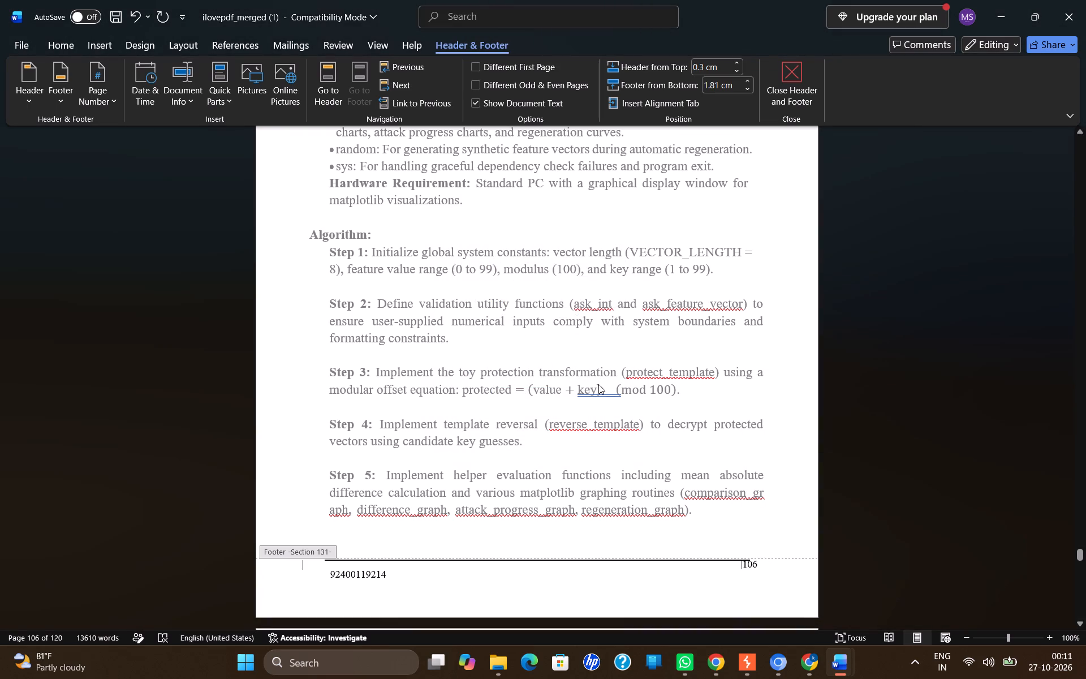
# Shift the page number text box slightly rightward in the footer of Practical 10's first page, and return to the body.
pyautogui.click(745, 564)
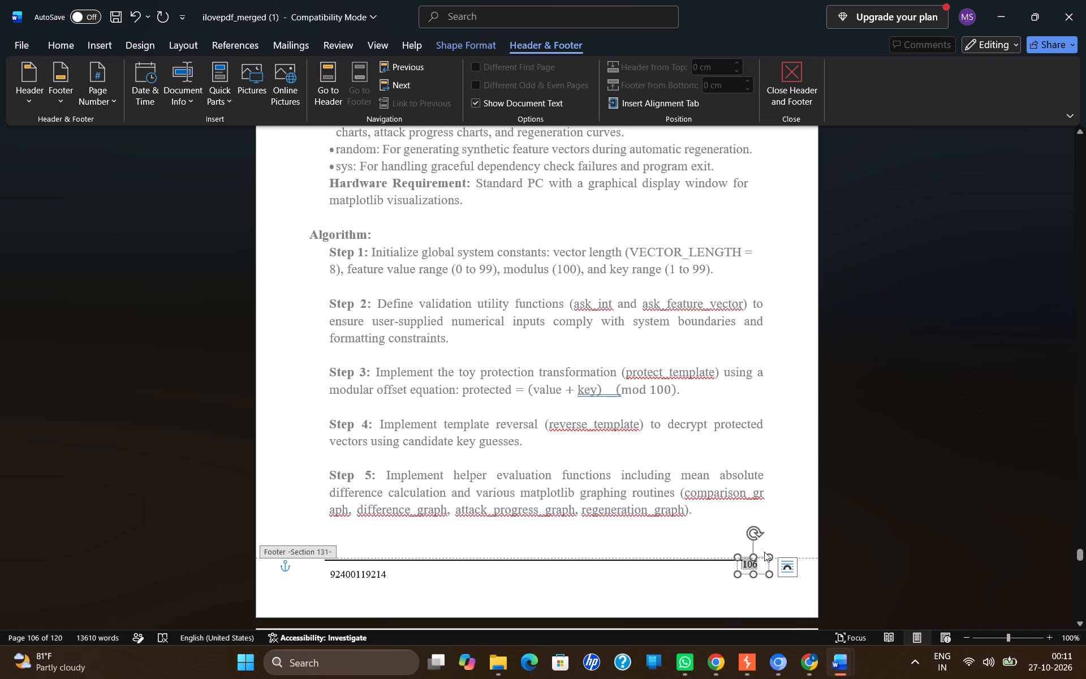
pyautogui.moveTo(761, 555); pyautogui.dragTo(761, 559)
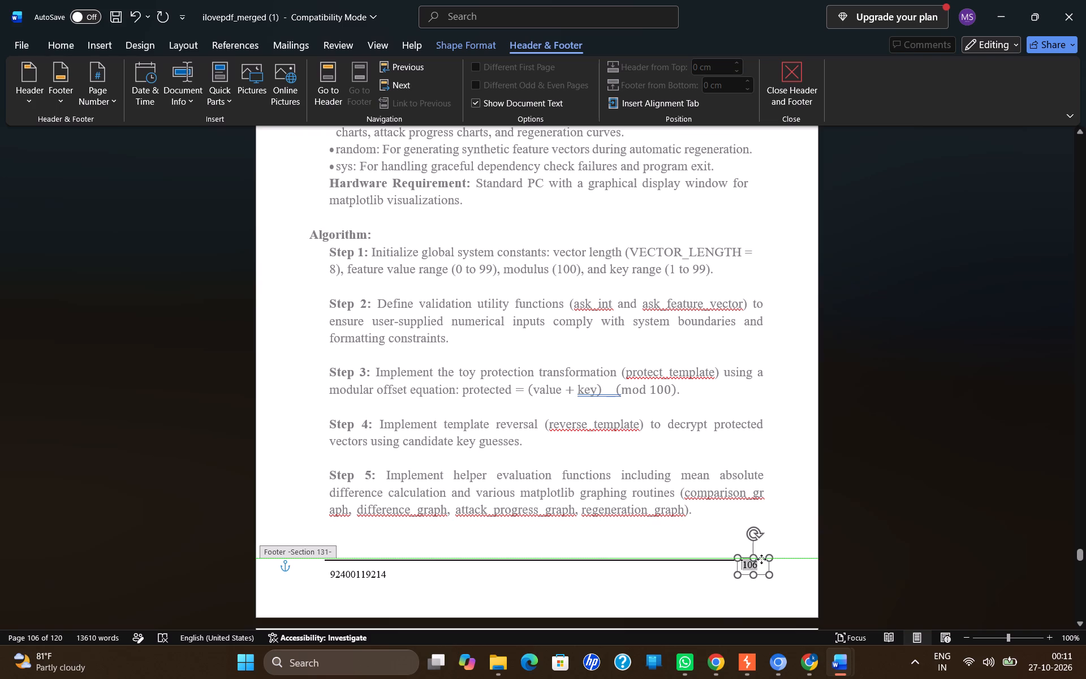
pyautogui.moveTo(761, 559); pyautogui.dragTo(764, 569)
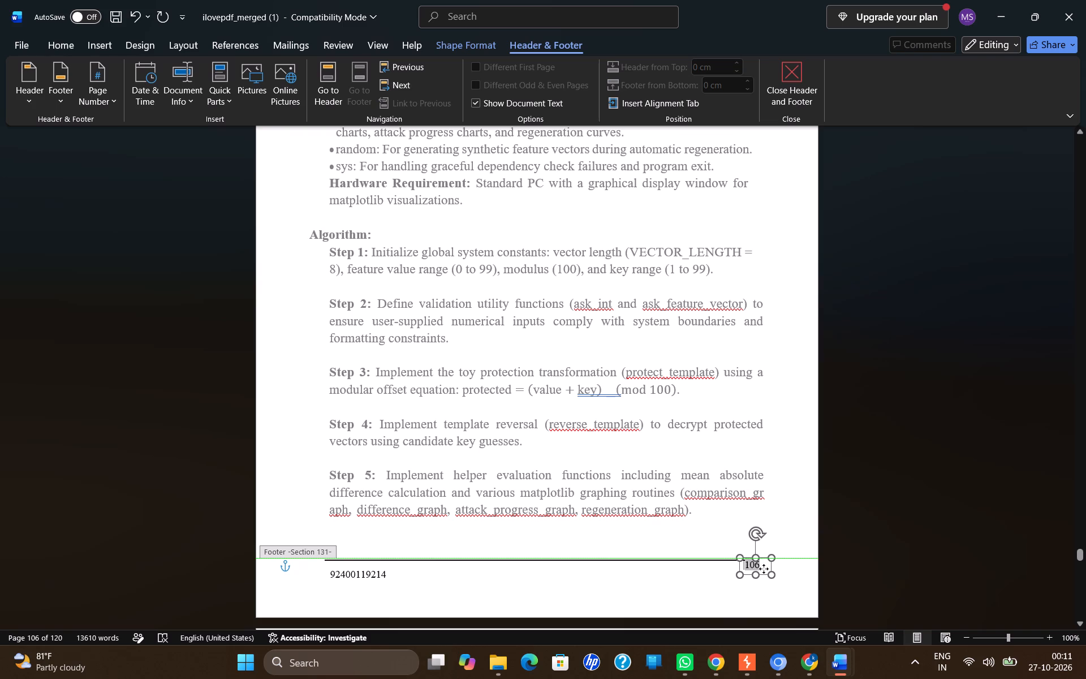
pyautogui.moveTo(764, 569); pyautogui.dragTo(764, 569)
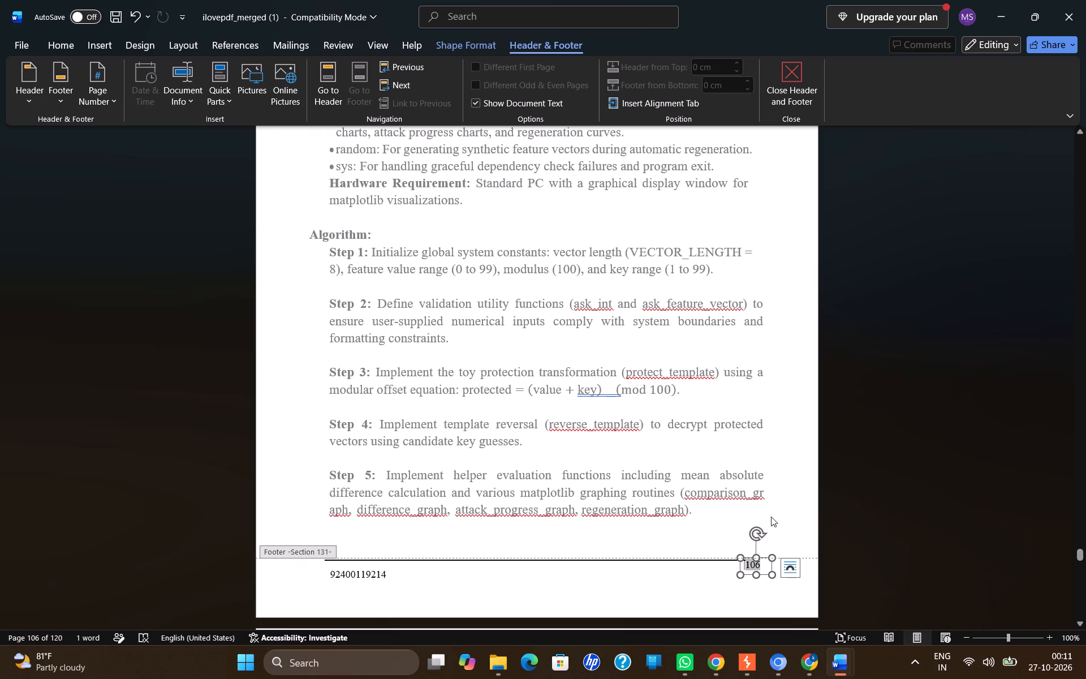
pyautogui.doubleClick(771, 517)
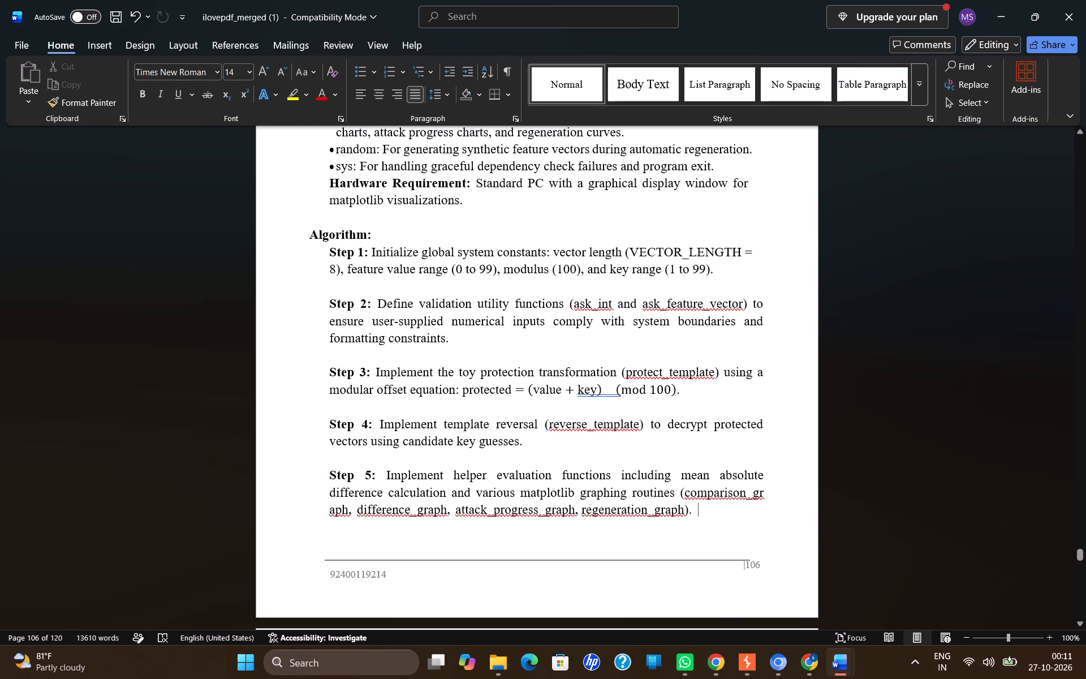
# Check the footer page numbers on the pages of Practical 10 through to the end of the document.
pyautogui.scroll(-5, 771, 517)
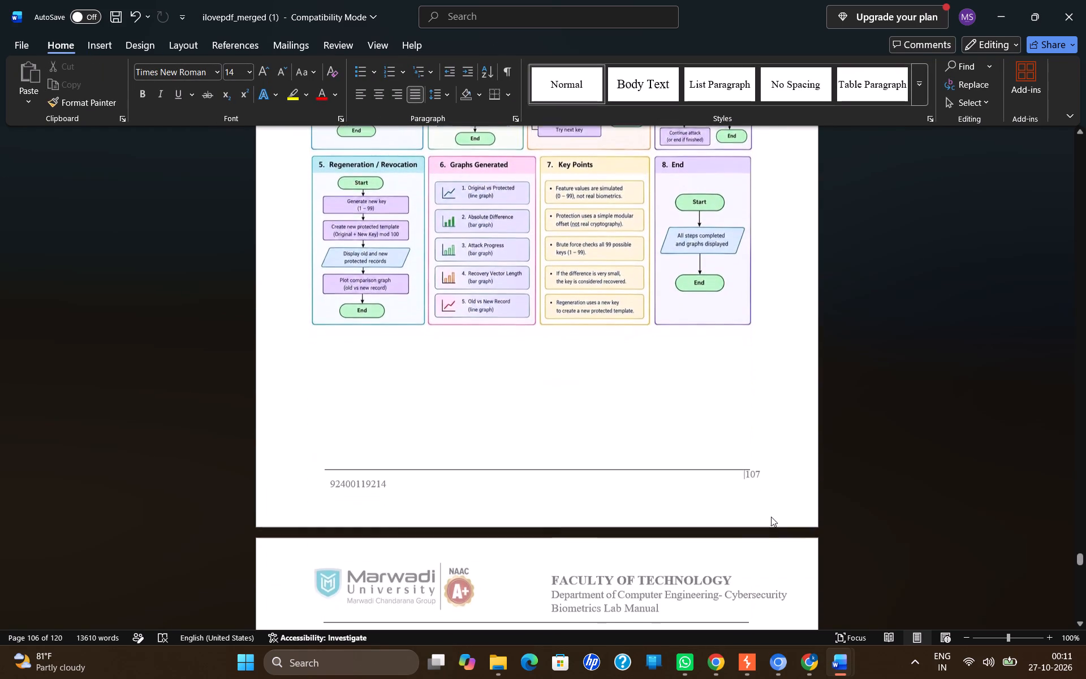
pyautogui.scroll(-4, 771, 517)
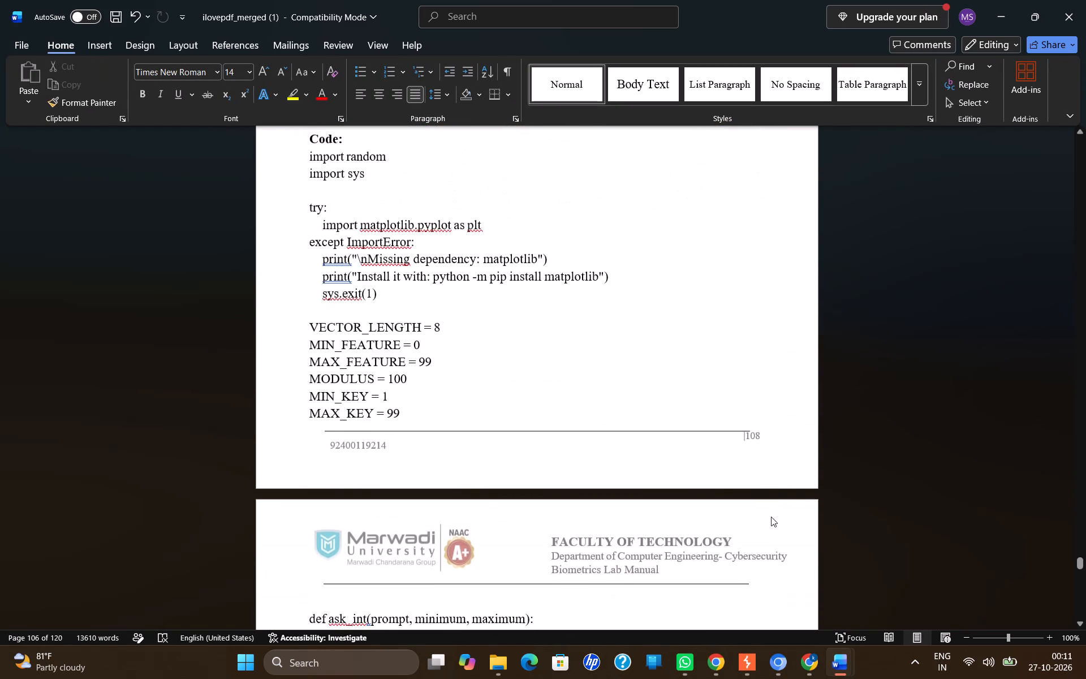
pyautogui.scroll(-5, 771, 517)
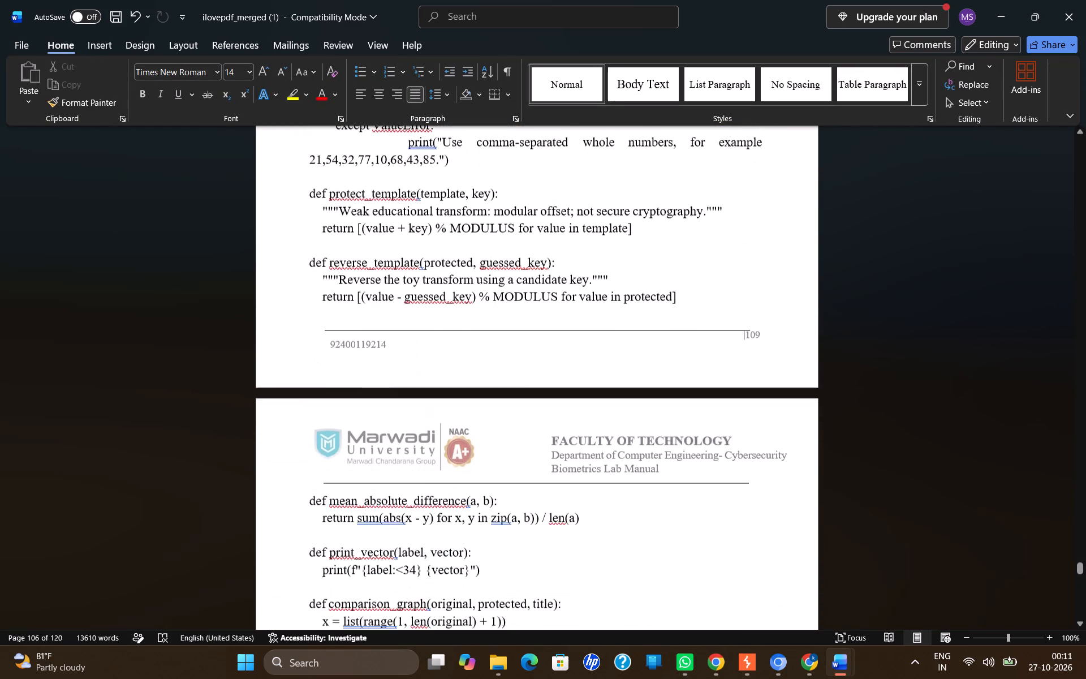
pyautogui.scroll(-6, 771, 517)
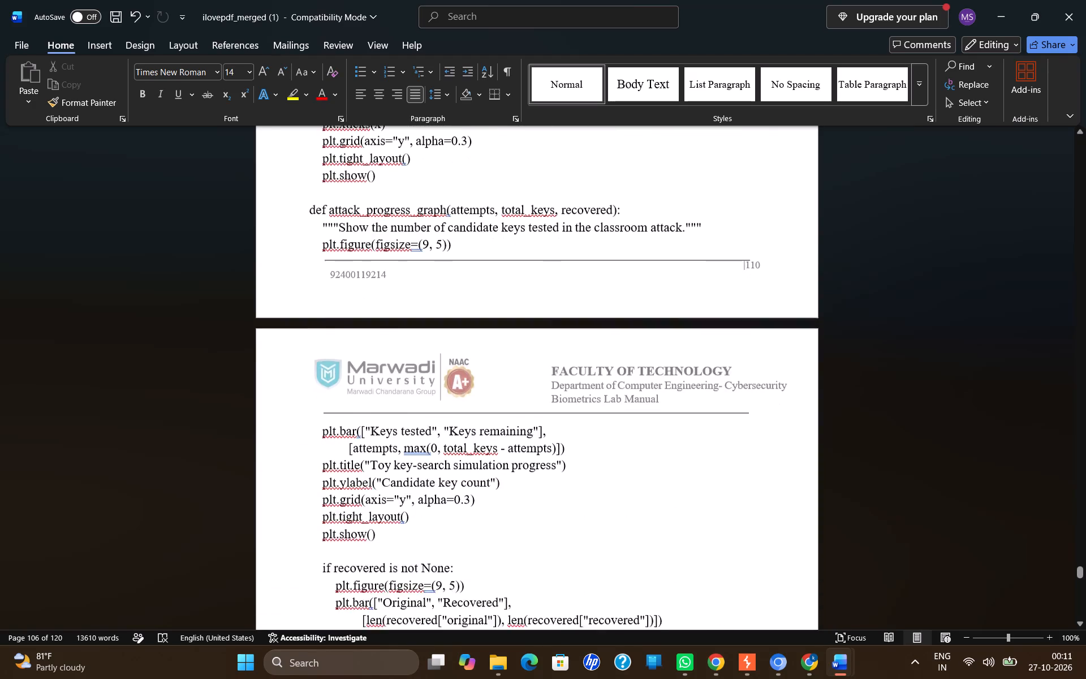
pyautogui.scroll(-2, 771, 517)
pyautogui.scroll(1, 771, 517)
pyautogui.scroll(-1, 771, 517)
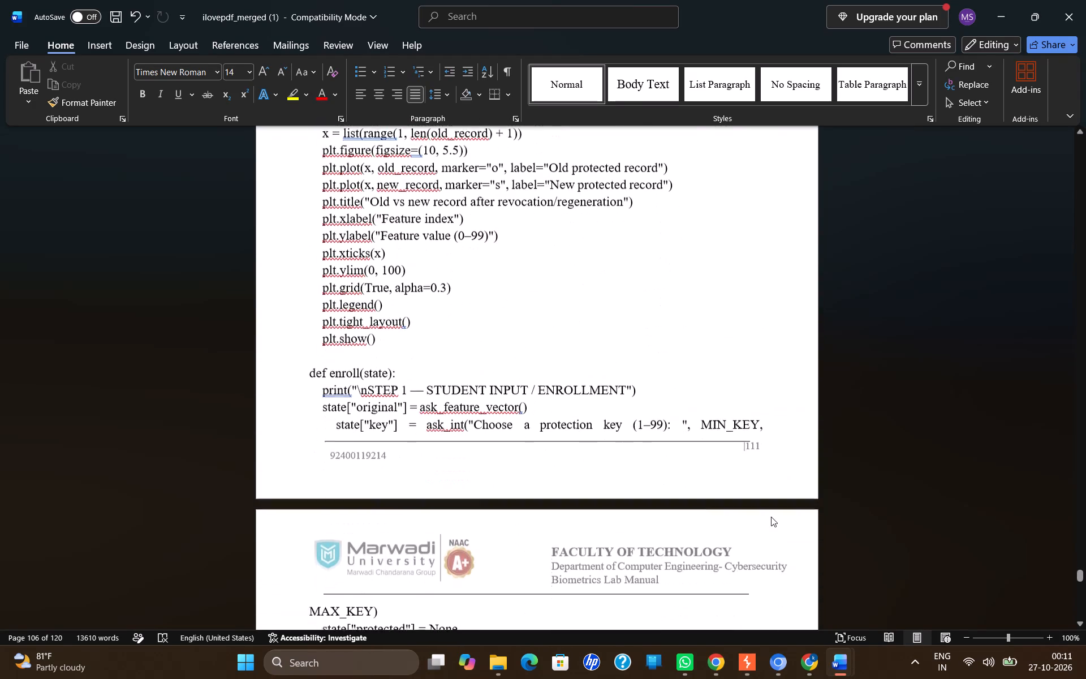
pyautogui.scroll(-2, 771, 517)
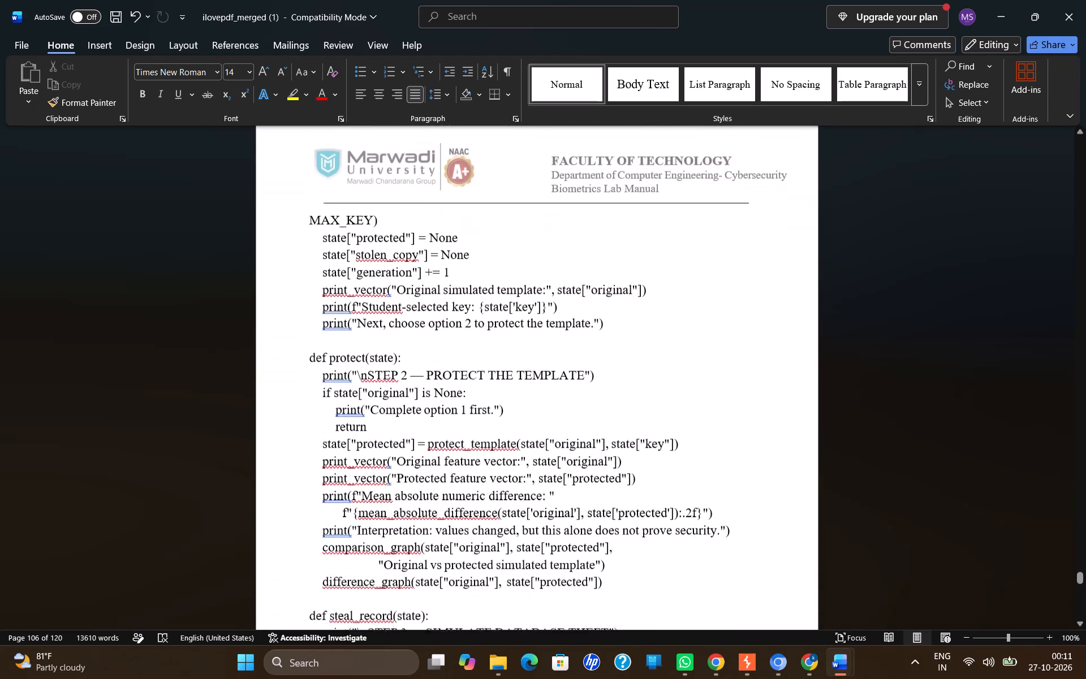
pyautogui.scroll(-3, 771, 517)
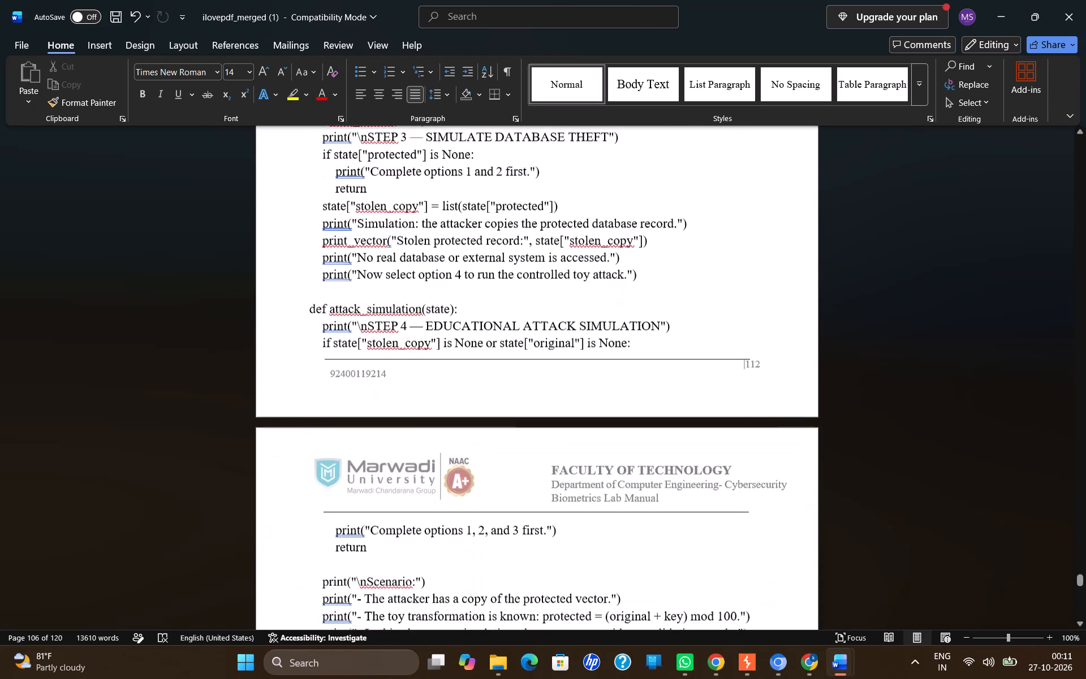
pyautogui.scroll(-5, 771, 517)
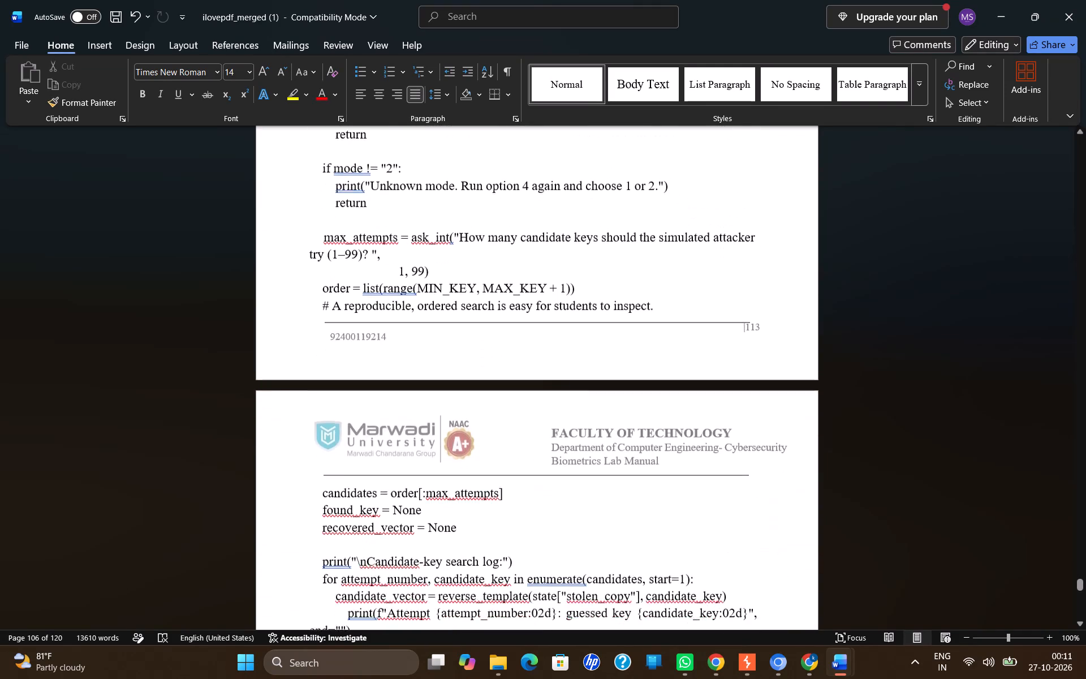
pyautogui.scroll(-4, 771, 517)
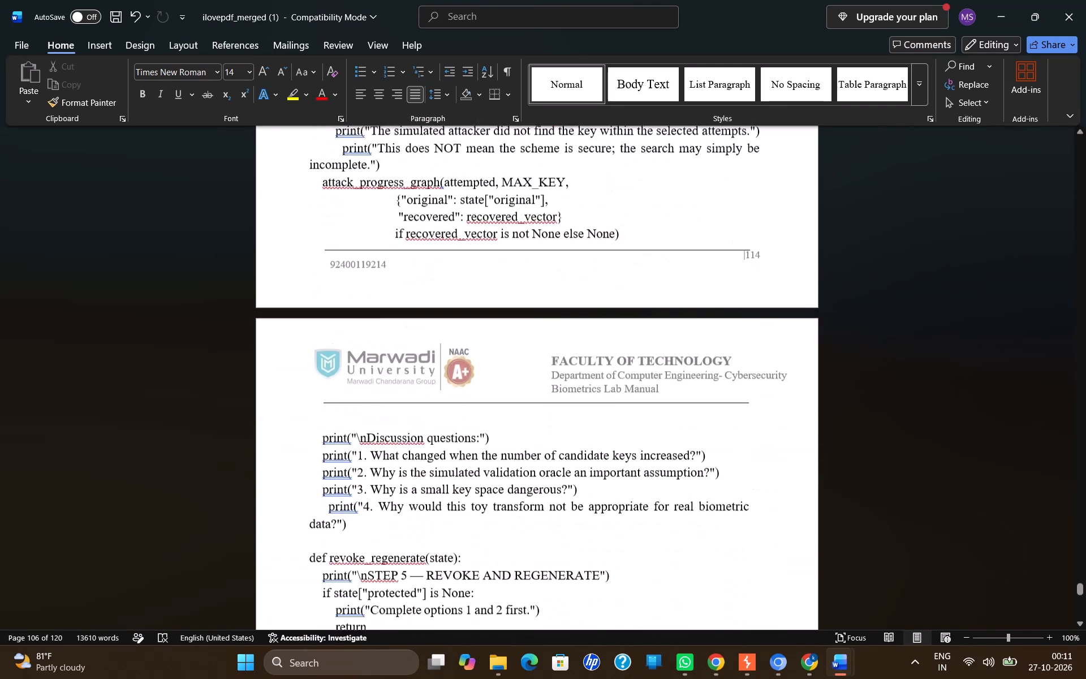
pyautogui.scroll(-4, 771, 517)
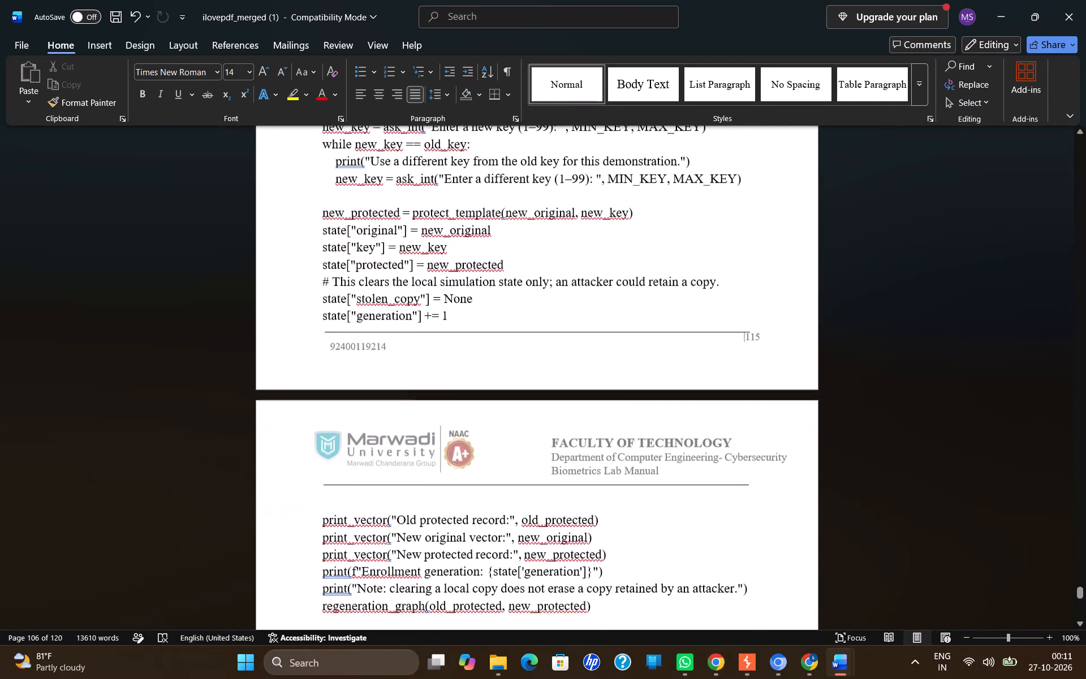
pyautogui.scroll(-5, 771, 517)
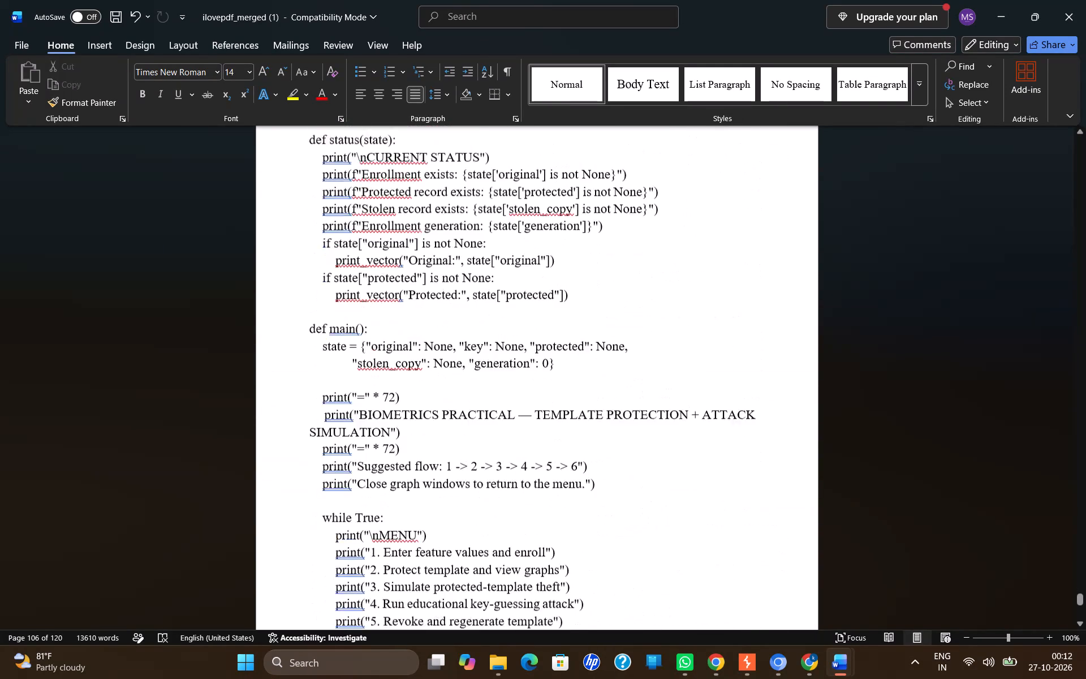
pyautogui.scroll(-1, 771, 517)
pyautogui.scroll(3, 771, 517)
pyautogui.scroll(-1, 771, 517)
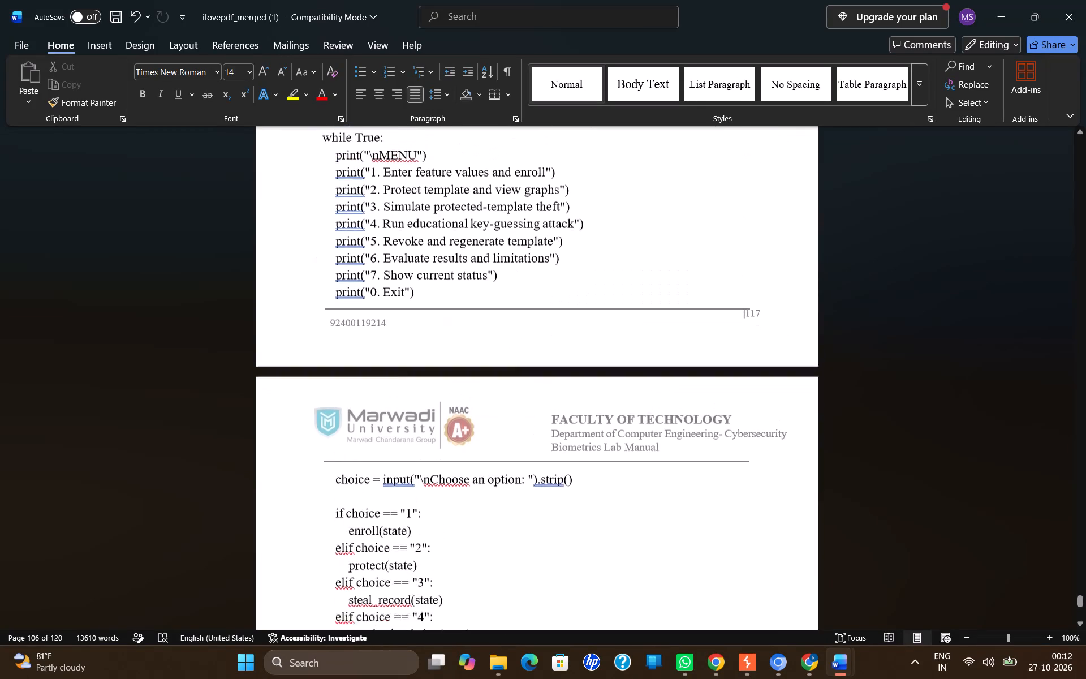
pyautogui.scroll(-5, 771, 517)
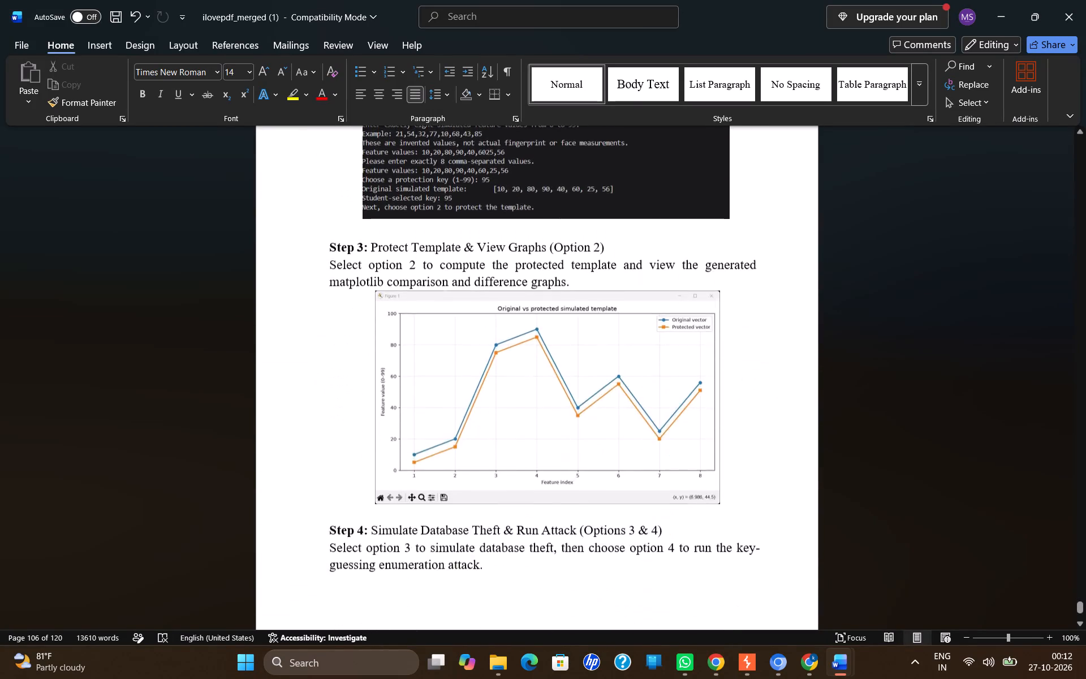
pyautogui.scroll(-5, 771, 517)
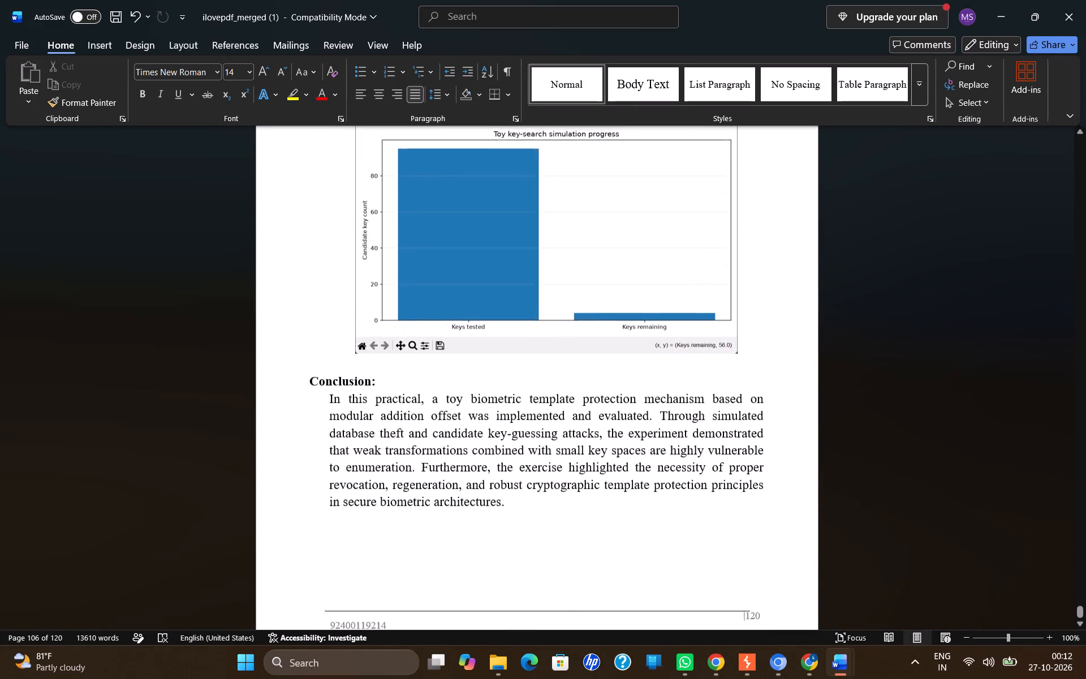
pyautogui.scroll(-3, 771, 517)
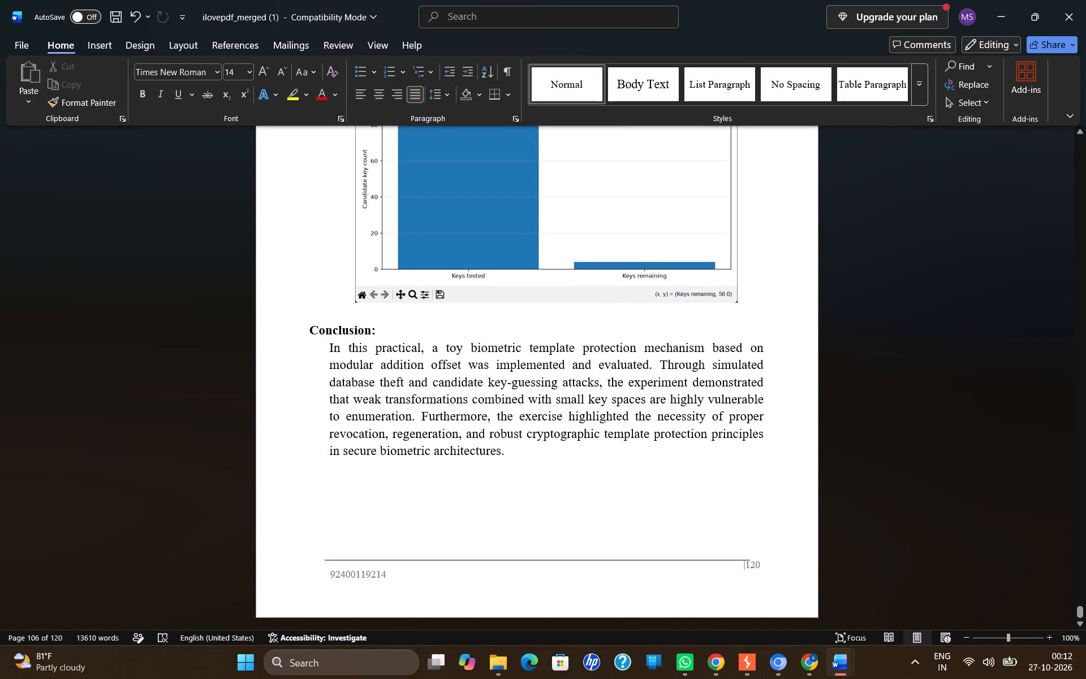
# Print the whole lab manual to a PDF file with the Microsoft Print to PDF printer.
pyautogui.hotkey('ctrl', 'p')
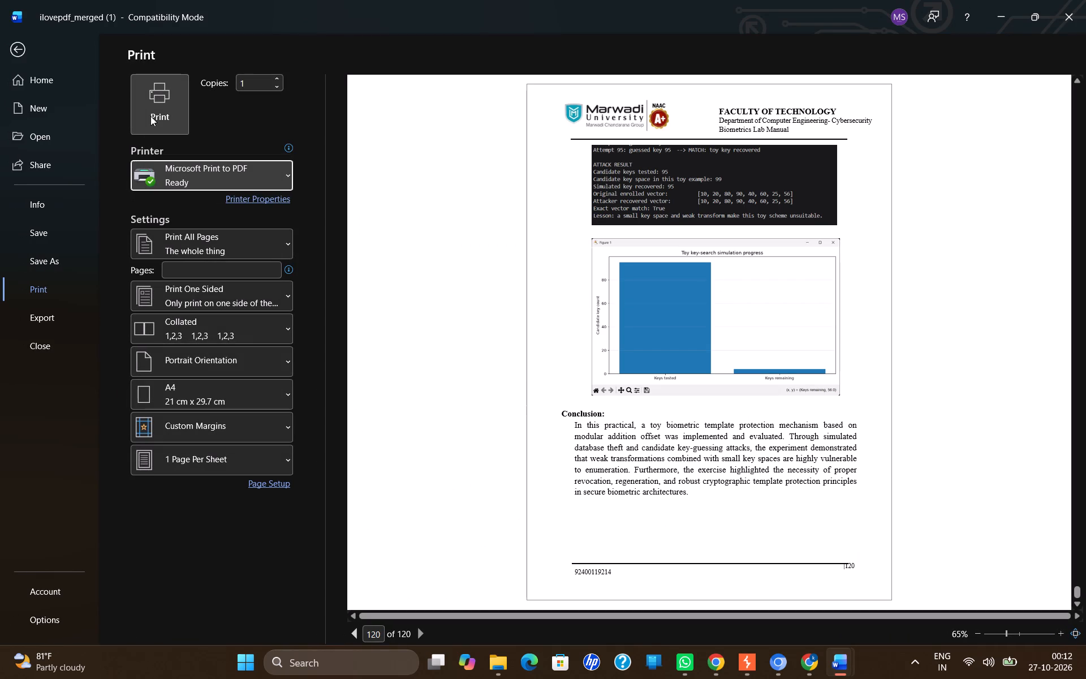
# Print the document to PDF and save it in the Downloads folder, named with the footer's student enrolment number followed by __P1to10.
pyautogui.click(152, 115)
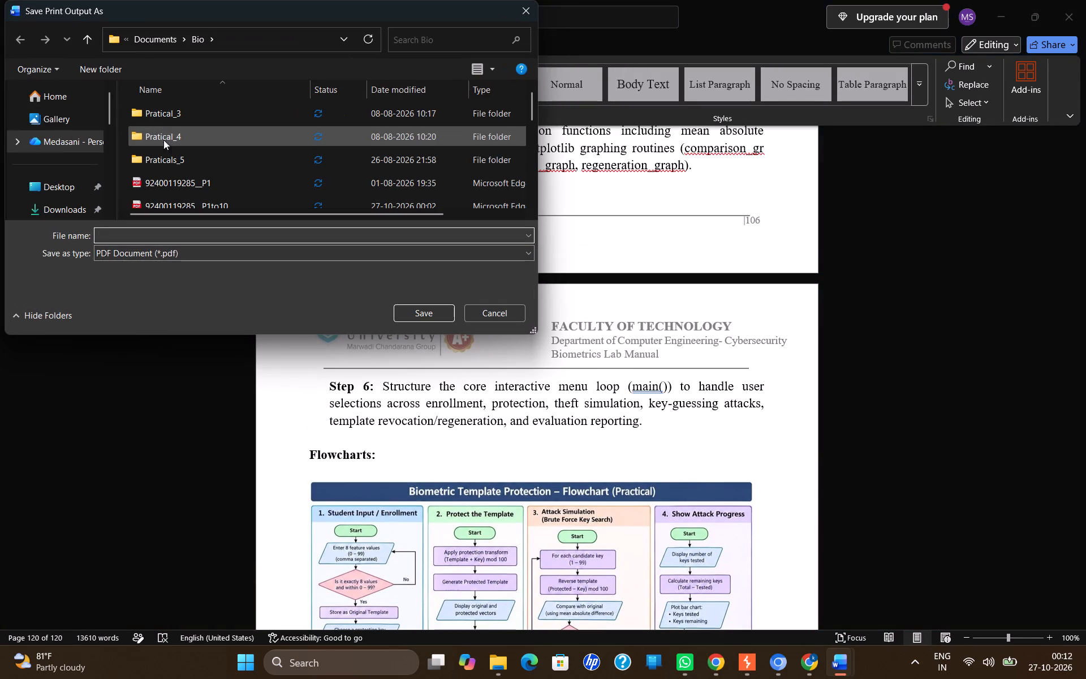
pyautogui.click(87, 207)
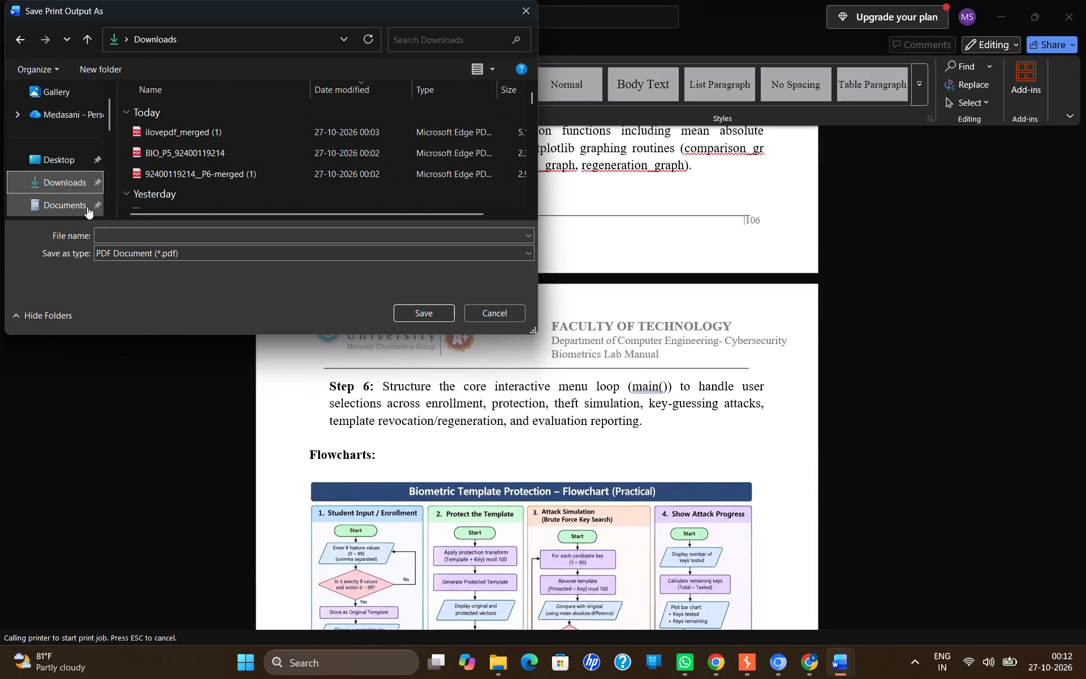
pyautogui.click(228, 145)
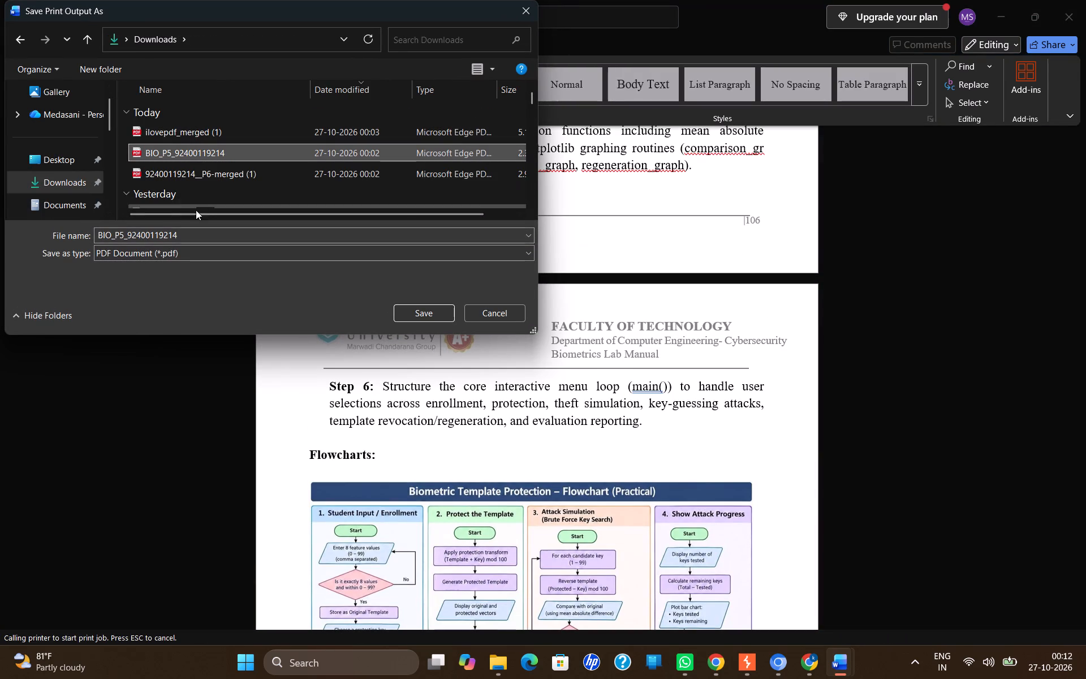
pyautogui.click(222, 175)
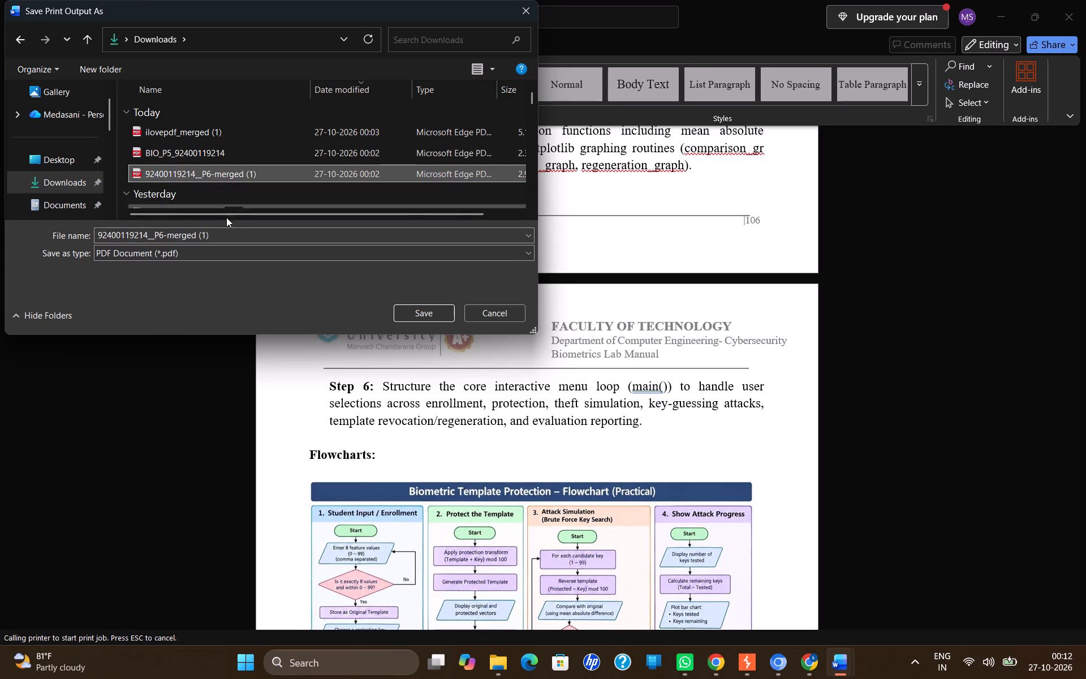
pyautogui.click(225, 233)
pyautogui.click(225, 233)
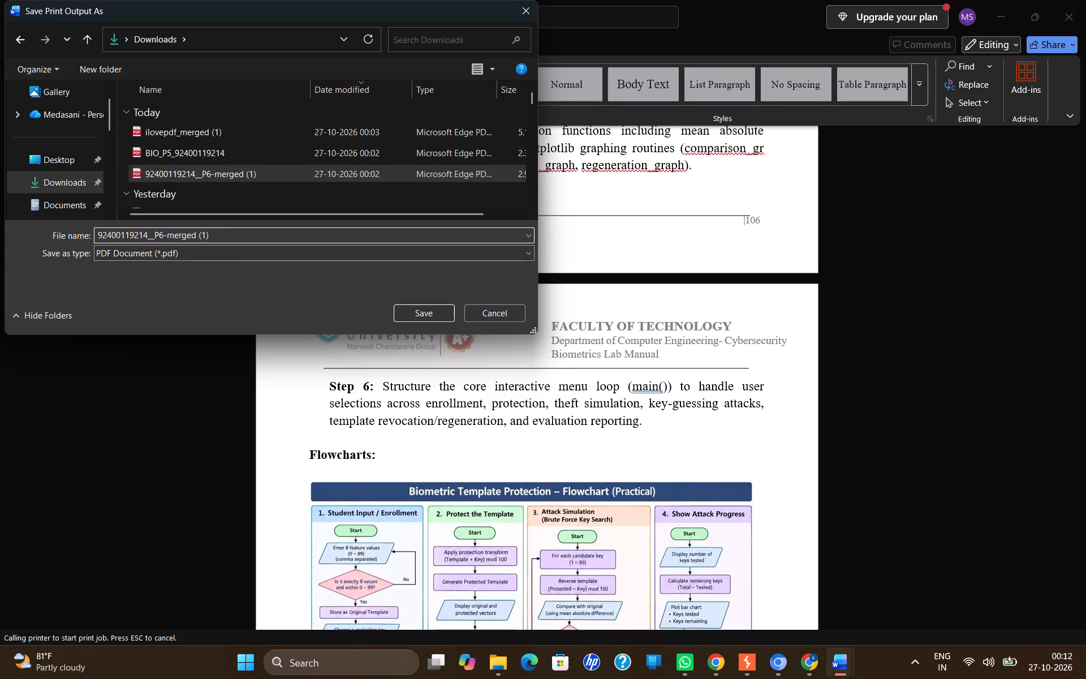
pyautogui.press('BackSpace')
pyautogui.press('BackSpace')
pyautogui.press('BackSpace')
pyautogui.press('BackSpace')
pyautogui.press('BackSpace')
pyautogui.press('BackSpace')
pyautogui.press('BackSpace')
pyautogui.press('BackSpace')
pyautogui.press('BackSpace')
pyautogui.press('BackSpace')
pyautogui.press('BackSpace')
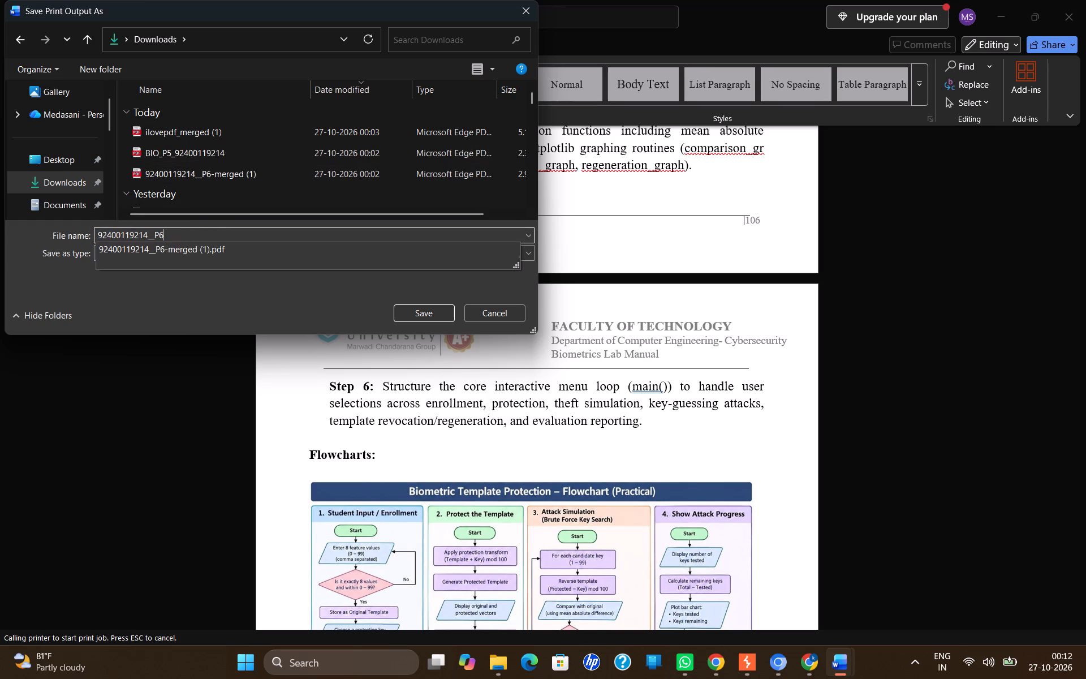
pyautogui.press('BackSpace')
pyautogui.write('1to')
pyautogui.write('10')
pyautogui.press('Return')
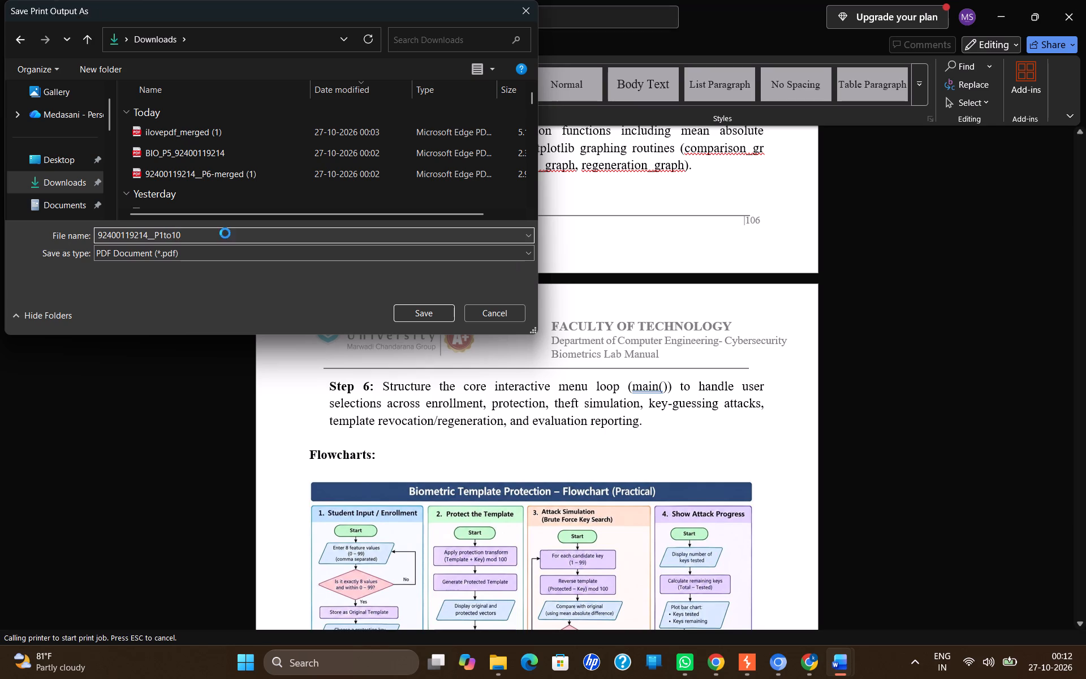
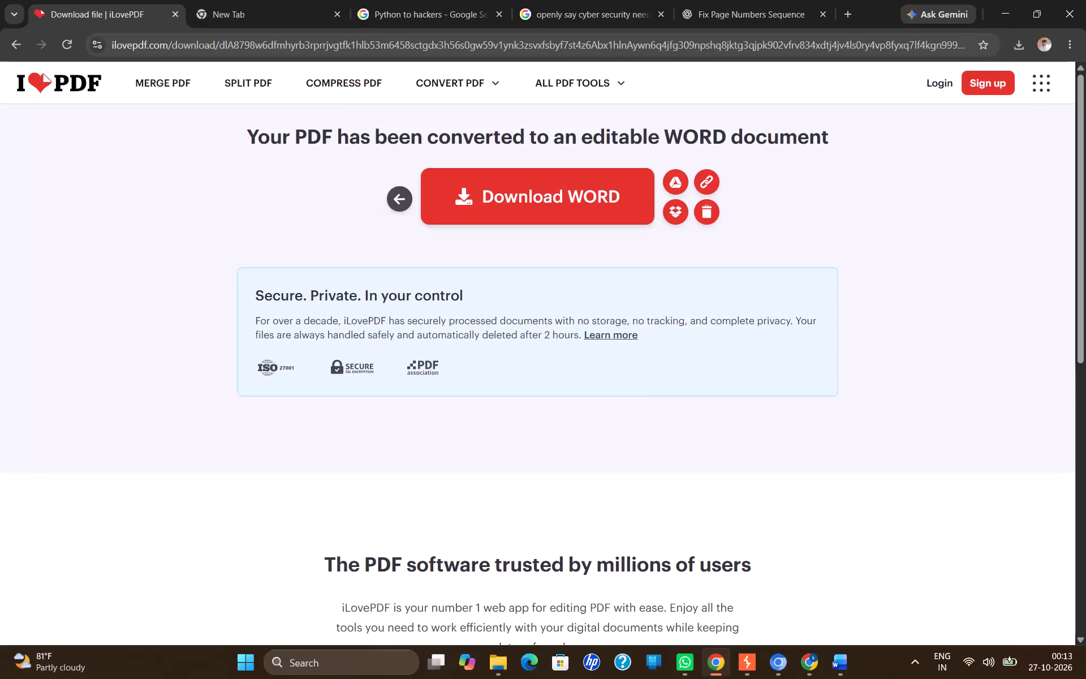
# Switch to the account owner's Marwadi University school profile in Chrome and open Google Classroom.
pyautogui.click(1042, 42)
pyautogui.click(842, 389)
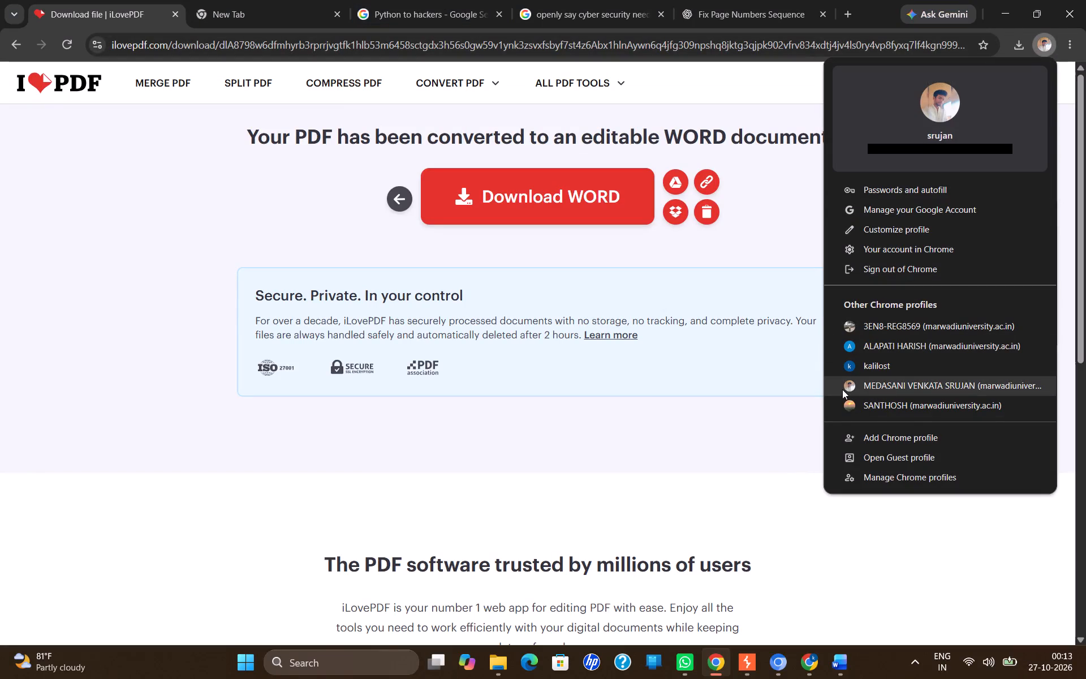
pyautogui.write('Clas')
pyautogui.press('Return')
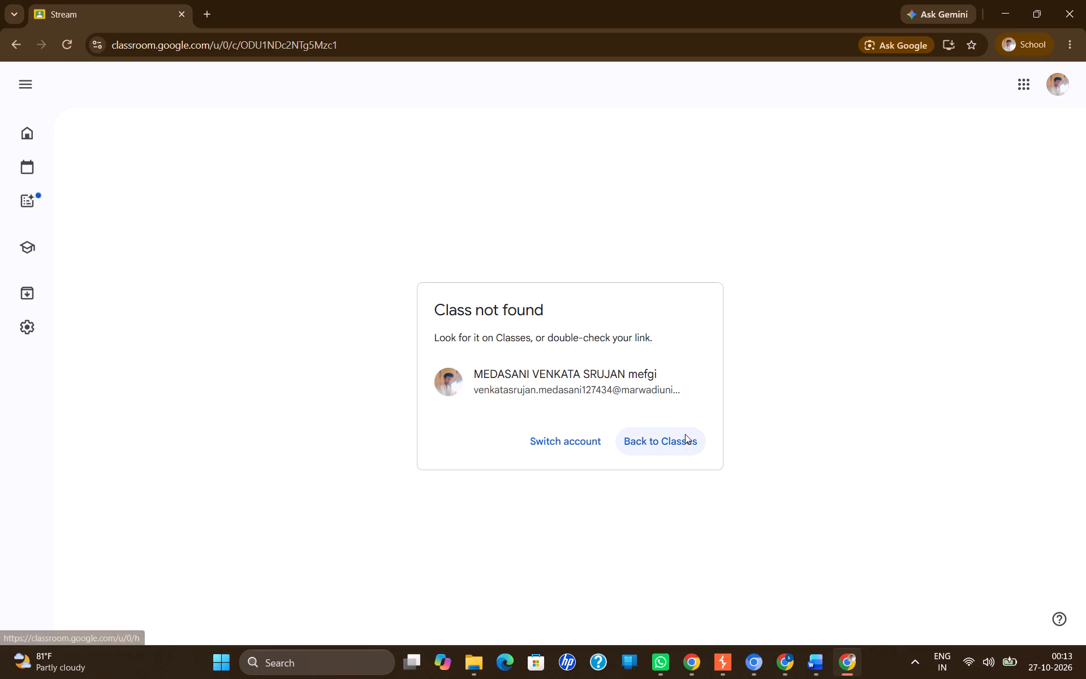
# Go back to the Classroom class list and open the BIO-5ET4 class.
pyautogui.click(685, 434)
pyautogui.scroll(-2, 368, 419)
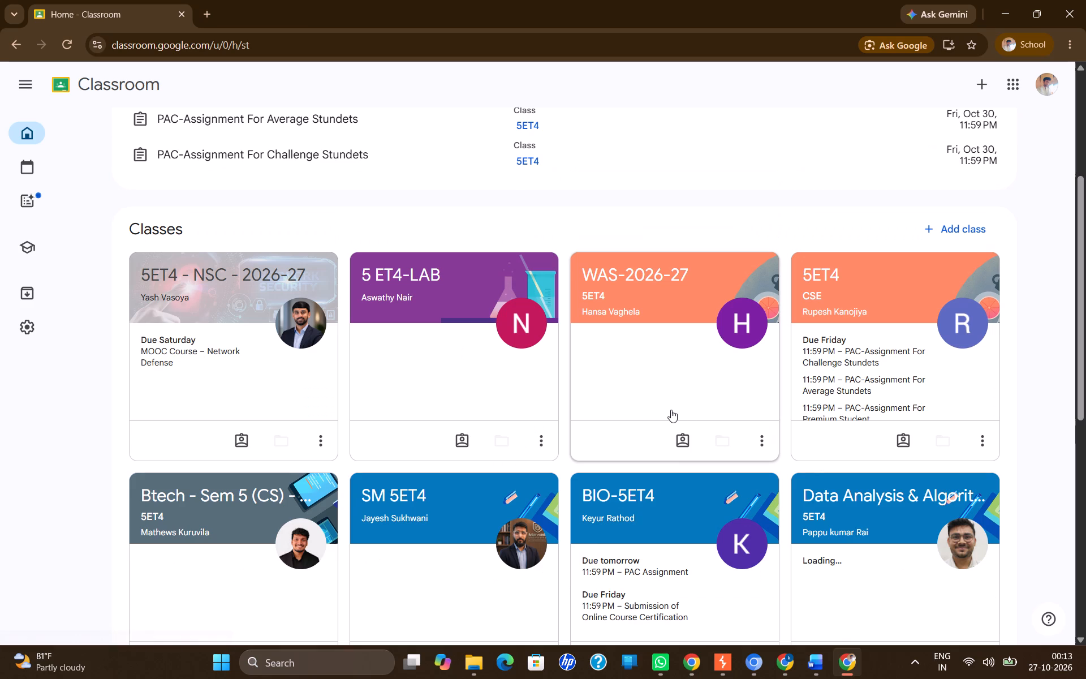
pyautogui.click(667, 507)
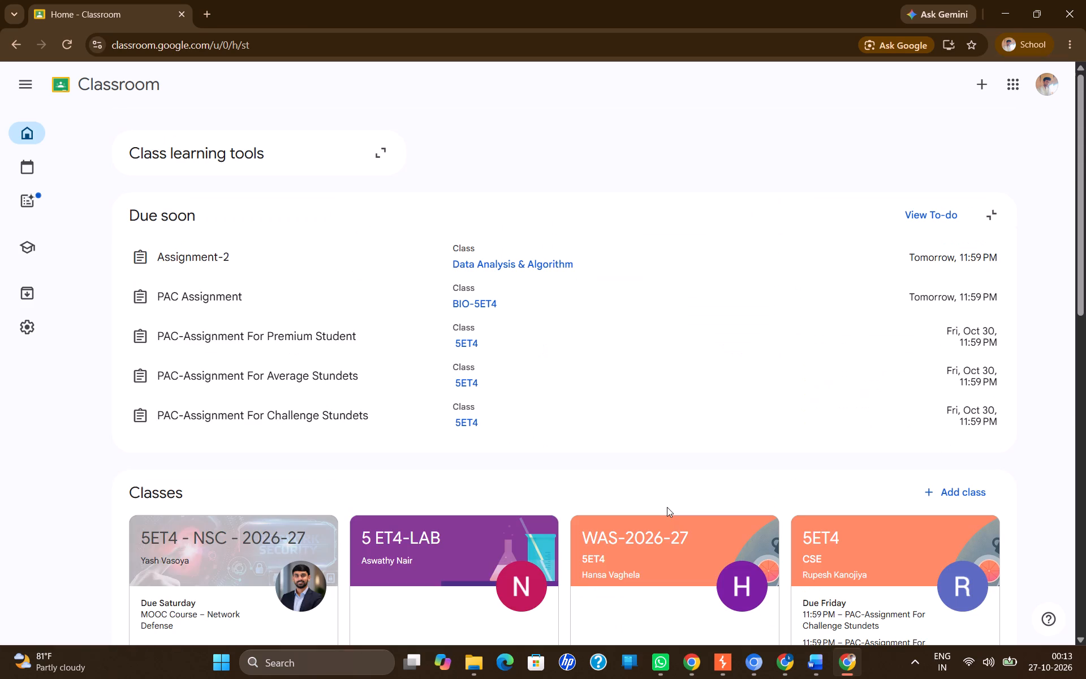
pyautogui.scroll(-4, 667, 507)
pyautogui.click(667, 507)
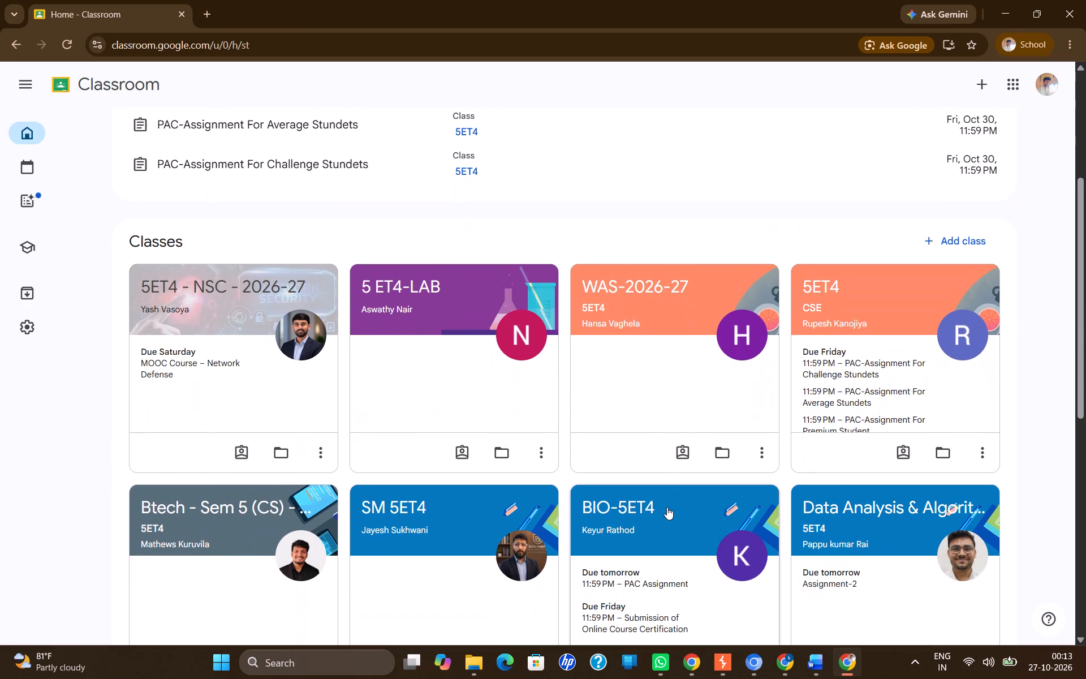
pyautogui.click(637, 509)
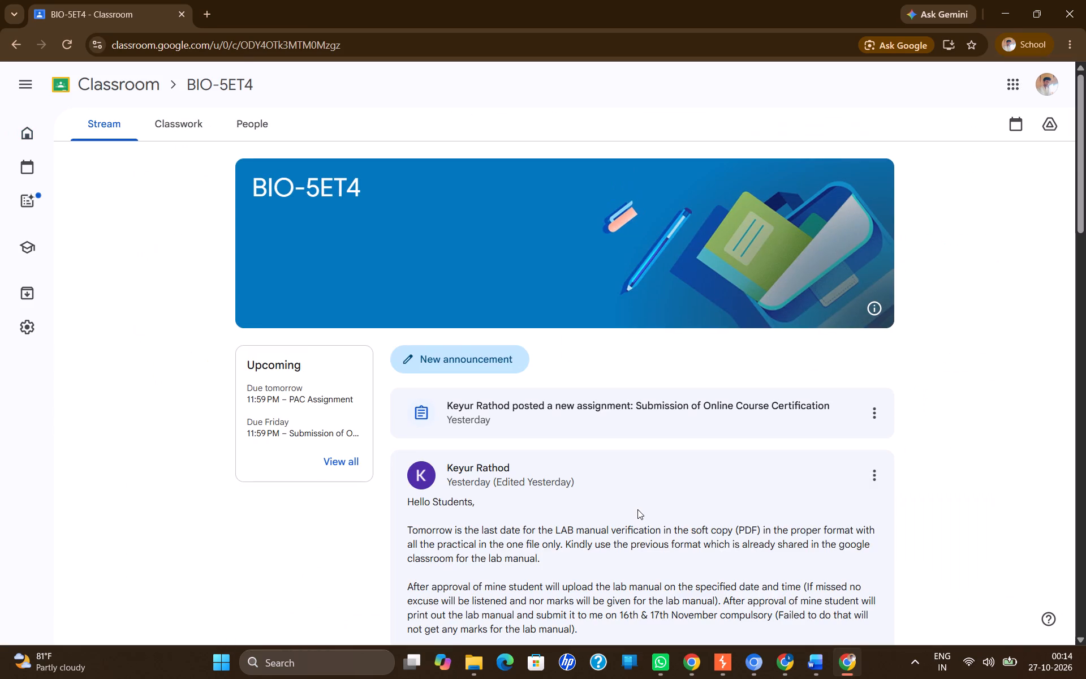
# Look through the posts in the BIO-5ET4 class stream for lab manual materials and instructions.
pyautogui.scroll(-16, 637, 509)
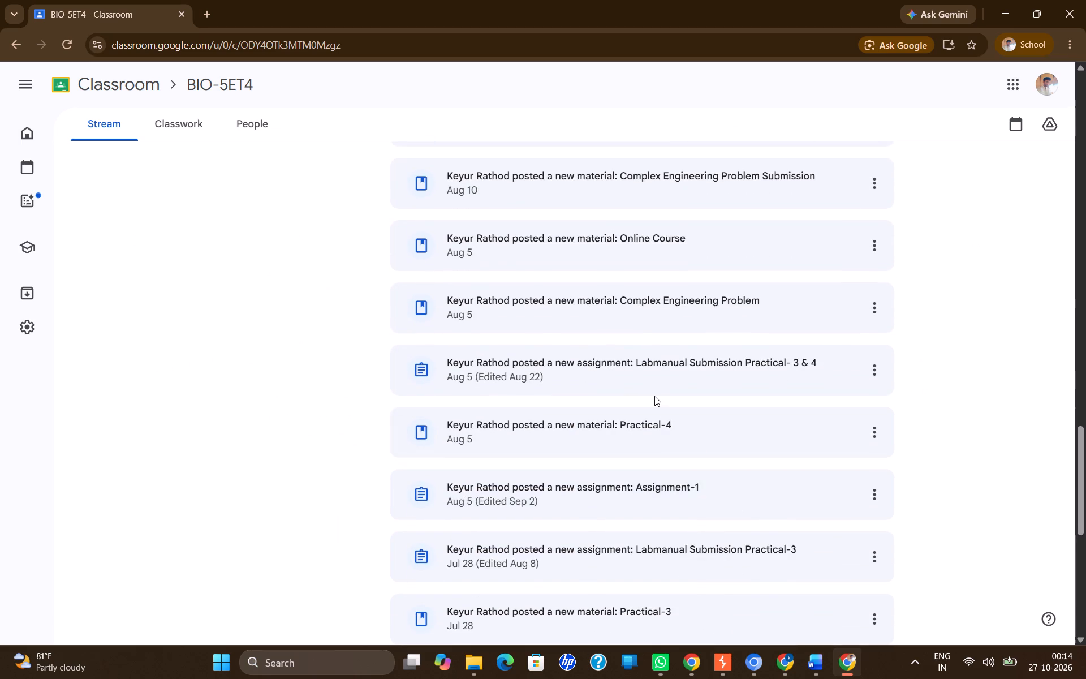
pyautogui.scroll(2, 654, 396)
pyautogui.scroll(-5, 654, 396)
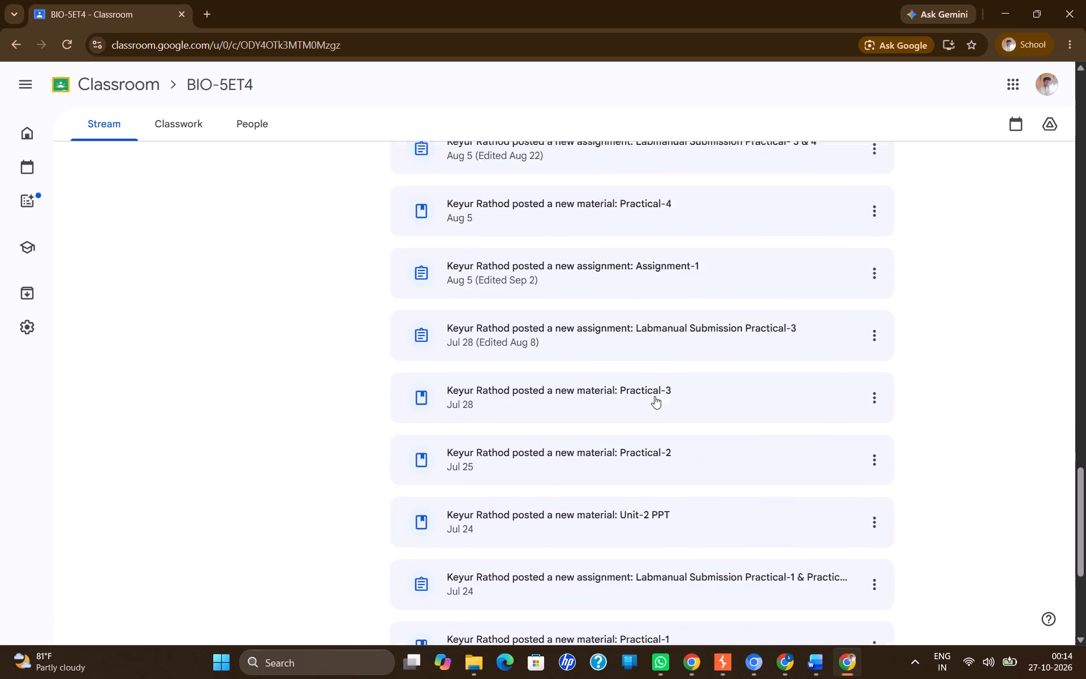
pyautogui.scroll(-2, 654, 396)
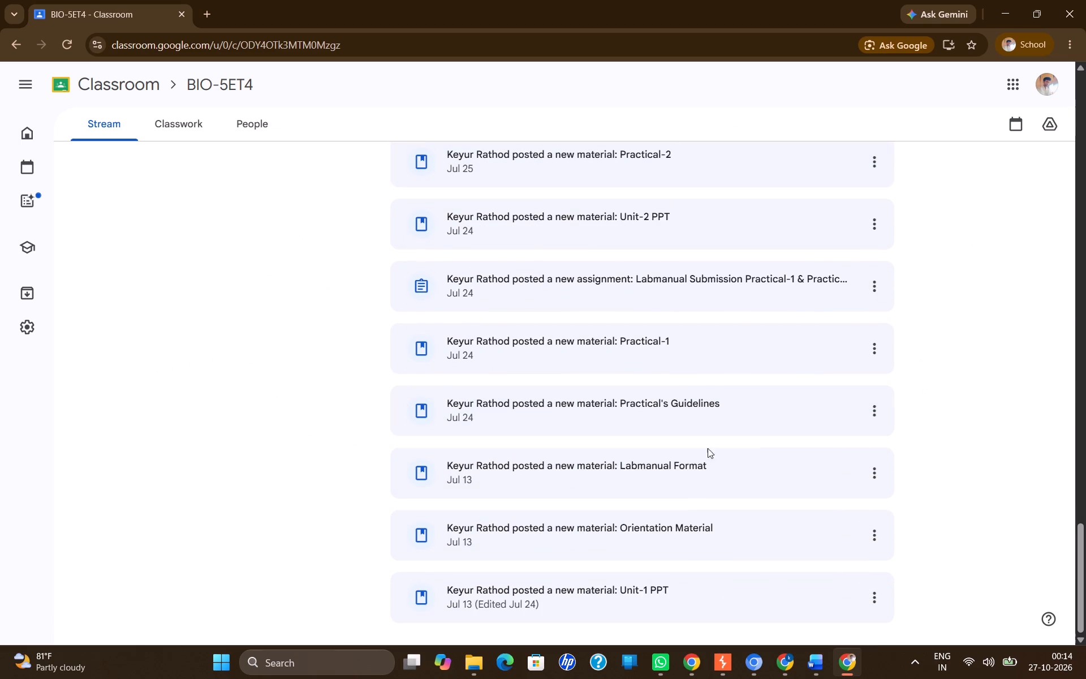
pyautogui.scroll(1, 710, 453)
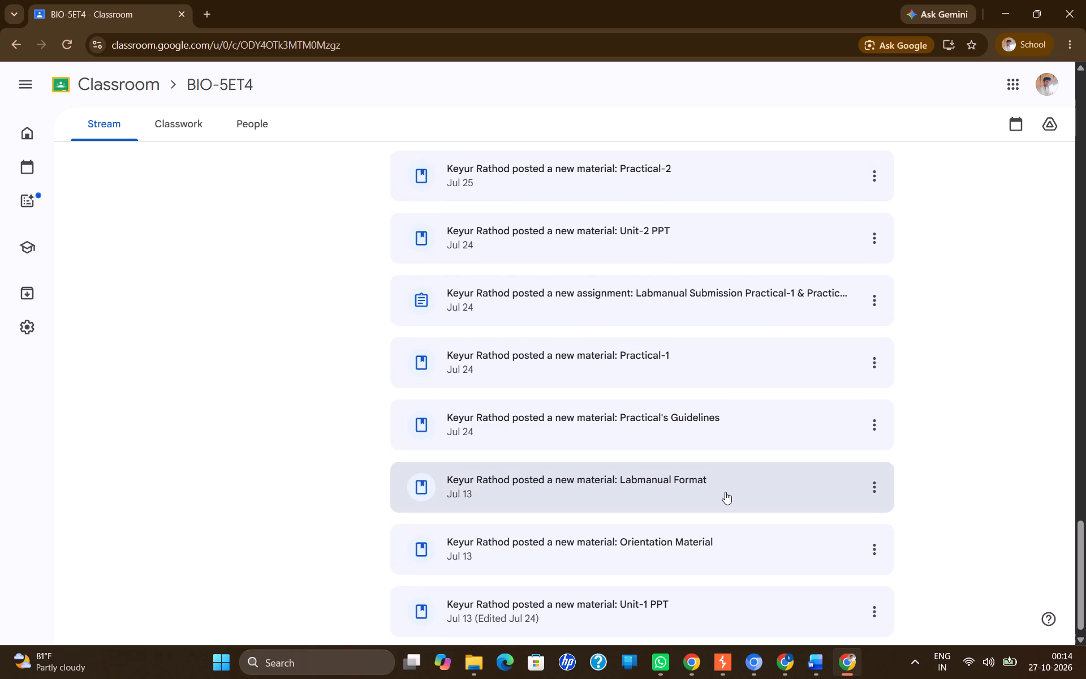
pyautogui.scroll(2, 713, 506)
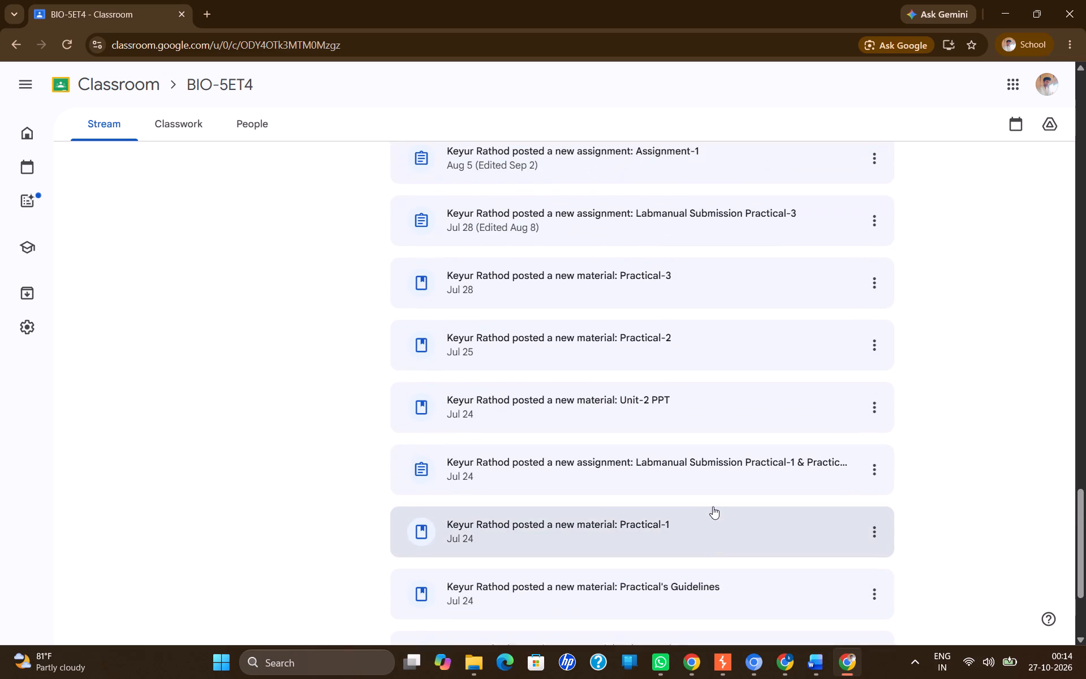
pyautogui.scroll(2, 713, 506)
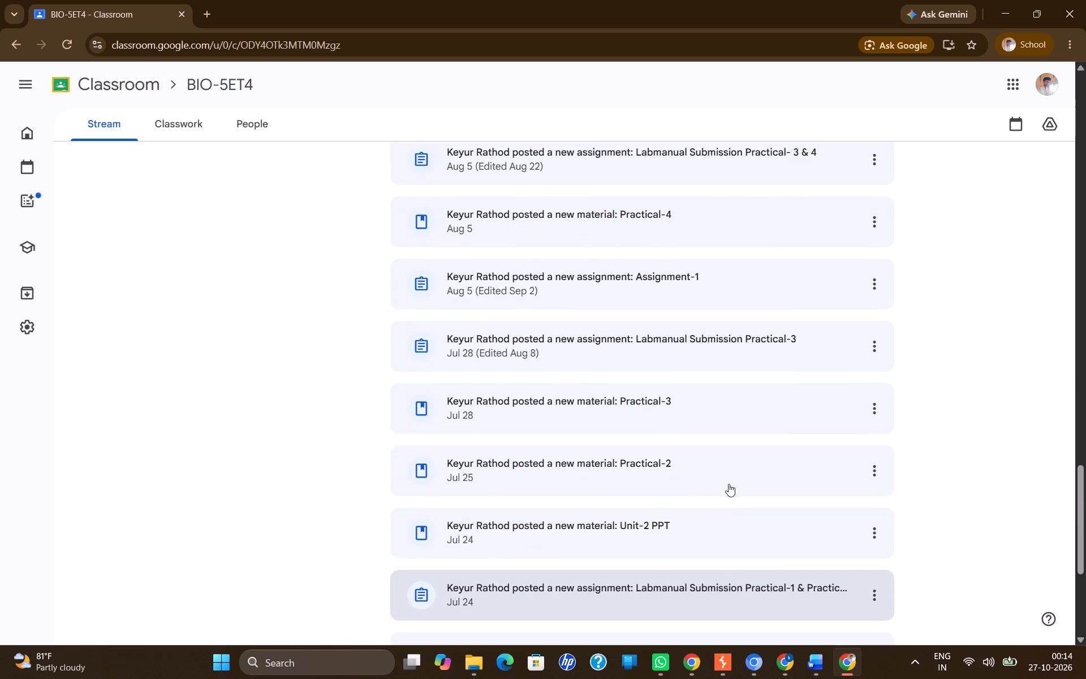
pyautogui.scroll(2, 729, 484)
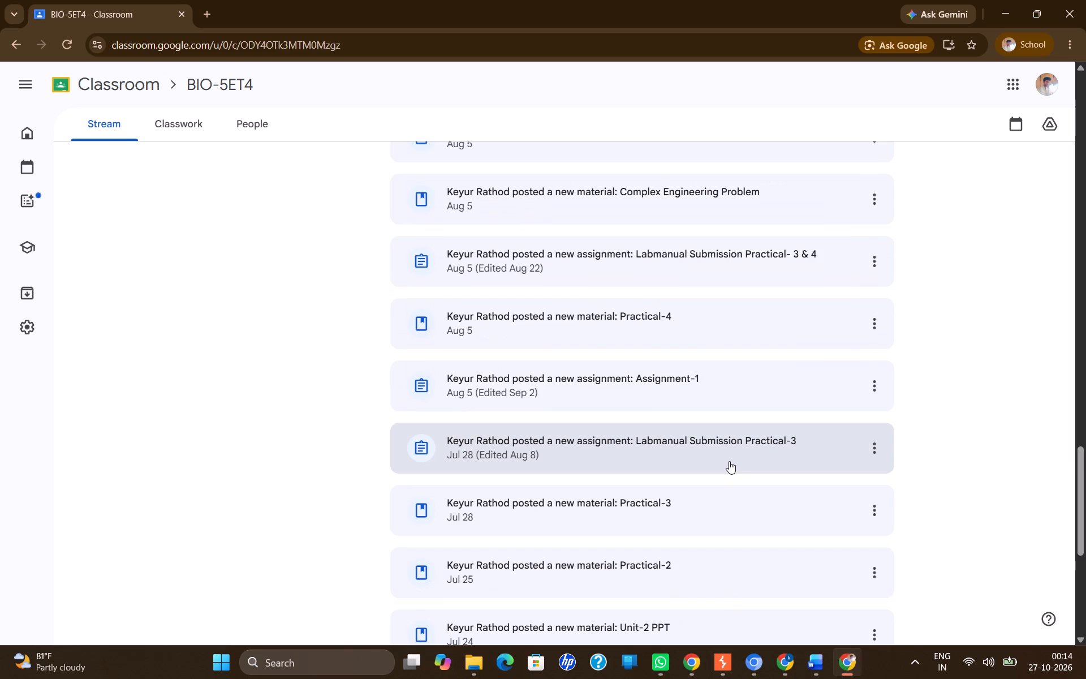
pyautogui.scroll(4, 729, 461)
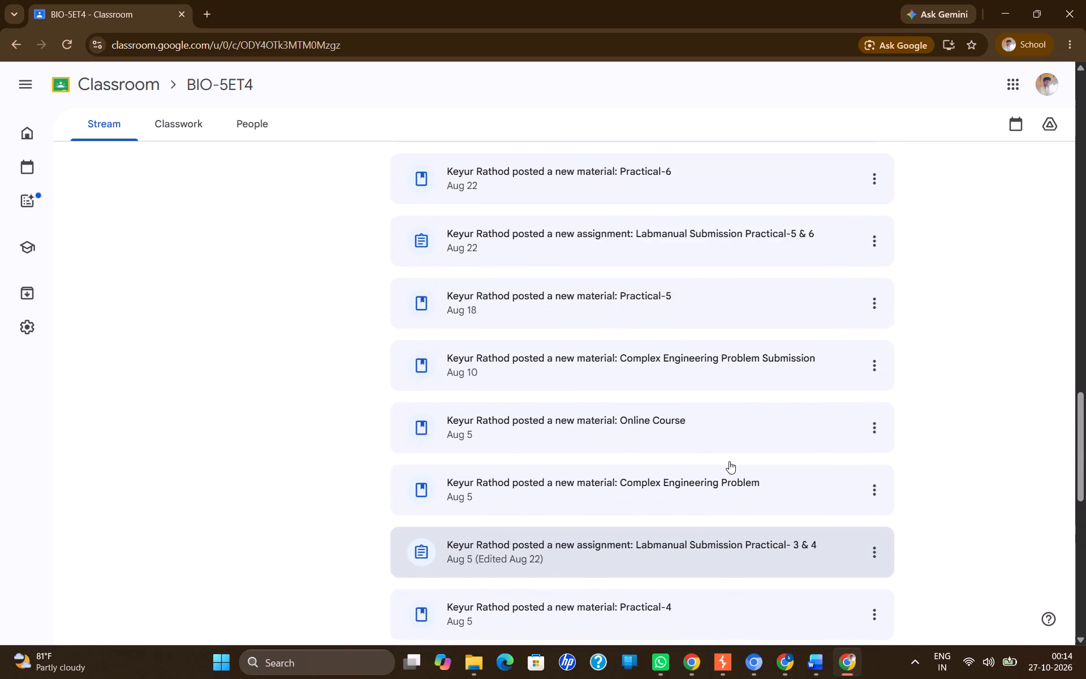
pyautogui.scroll(5, 729, 461)
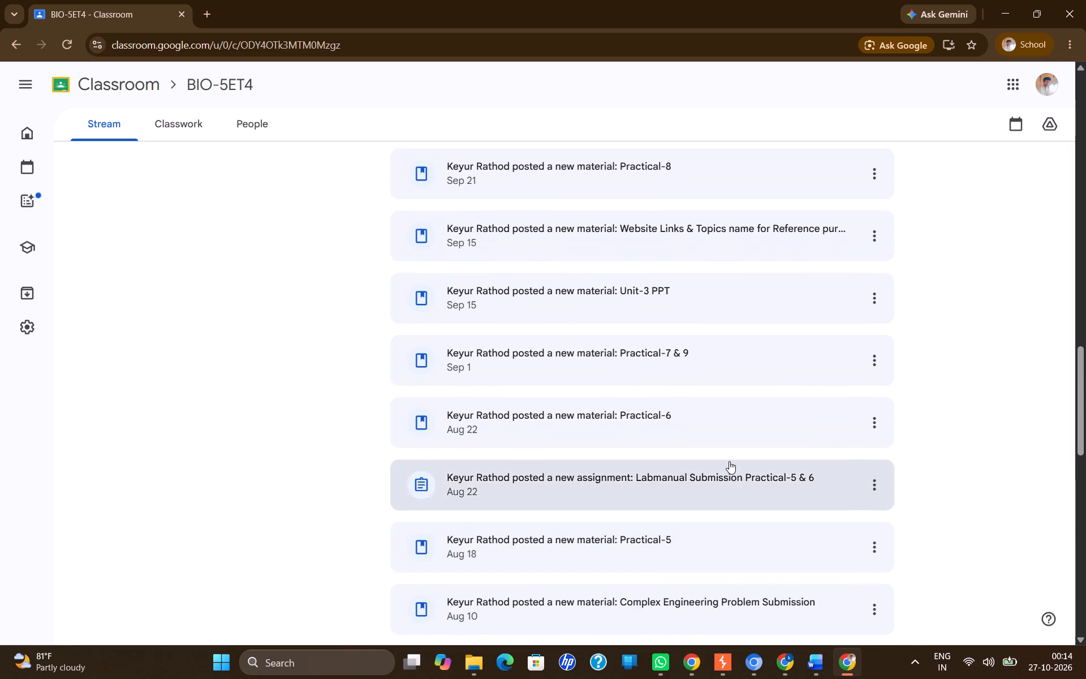
pyautogui.scroll(5, 729, 461)
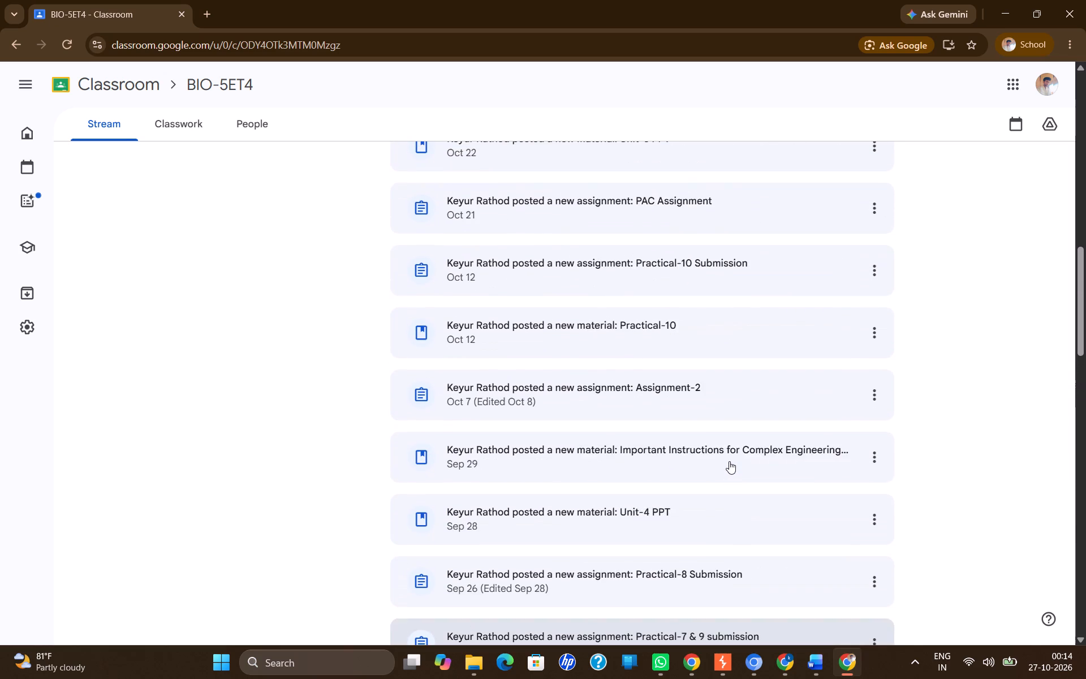
pyautogui.scroll(4, 729, 461)
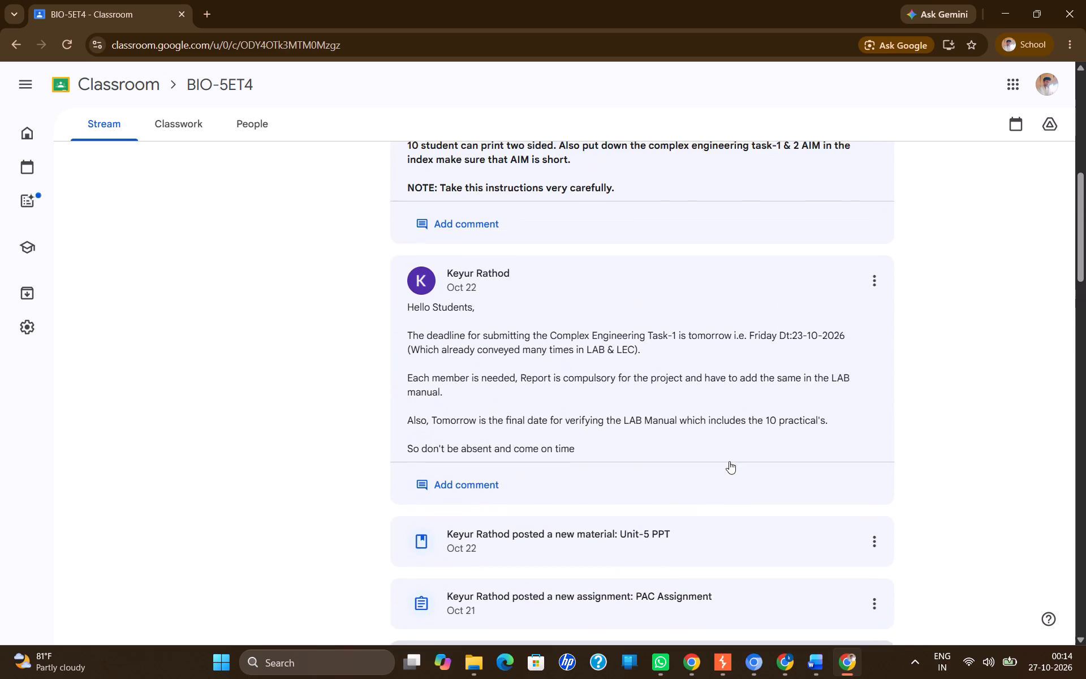
pyautogui.scroll(1, 729, 461)
# Open Lab Manual BIO.pdf from the Labmanual Format material posted on Jul 13.
pyautogui.scroll(-11, 729, 461)
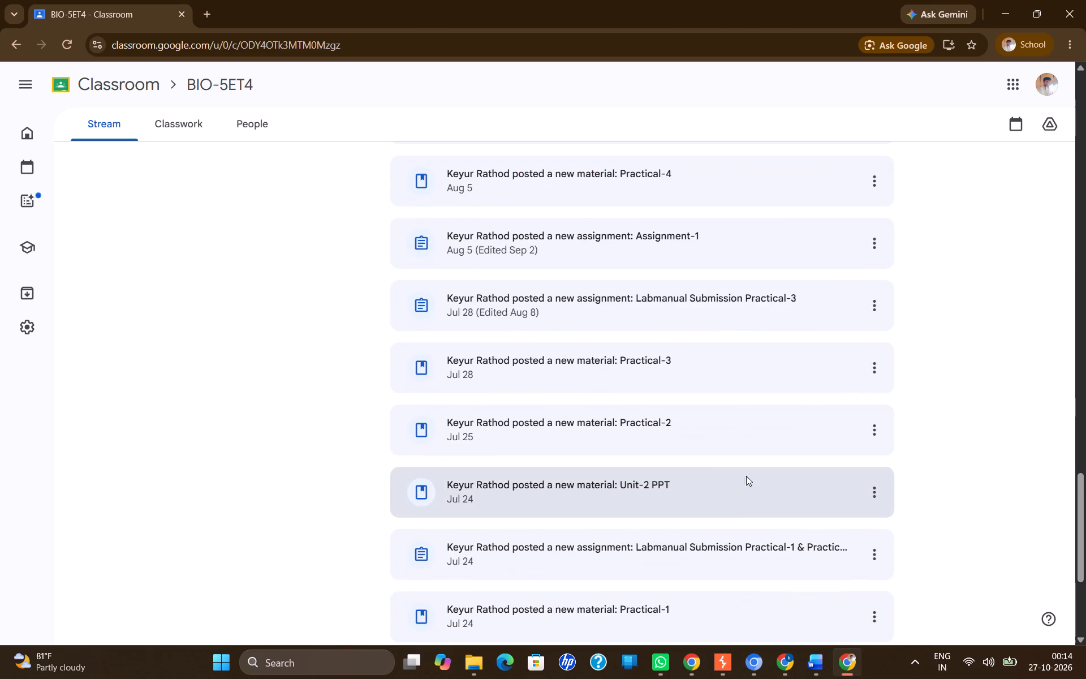
pyautogui.scroll(-10, 744, 508)
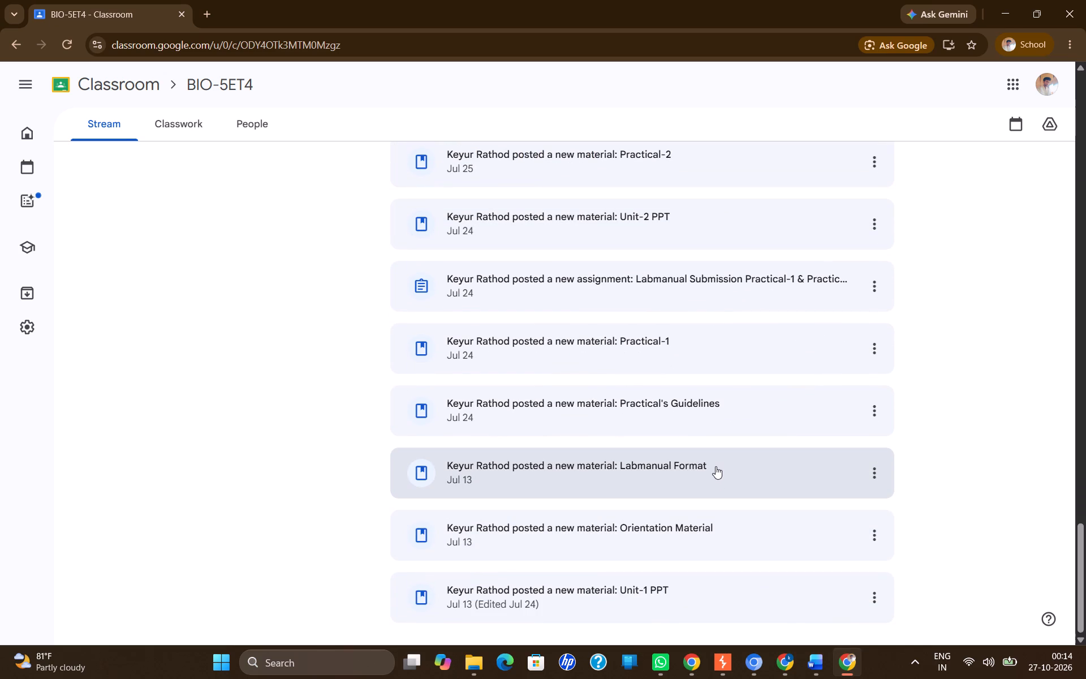
pyautogui.click(716, 466)
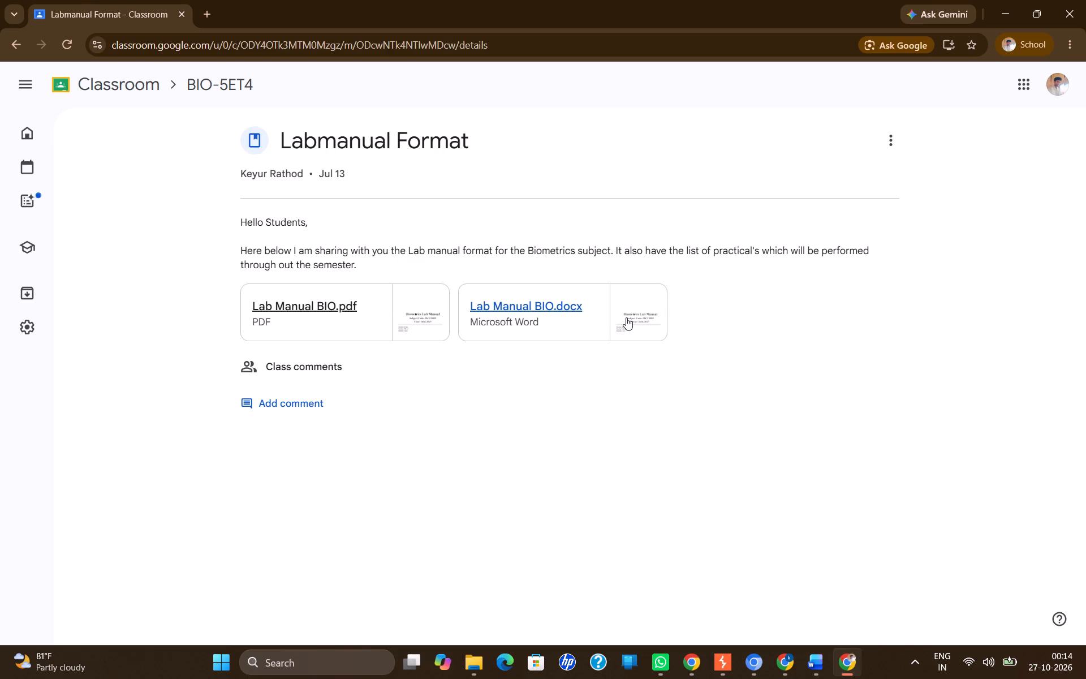
pyautogui.click(420, 312)
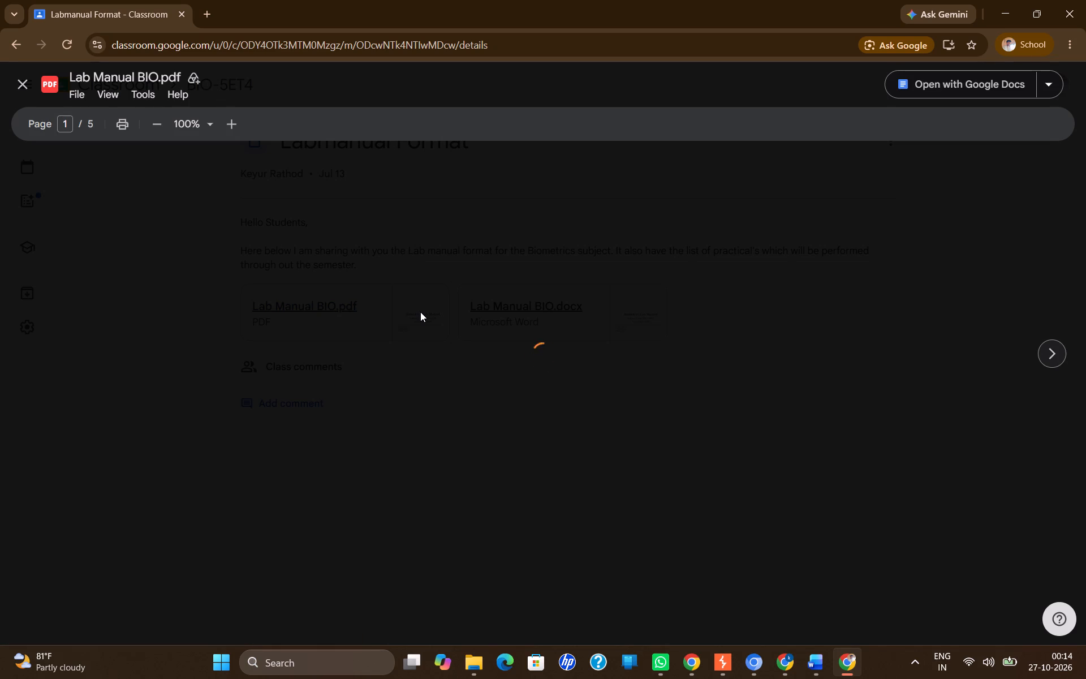
# Examine the pages of Lab Manual BIO.pdf, including the cover, the rubric table, the practical index and the first practical's page.
pyautogui.scroll(-1, 420, 312)
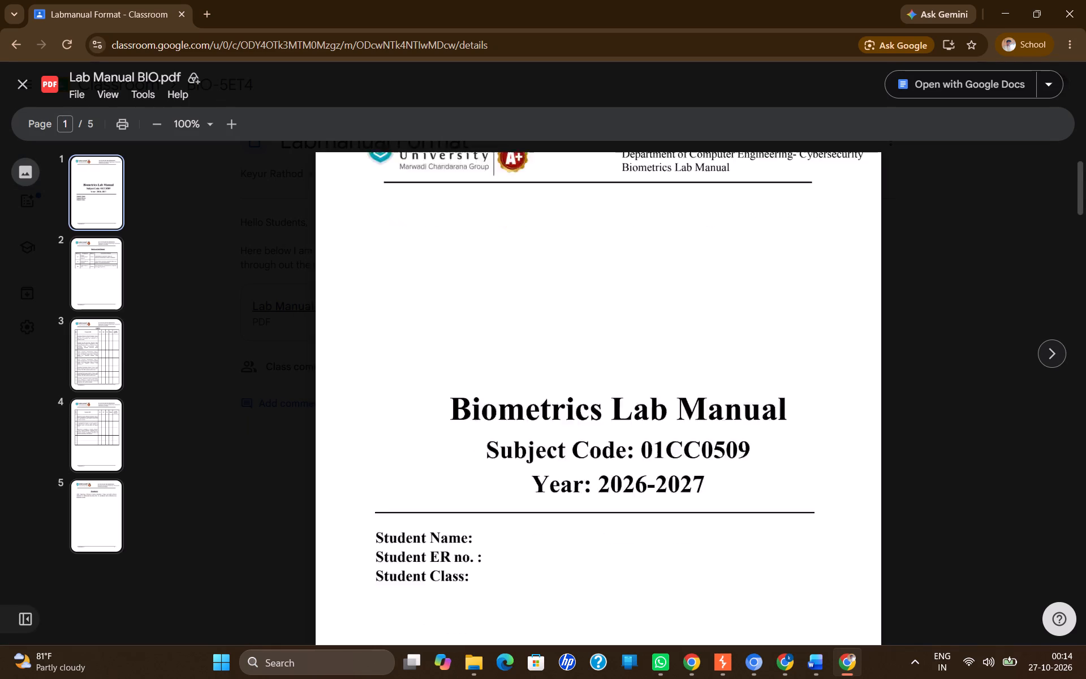
pyautogui.scroll(-8, 420, 312)
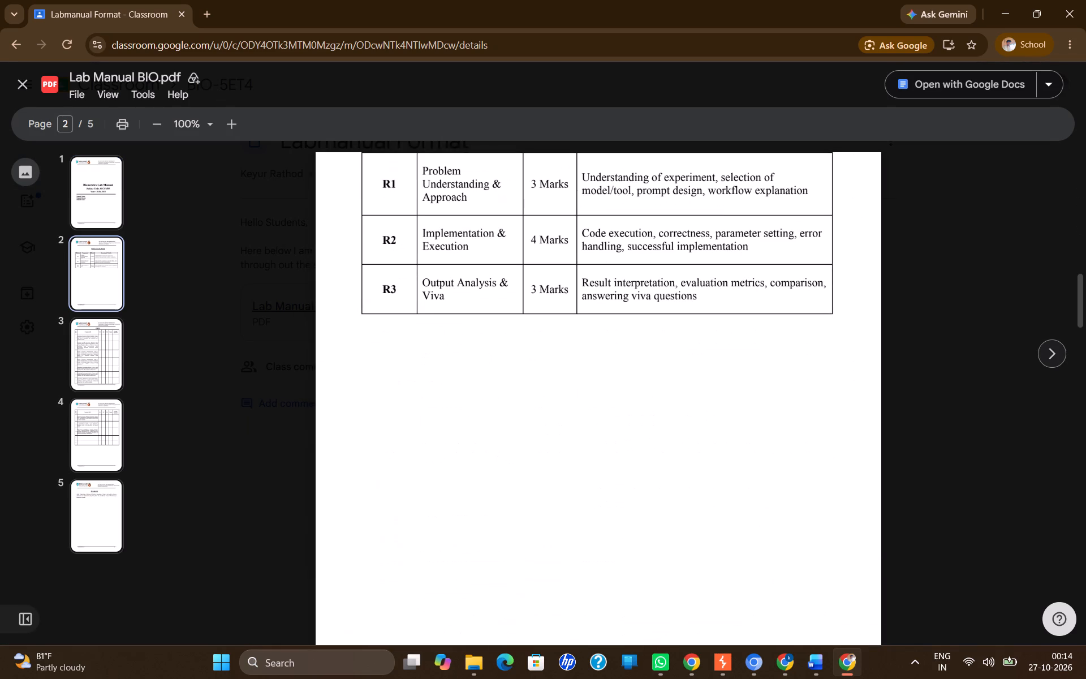
pyautogui.scroll(-8, 420, 312)
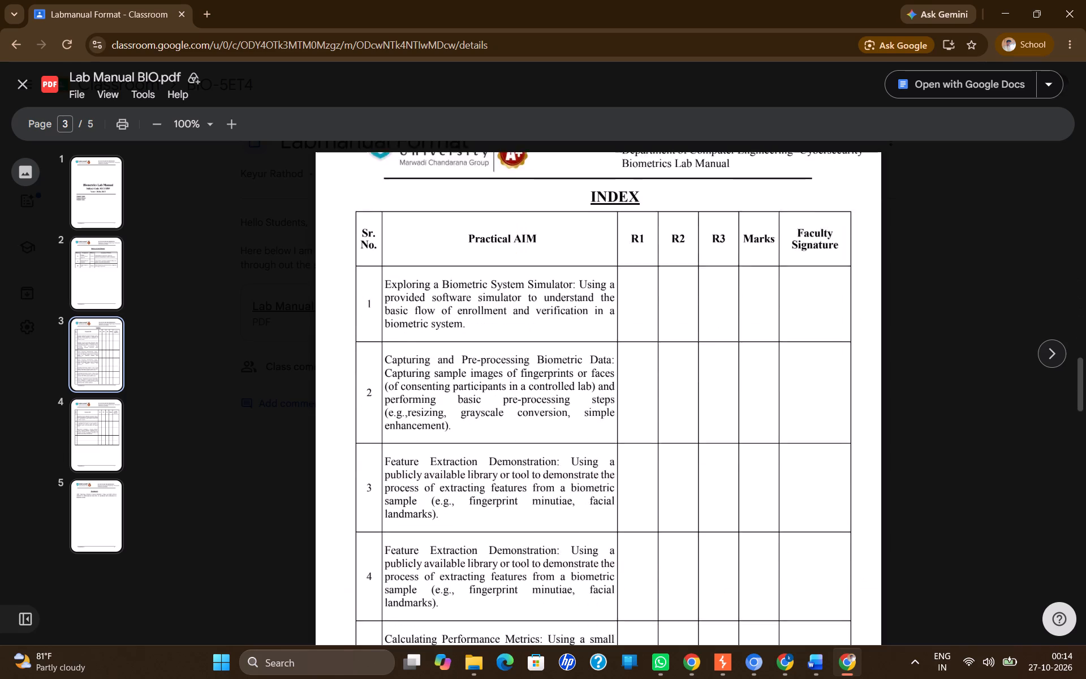
pyautogui.scroll(-6, 420, 312)
pyautogui.scroll(1, 420, 312)
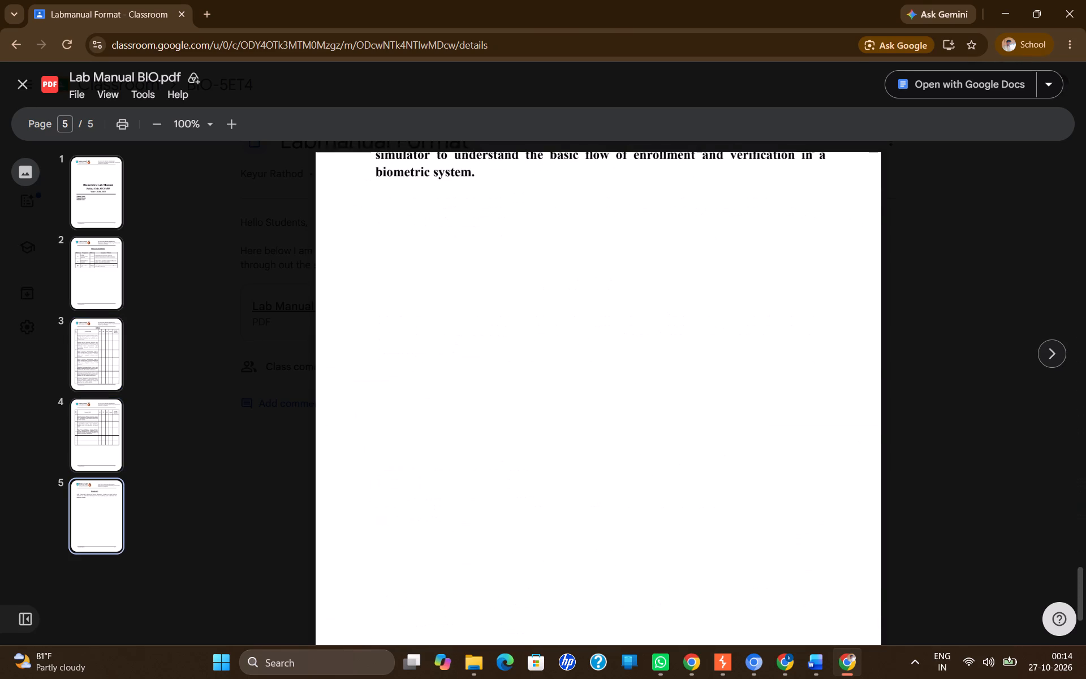
pyautogui.scroll(1, 420, 312)
pyautogui.scroll(-4, 420, 312)
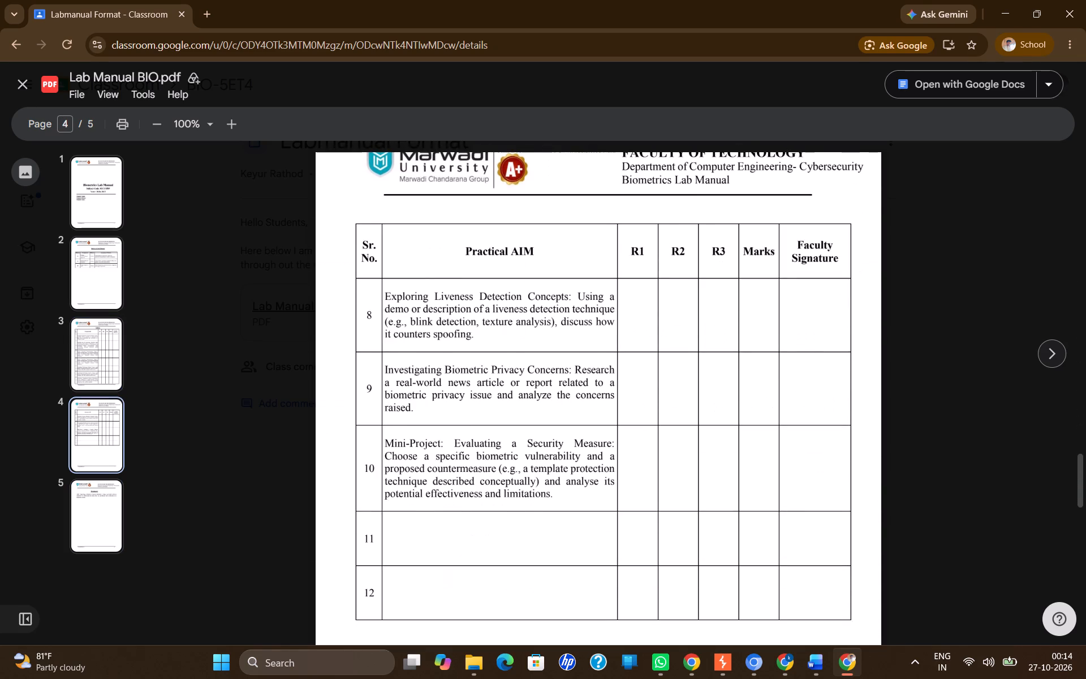
pyautogui.scroll(-9, 420, 312)
pyautogui.scroll(4, 420, 312)
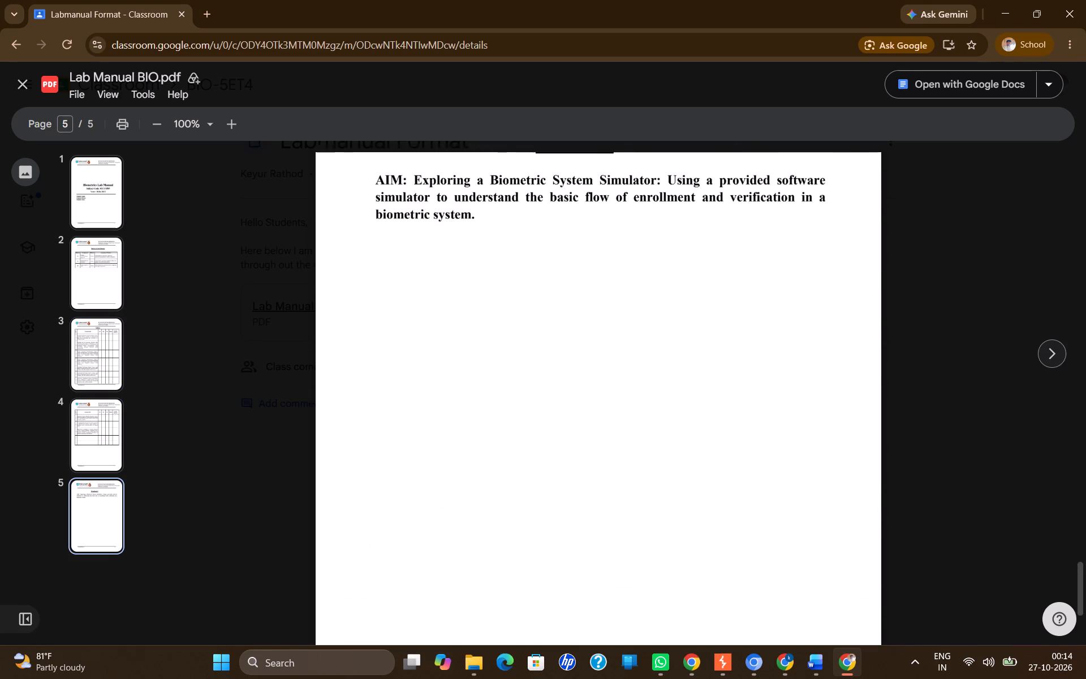
pyautogui.scroll(9, 420, 312)
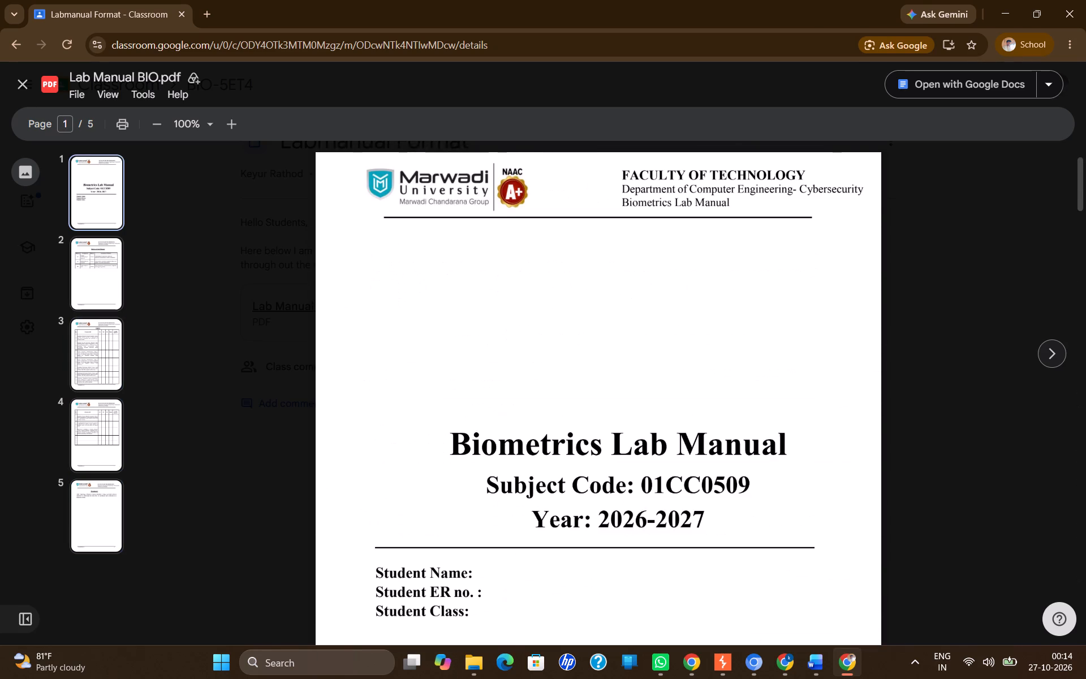
pyautogui.scroll(-2, 420, 312)
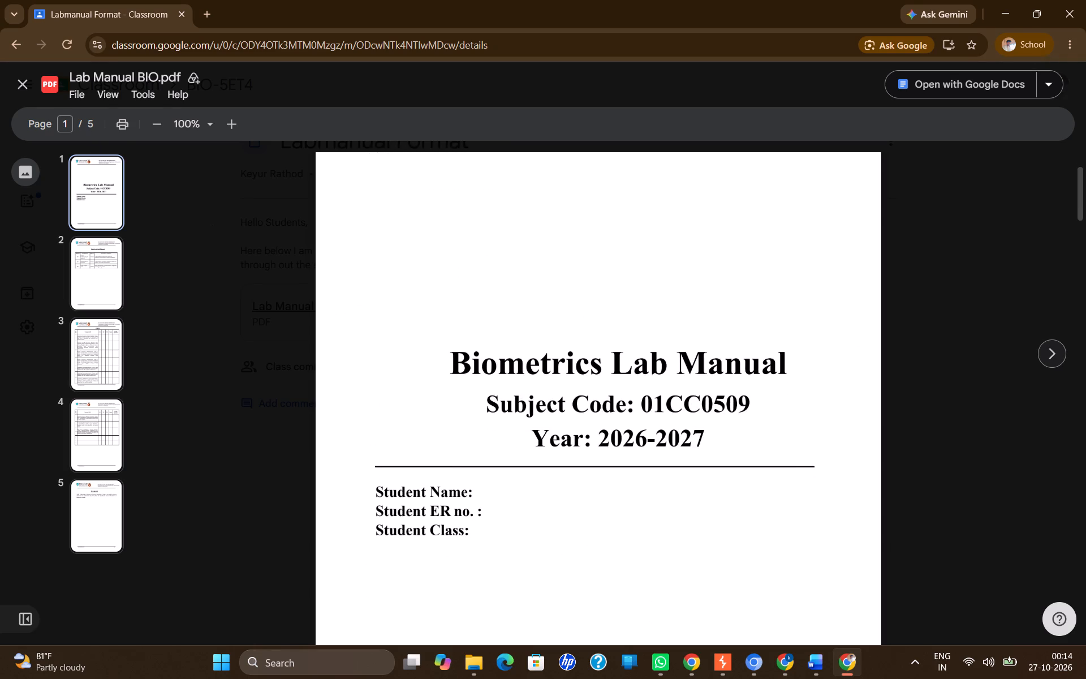
# Open the printable version of Lab Manual BIO.pdf, add a blank browser tab, and move the PDF's tab after it.
pyautogui.click(119, 126)
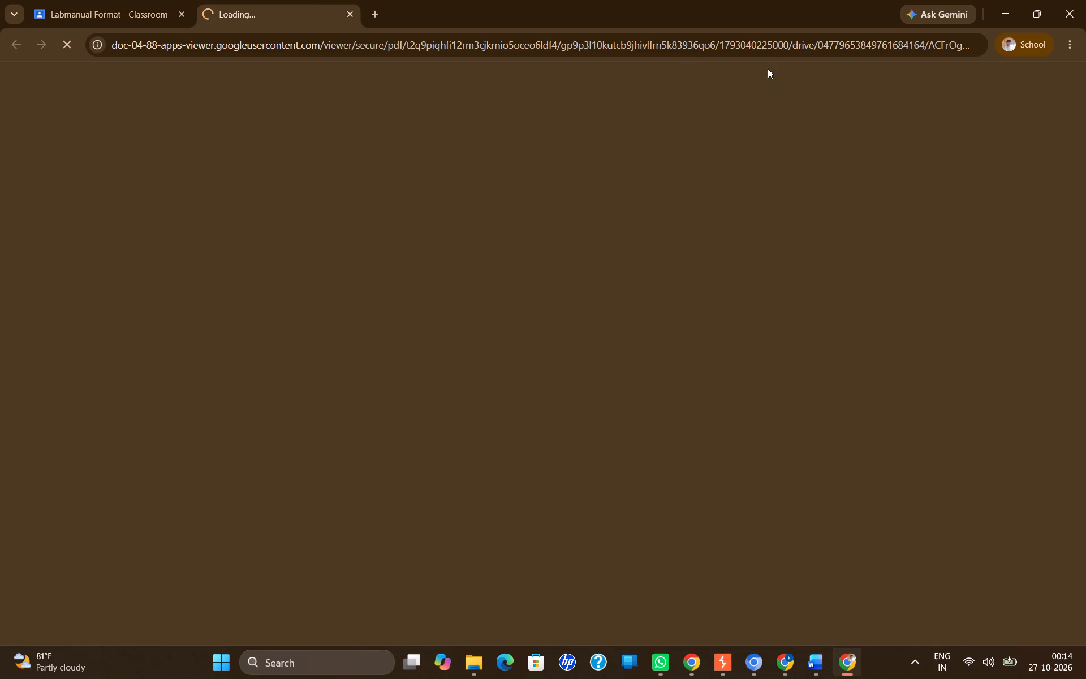
pyautogui.click(380, 11)
pyautogui.moveTo(315, 0); pyautogui.dragTo(453, 1)
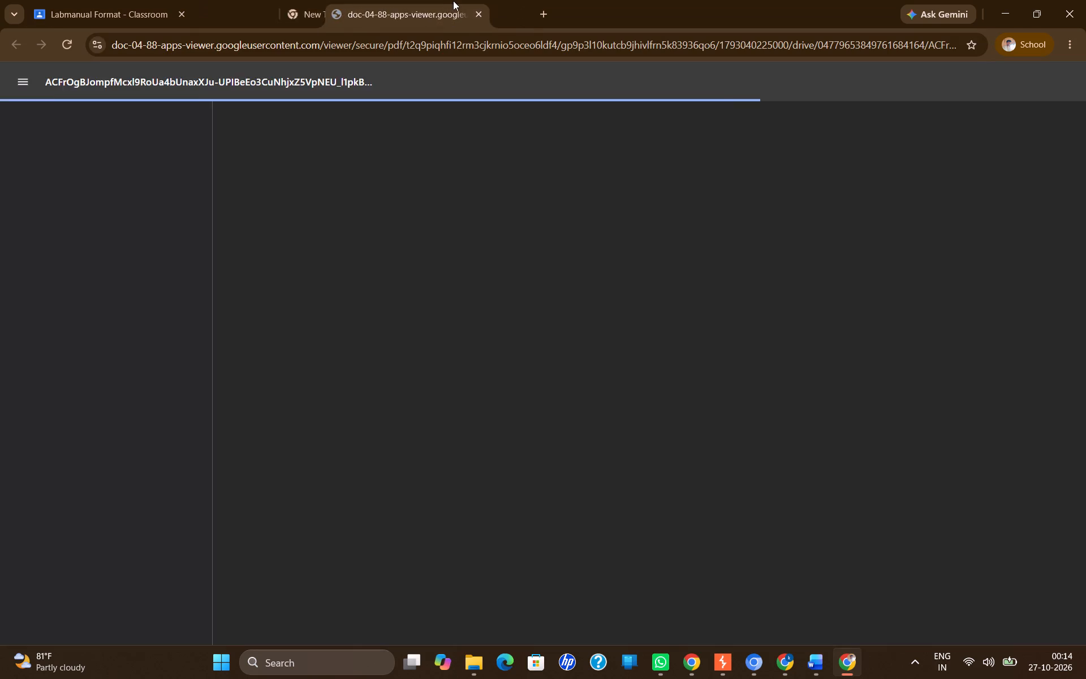
# Download the lab manual PDF to the Downloads folder under the name Lab Manual BIO.
pyautogui.moveTo(453, 1); pyautogui.dragTo(454, 1)
pyautogui.click(1010, 81)
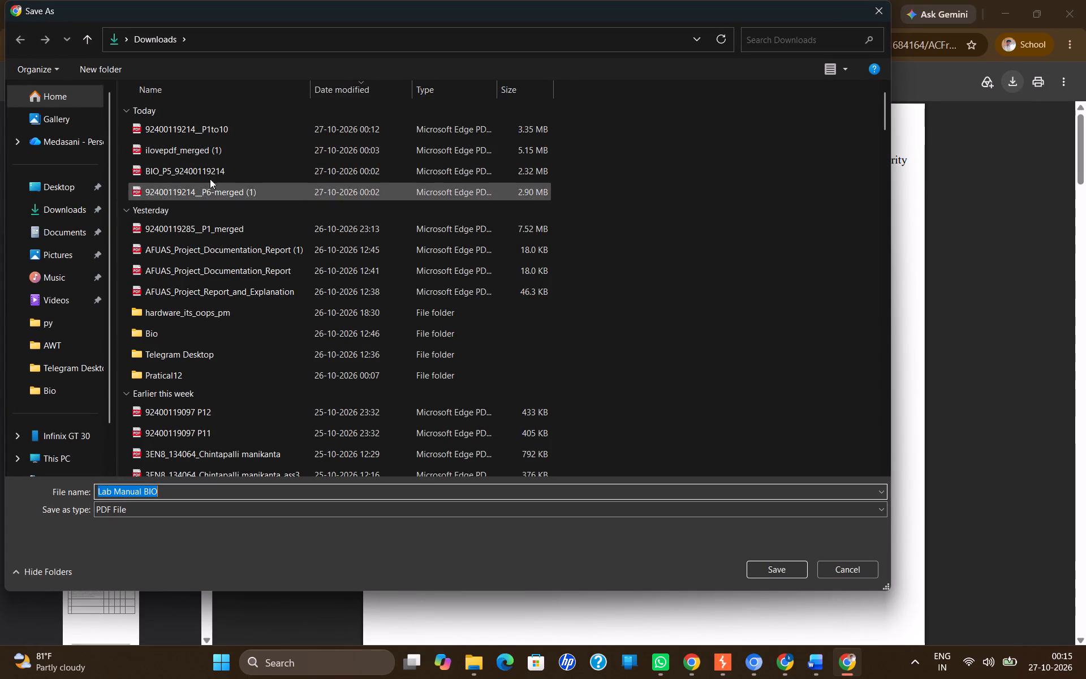
pyautogui.click(83, 209)
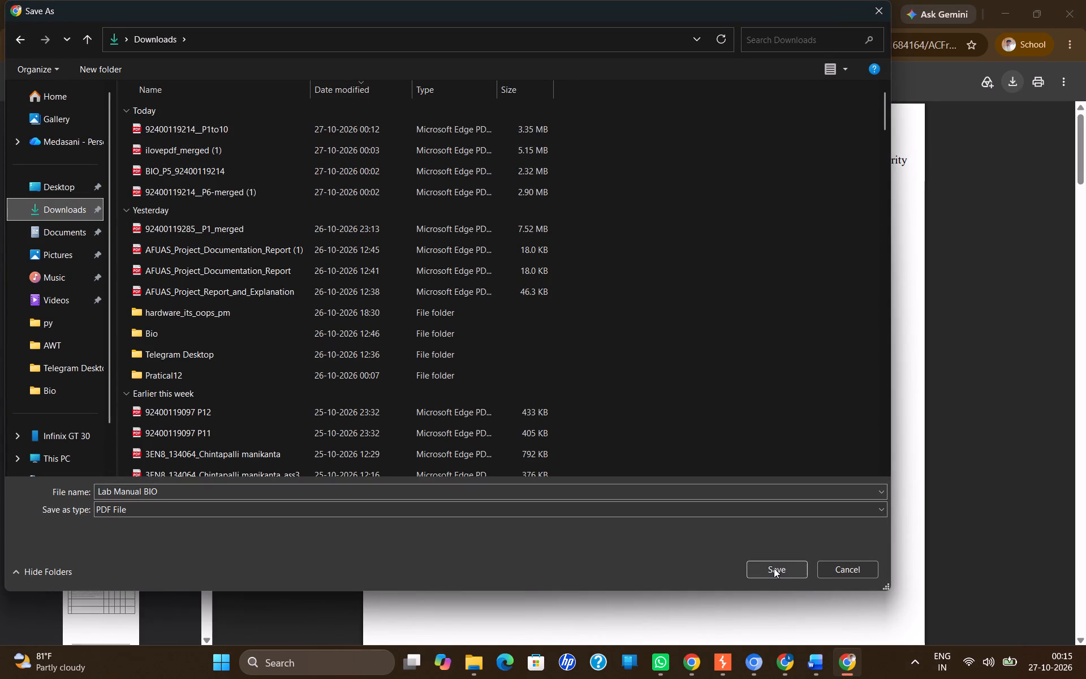
pyautogui.click(774, 568)
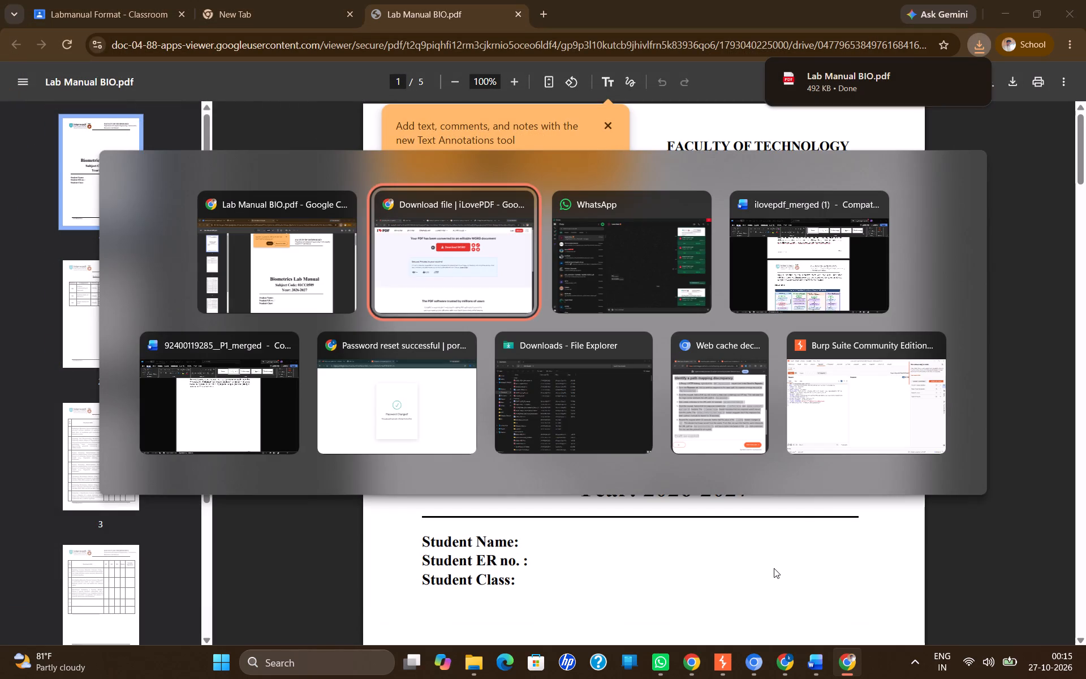
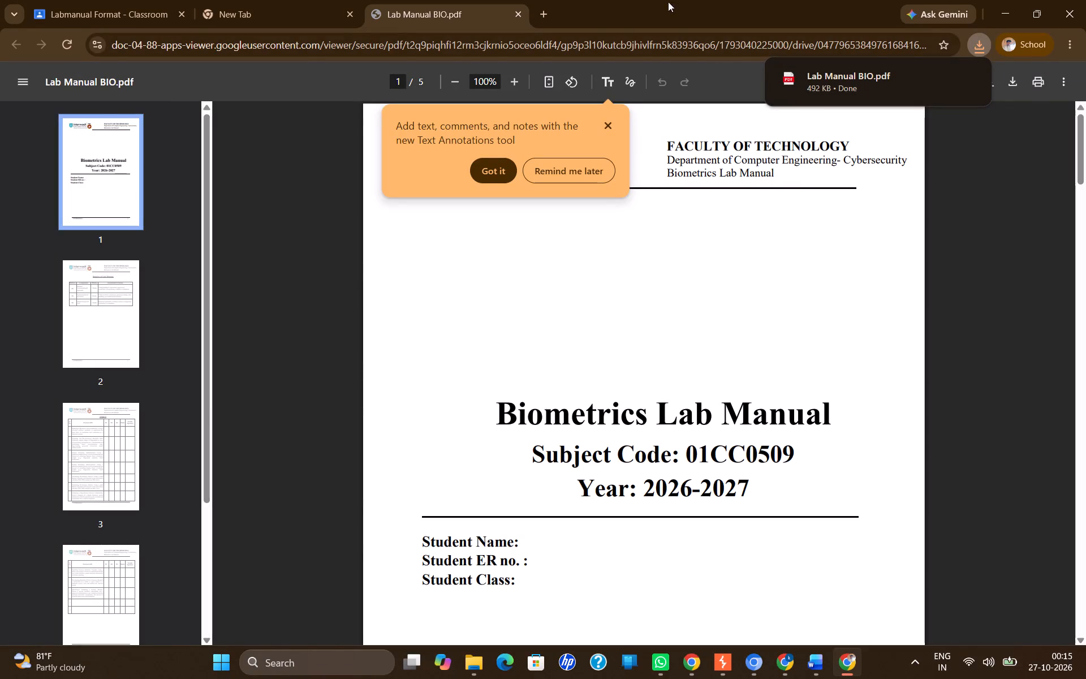
# Return to the Labmanual Format material in Classroom, close the PDF preview and open Lab Manual BIO.docx.
pyautogui.click(124, 0)
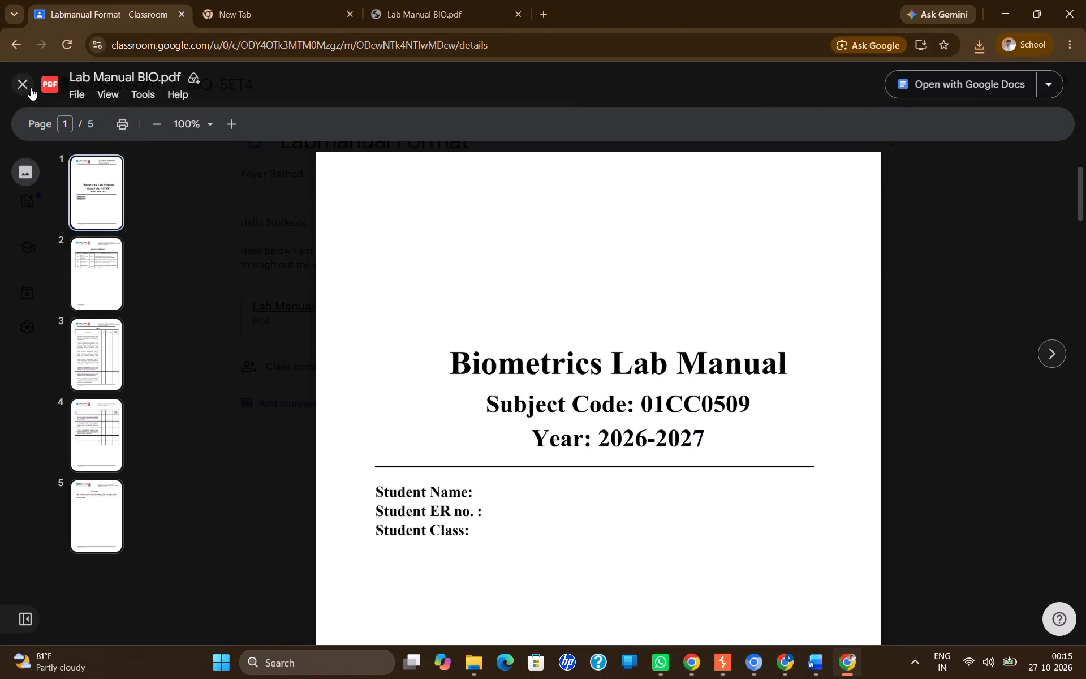
pyautogui.click(29, 84)
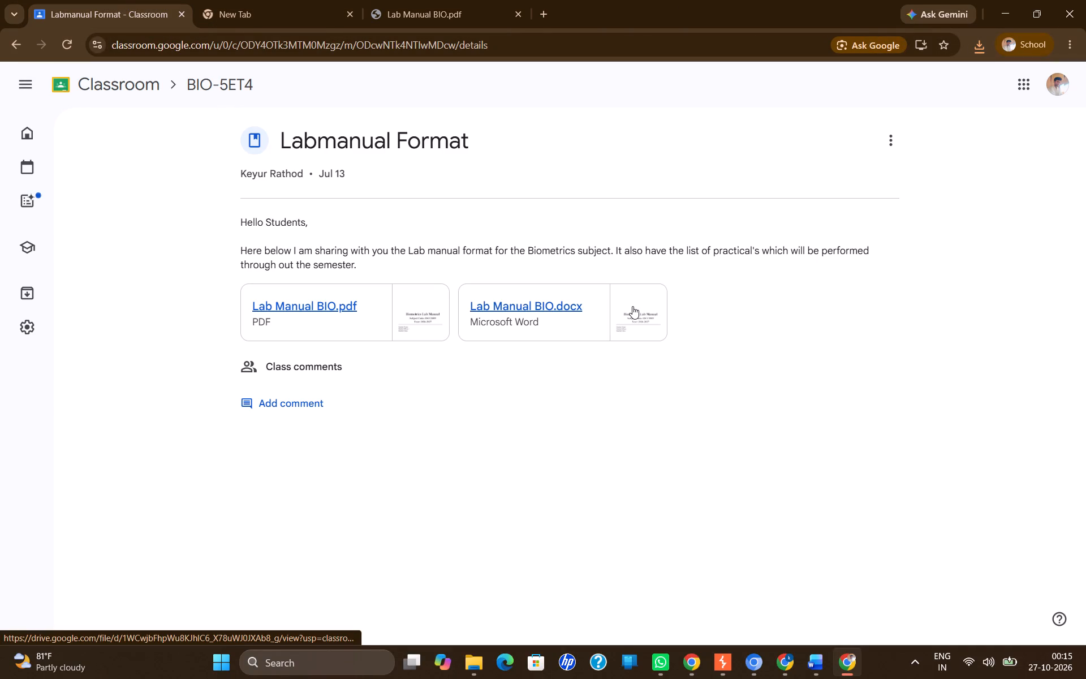
pyautogui.click(632, 306)
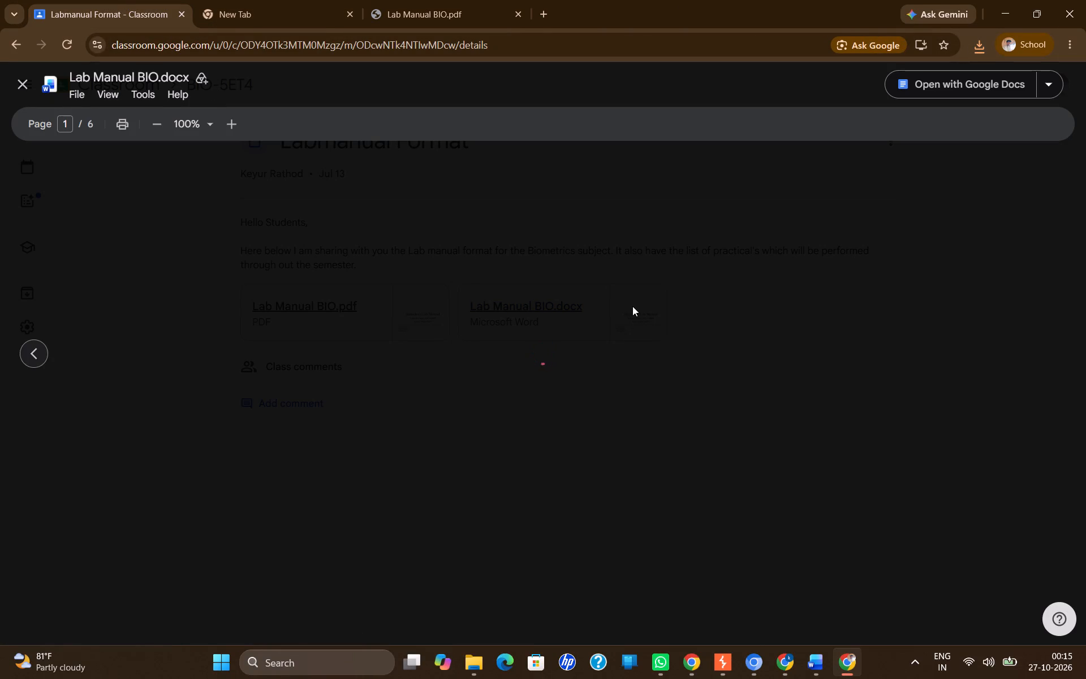
# Examine all pages of Lab Manual BIO.docx, including the rubrics table, practical index and footers, and return to the cover page.
pyautogui.scroll(-6, 632, 306)
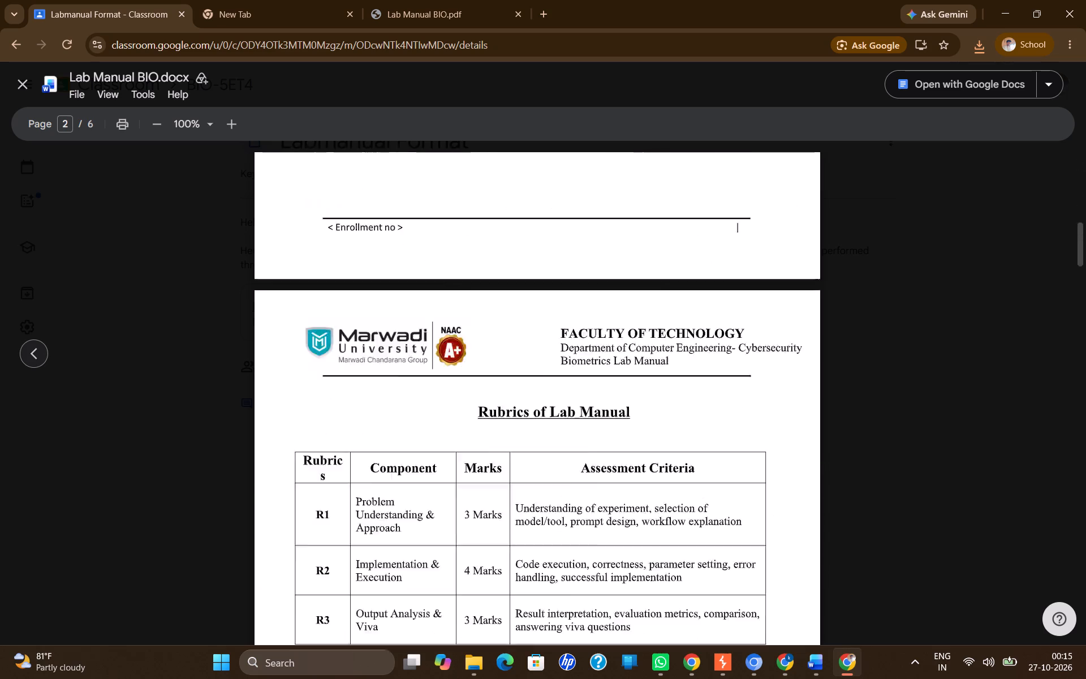
pyautogui.scroll(-11, 632, 306)
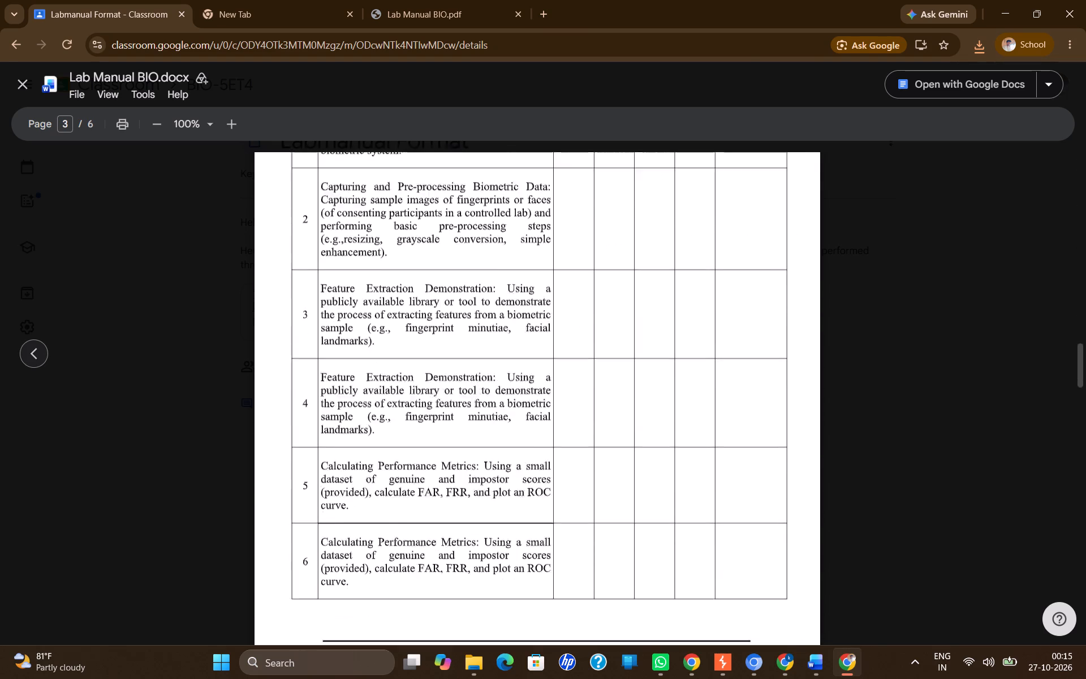
pyautogui.scroll(-9, 632, 306)
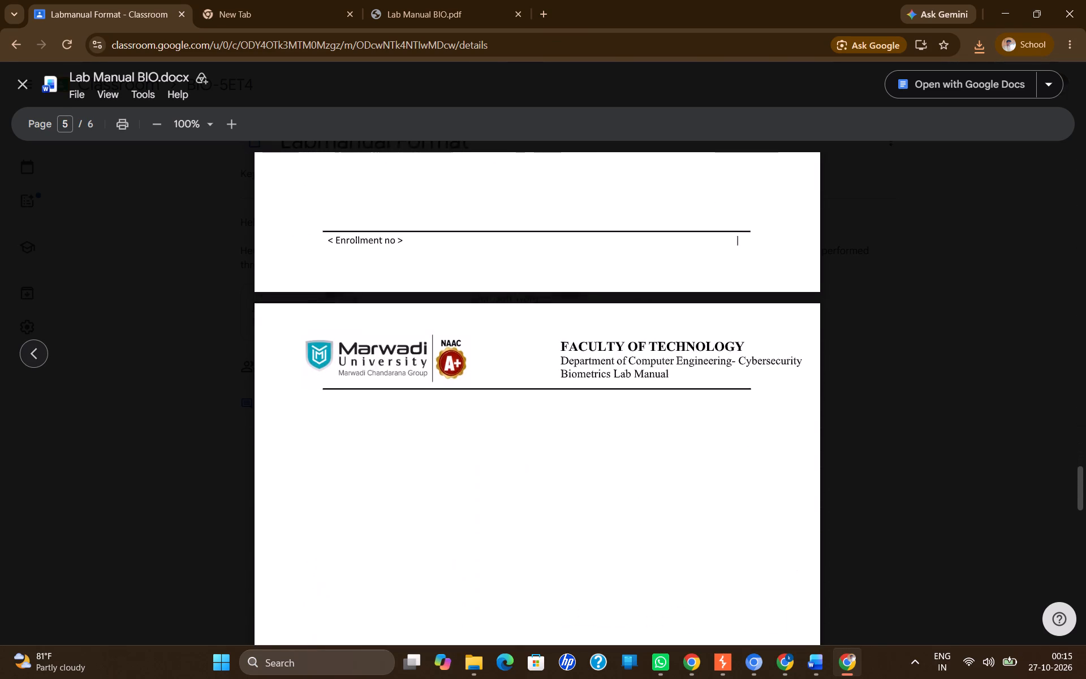
pyautogui.scroll(-10, 632, 306)
pyautogui.scroll(6, 632, 306)
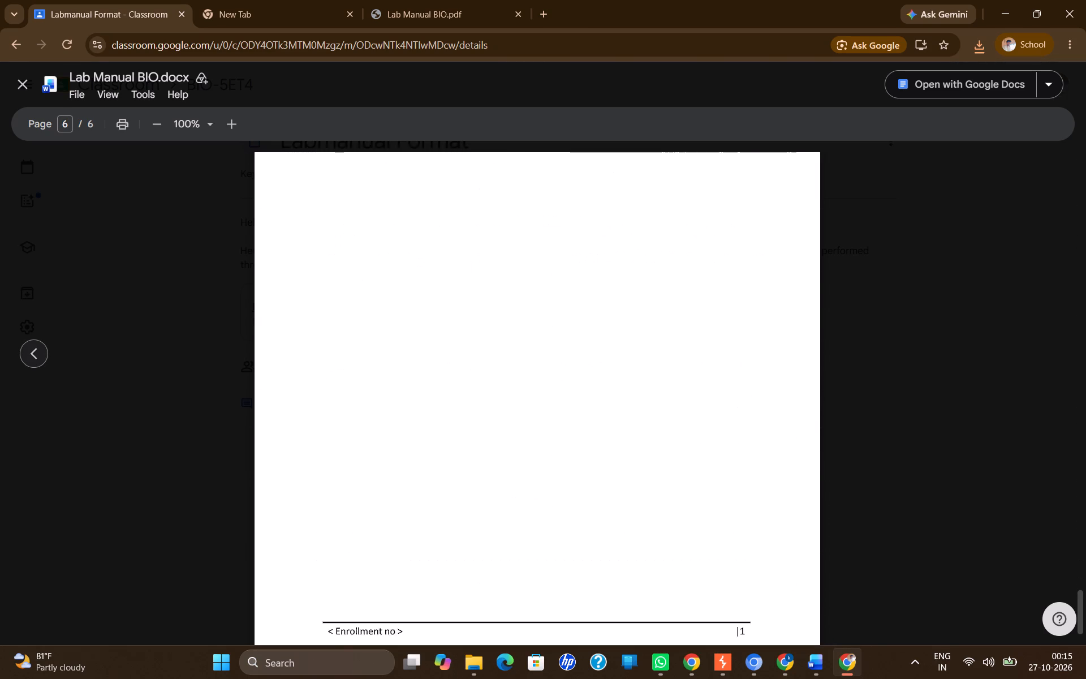
pyautogui.scroll(16, 632, 306)
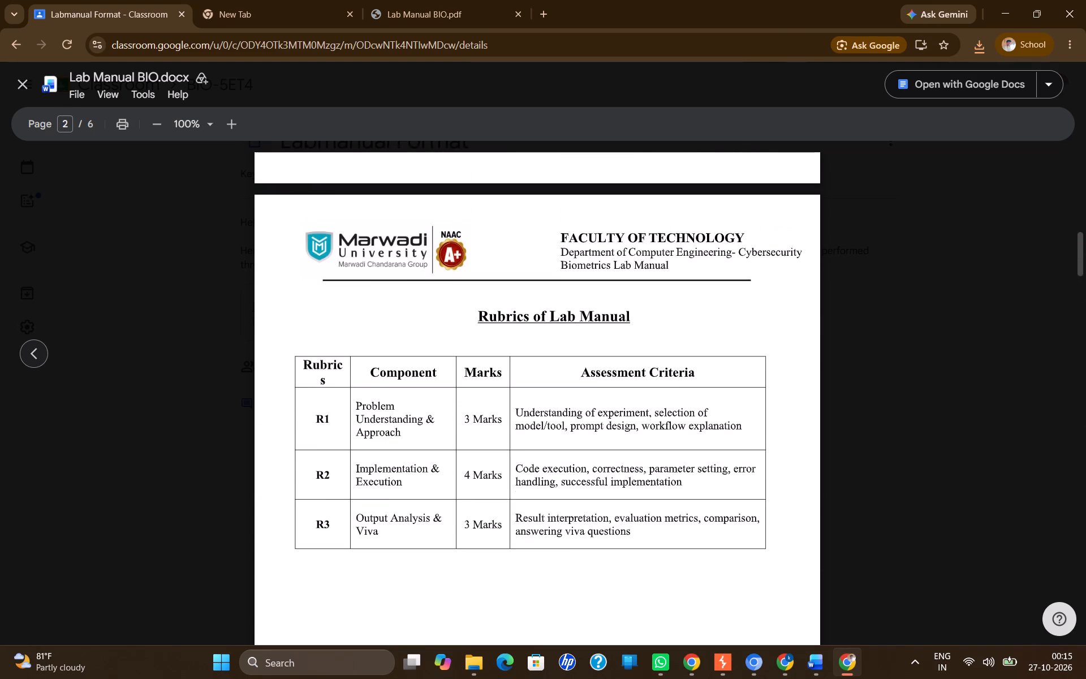
pyautogui.scroll(6, 632, 306)
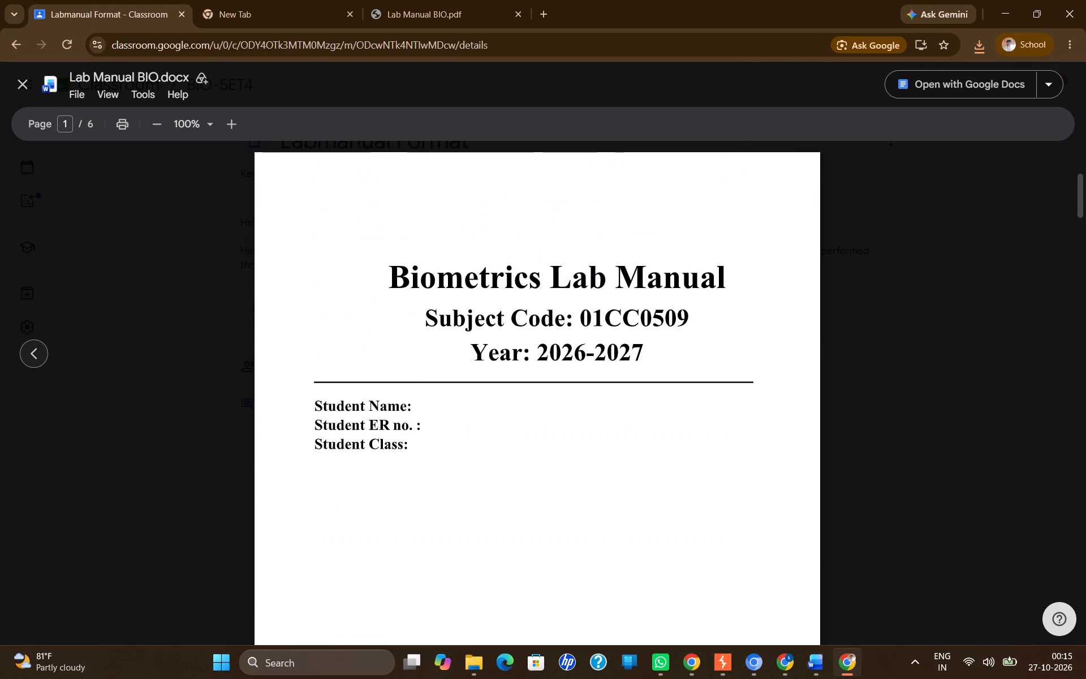
# Open the printable version of Lab Manual BIO.docx and save it to Downloads as the PDF Lab Manual BIO (1).
pyautogui.click(119, 124)
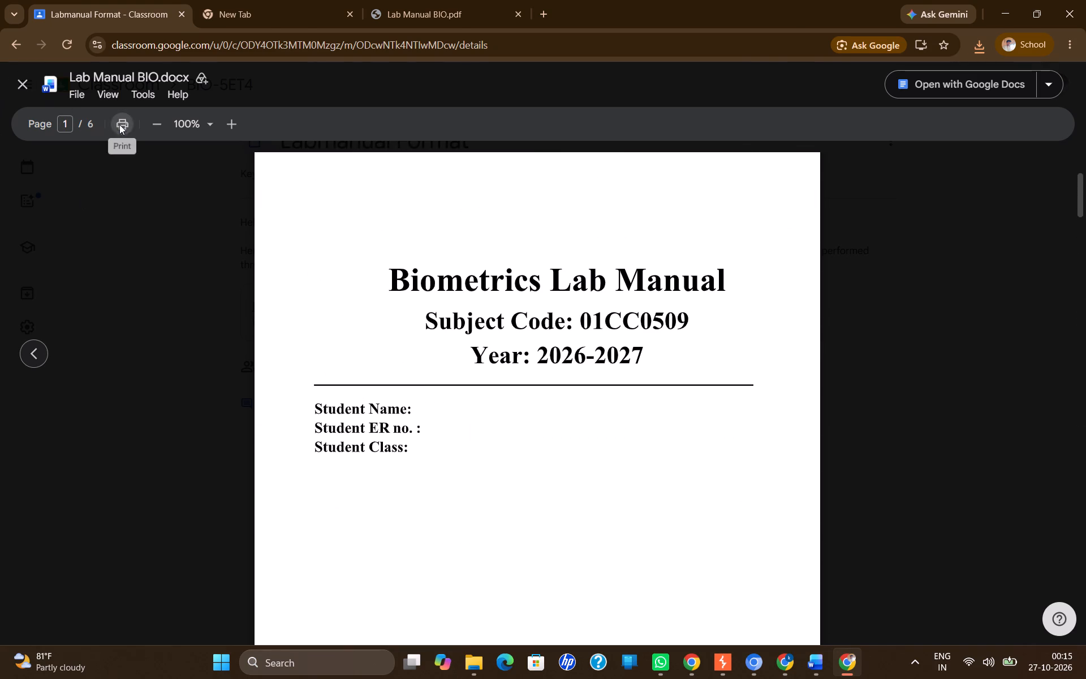
pyautogui.moveTo(298, 0); pyautogui.dragTo(503, 0)
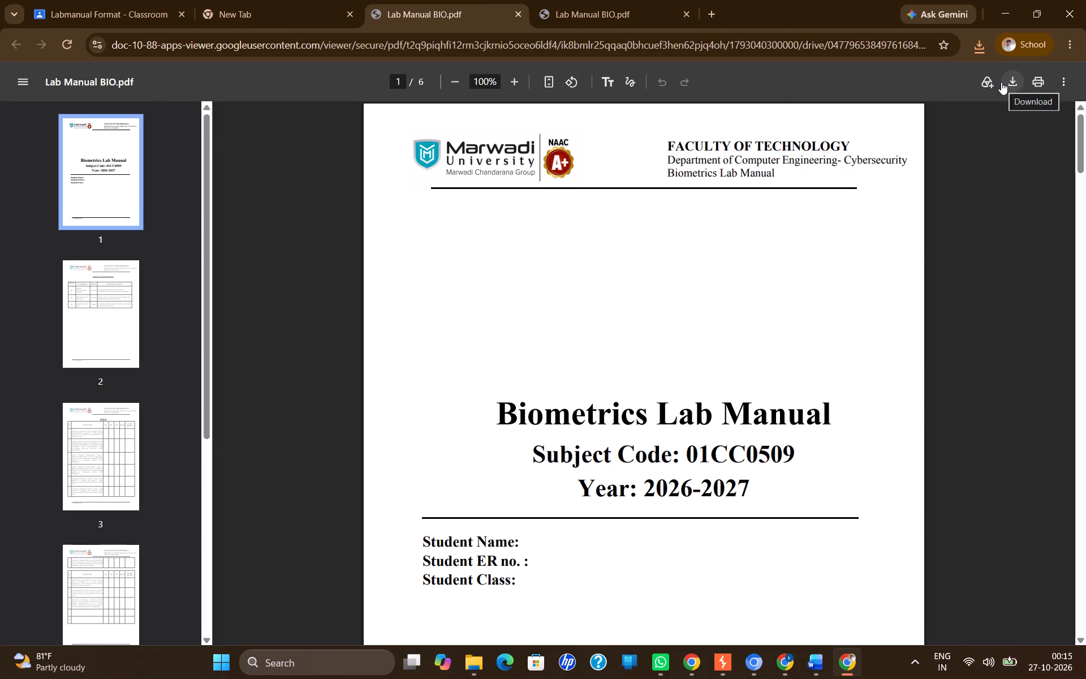
pyautogui.click(1001, 82)
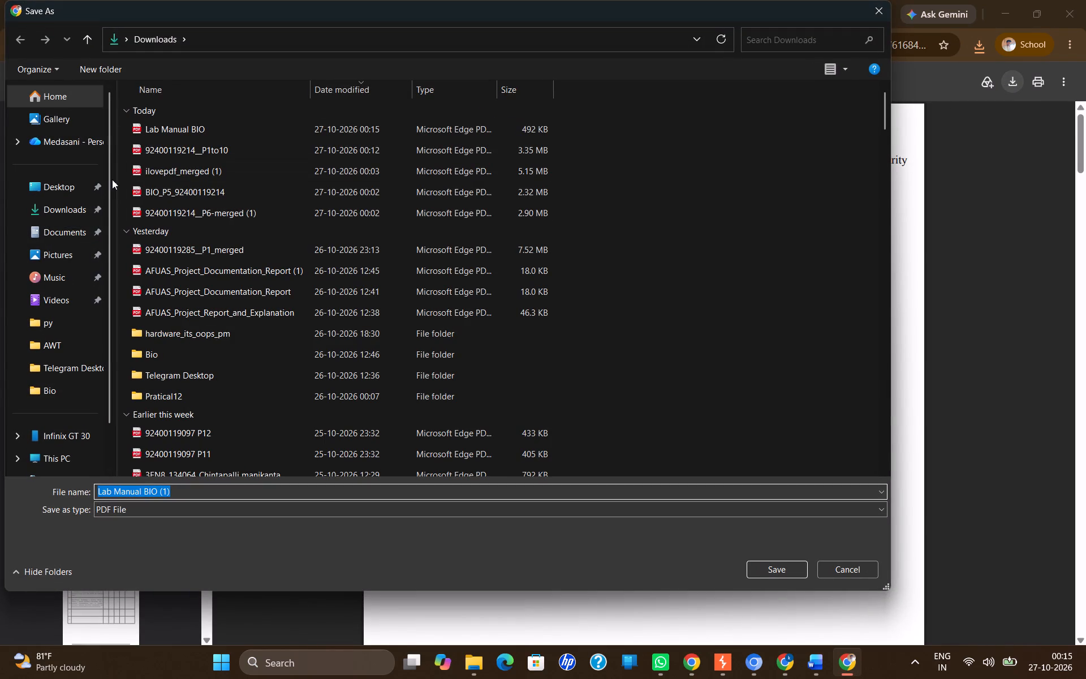
pyautogui.click(791, 574)
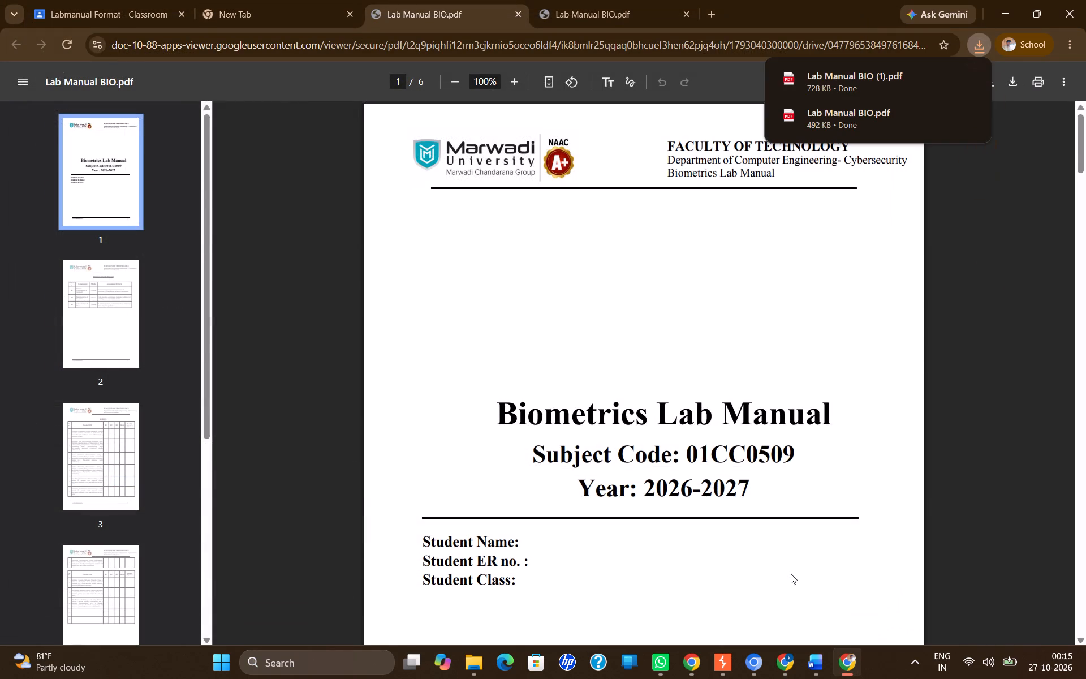